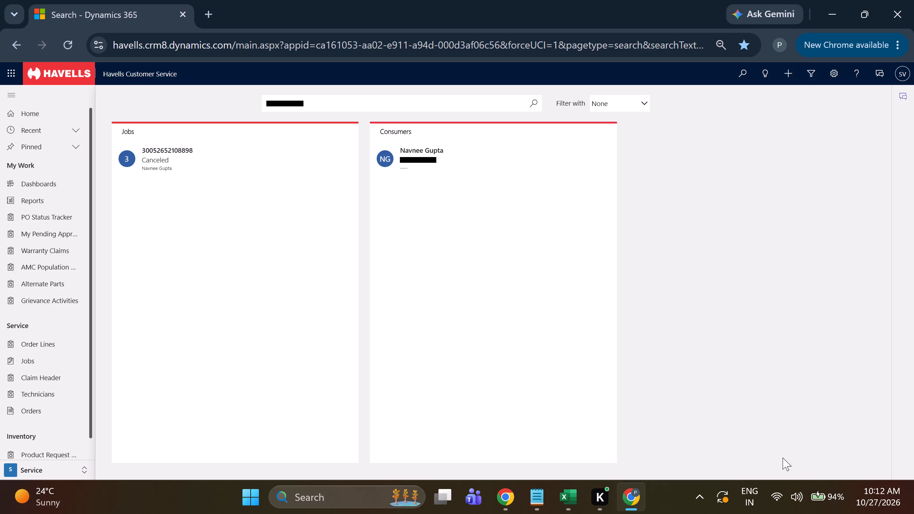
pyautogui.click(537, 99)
# Open a new browser tab and enter "watsa" in the Google search box to look up WhatsApp.
pyautogui.moveTo(214, 10); pyautogui.dragTo(210, 9)
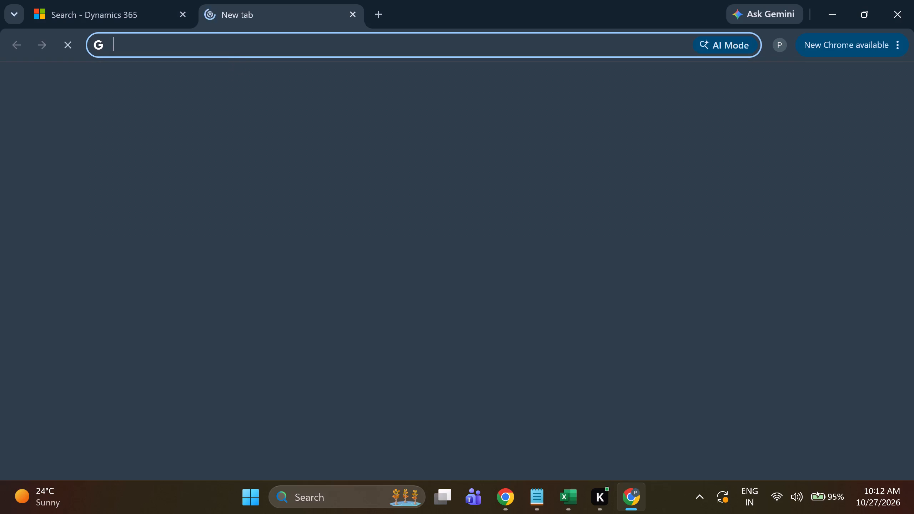
pyautogui.click(300, 269)
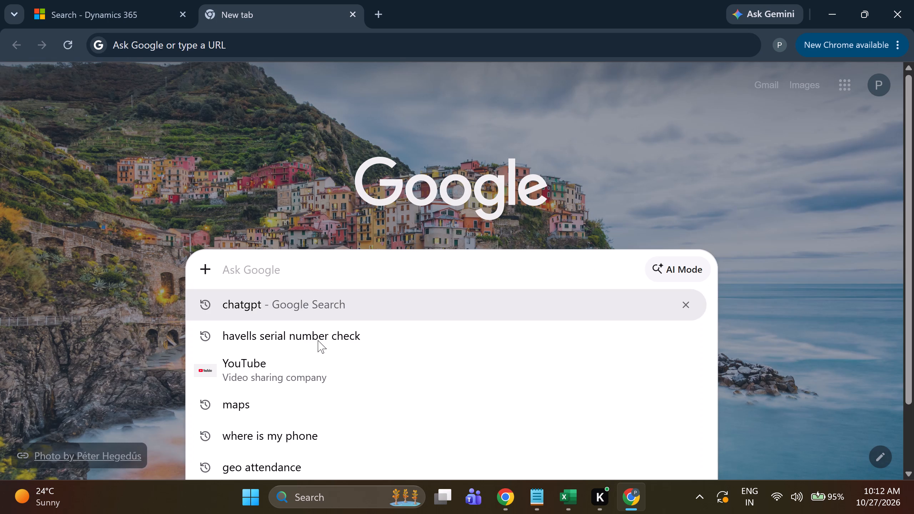
pyautogui.scroll(-2, 345, 398)
pyautogui.scroll(-1, 311, 386)
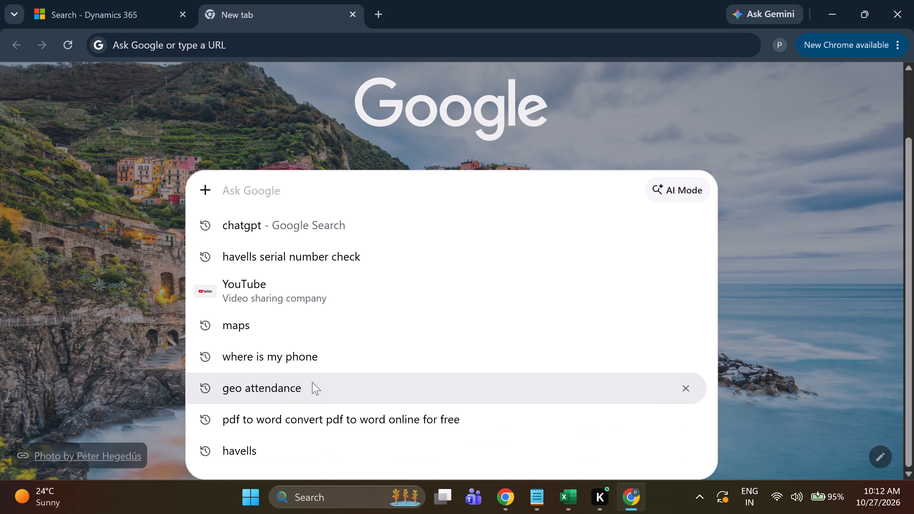
pyautogui.scroll(2, 303, 373)
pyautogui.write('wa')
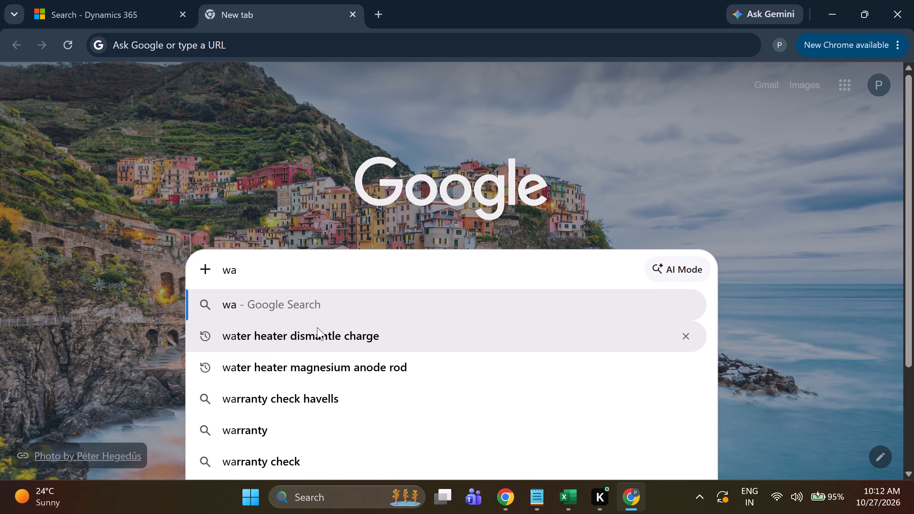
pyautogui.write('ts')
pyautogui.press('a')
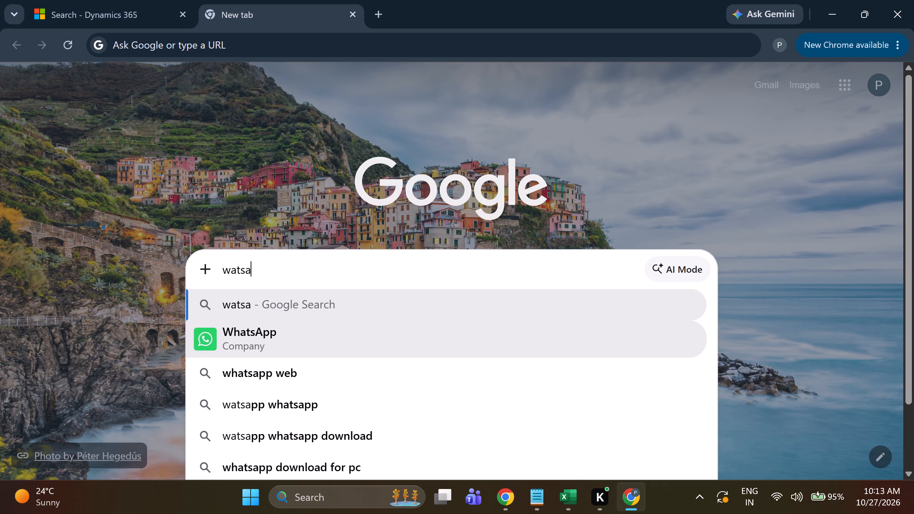
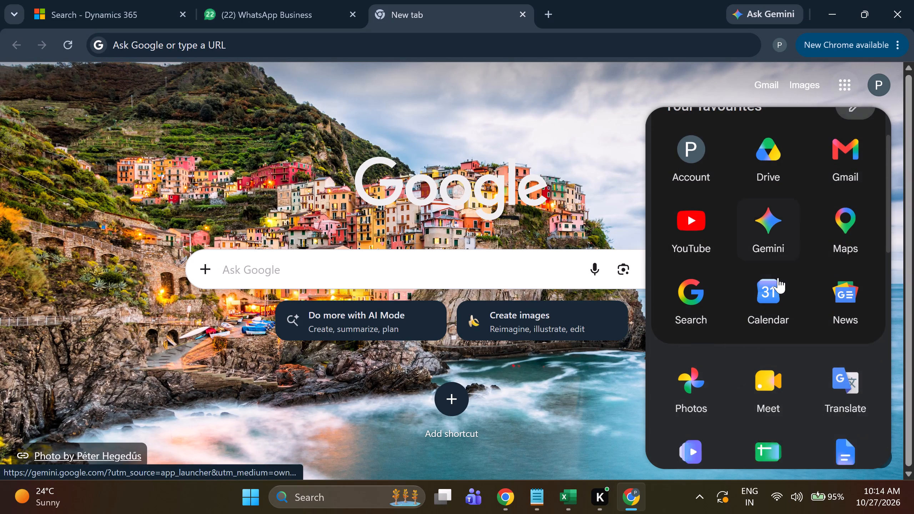
# Open Google Sheets from the Google apps launcher and open the "Master sheet 2026" spreadsheet.
pyautogui.scroll(-1, 777, 301)
pyautogui.doubleClick(755, 361)
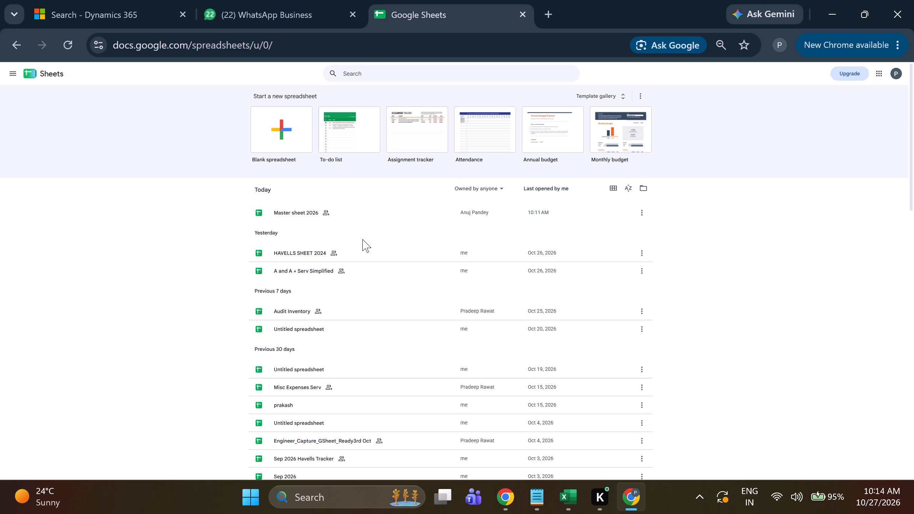
pyautogui.click(362, 216)
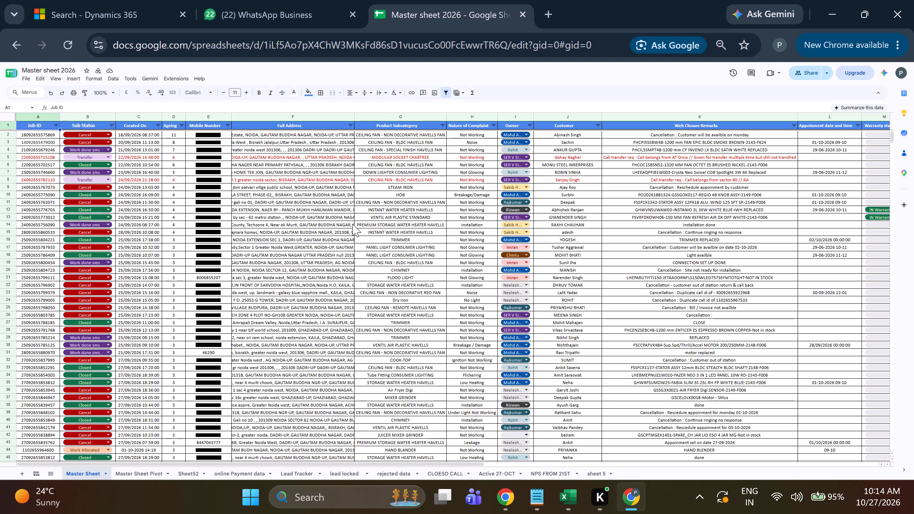
# Open the Lead Tracker sheet and look through its leads down to the latest entries dated 26/10/2026.
pyautogui.scroll(-1, 288, 279)
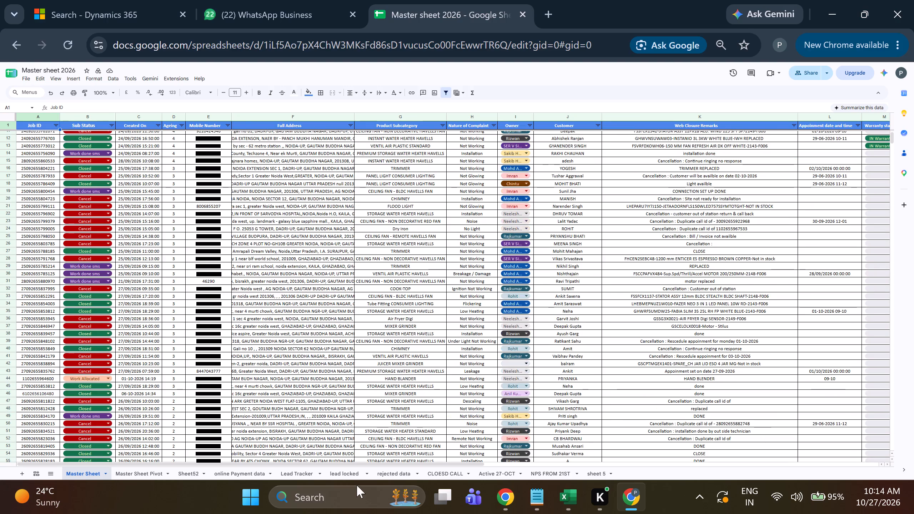
pyautogui.click(303, 475)
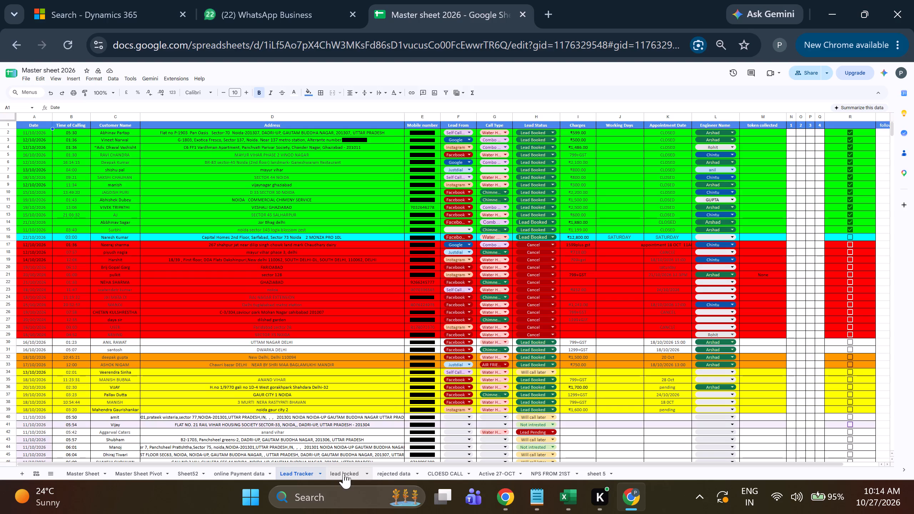
pyautogui.scroll(-1, 475, 379)
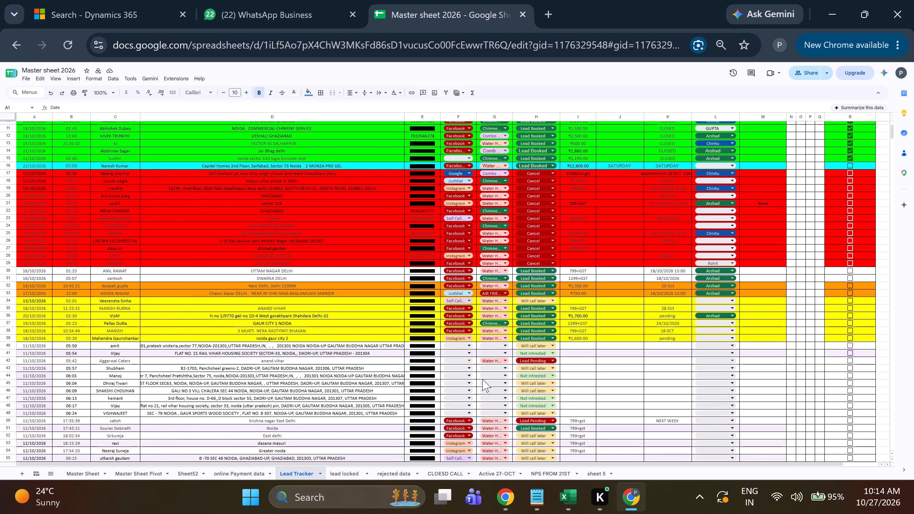
pyautogui.scroll(-1, 483, 379)
pyautogui.scroll(-4, 526, 367)
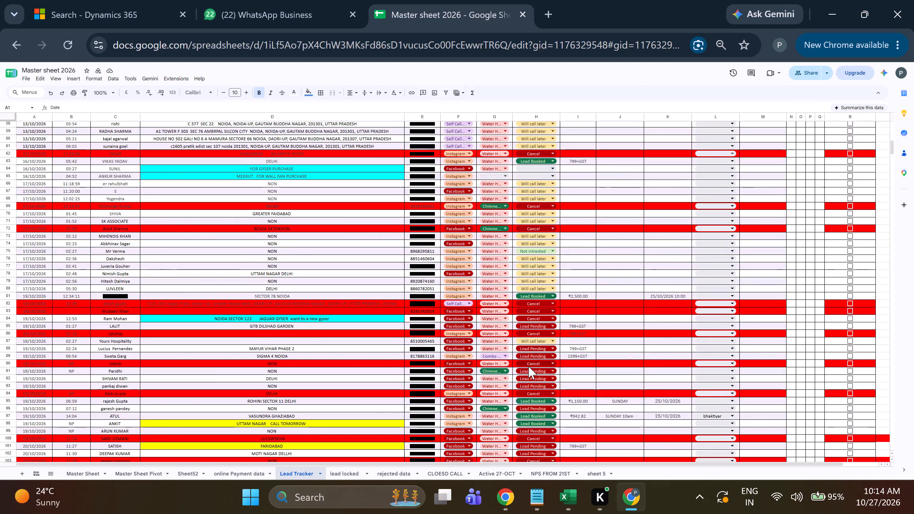
pyautogui.scroll(-1, 528, 366)
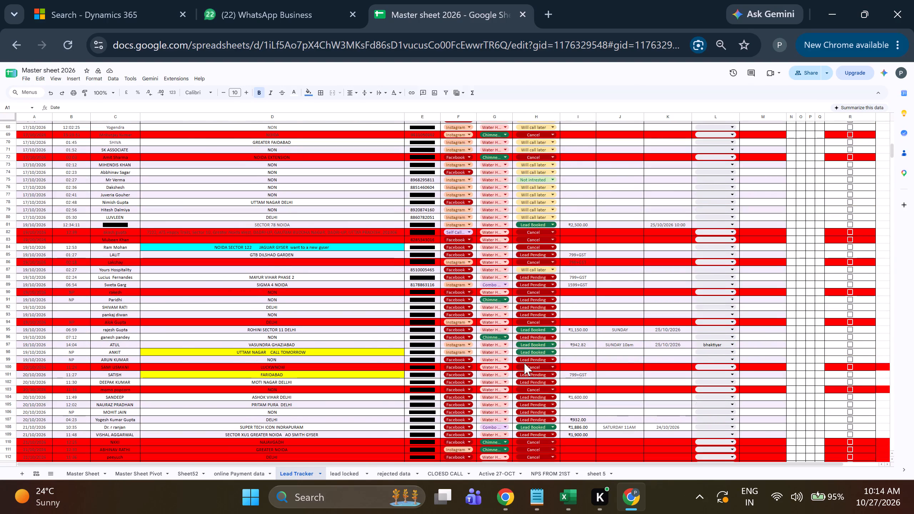
pyautogui.scroll(-4, 524, 363)
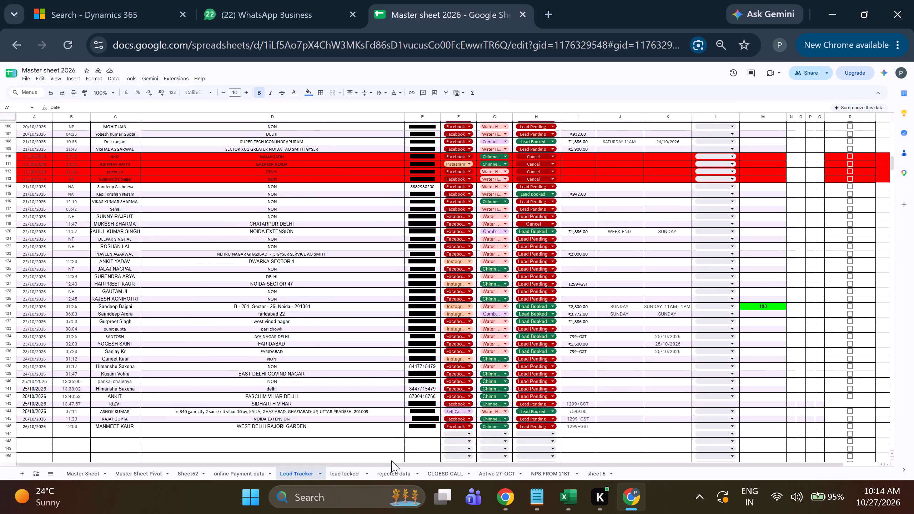
# Open the lead locked sheet and examine the booked leads, including the full address of the last entry in row 10.
pyautogui.click(352, 472)
pyautogui.click(544, 309)
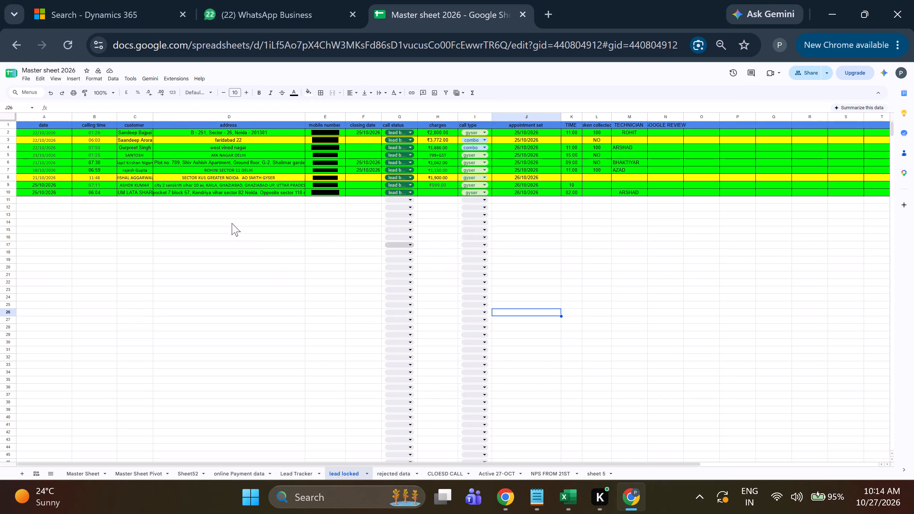
pyautogui.click(226, 193)
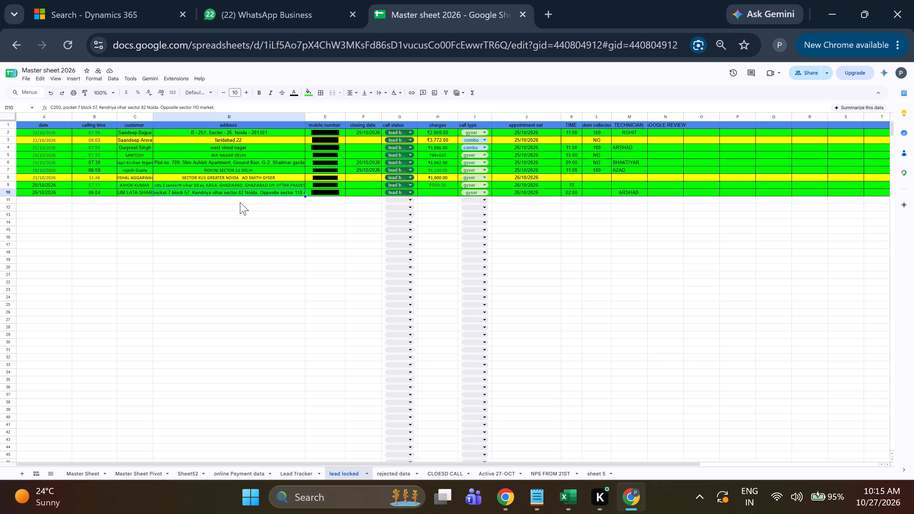
pyautogui.click(240, 202)
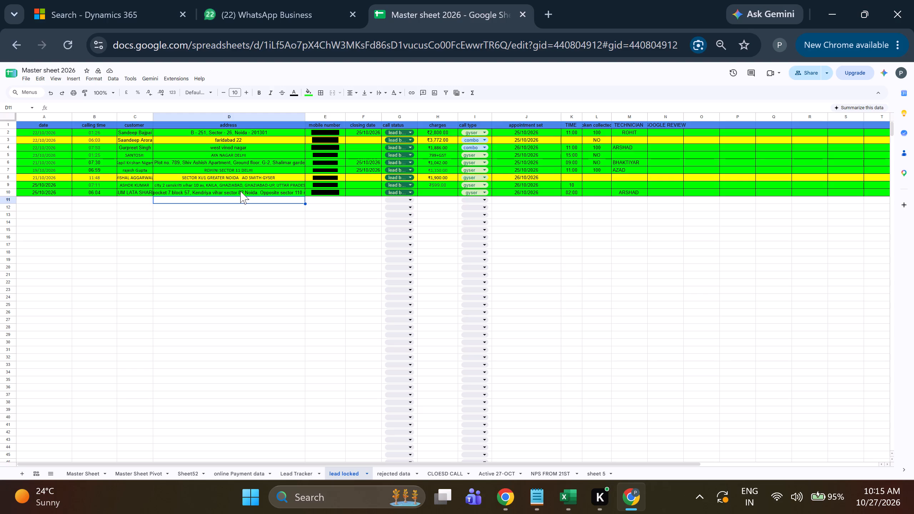
# Check the full address of the Ghaziabad lead in row 9 of the lead locked sheet and select its entire row.
pyautogui.click(236, 186)
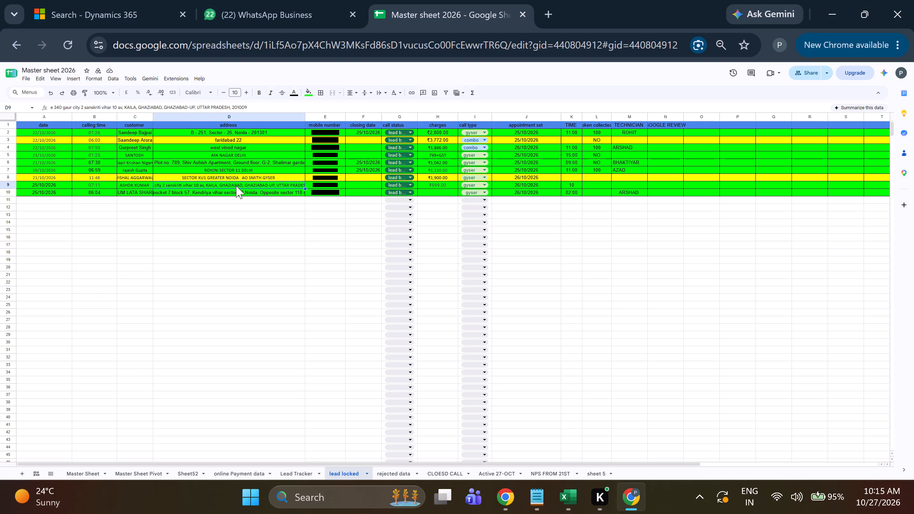
pyautogui.click(3, 186)
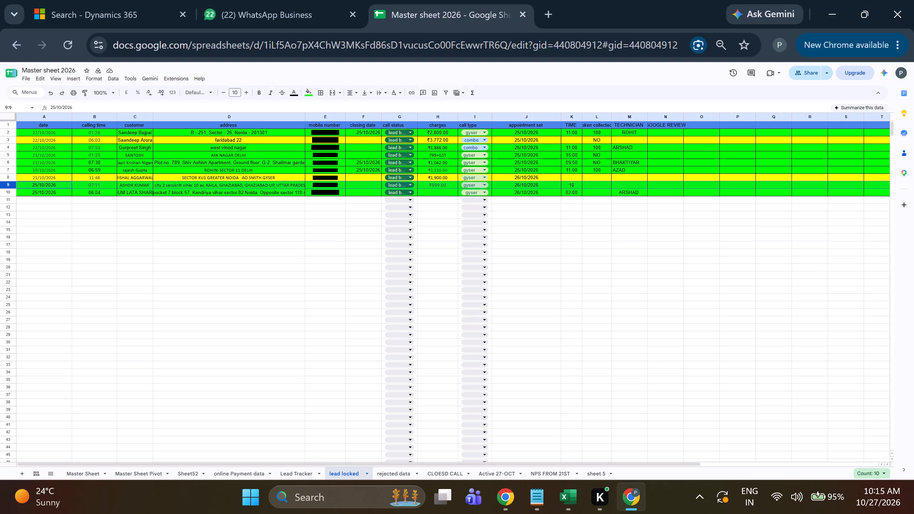
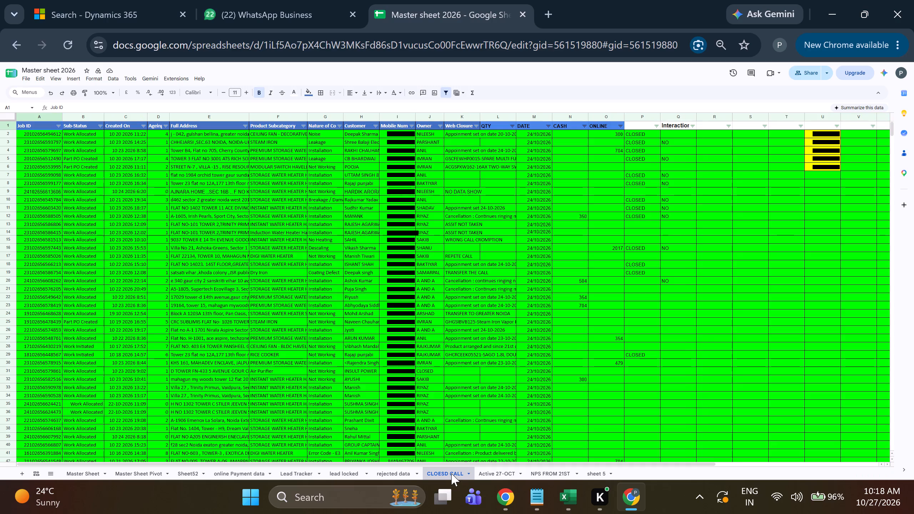
# Look through the closed calls on the CLOESD CALL sheet down to the last entries dated 26/10/2026 and return to the first row.
pyautogui.scroll(-17, 320, 288)
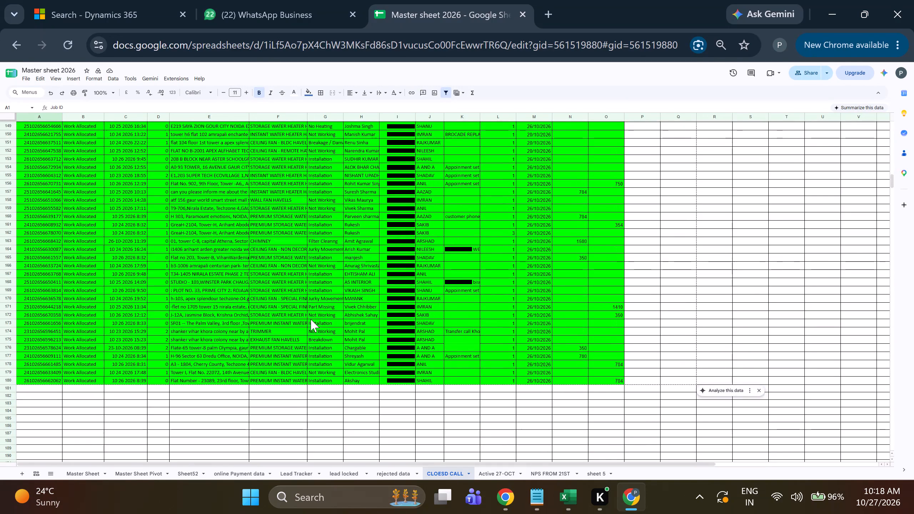
pyautogui.click(282, 431)
pyautogui.scroll(9, 491, 382)
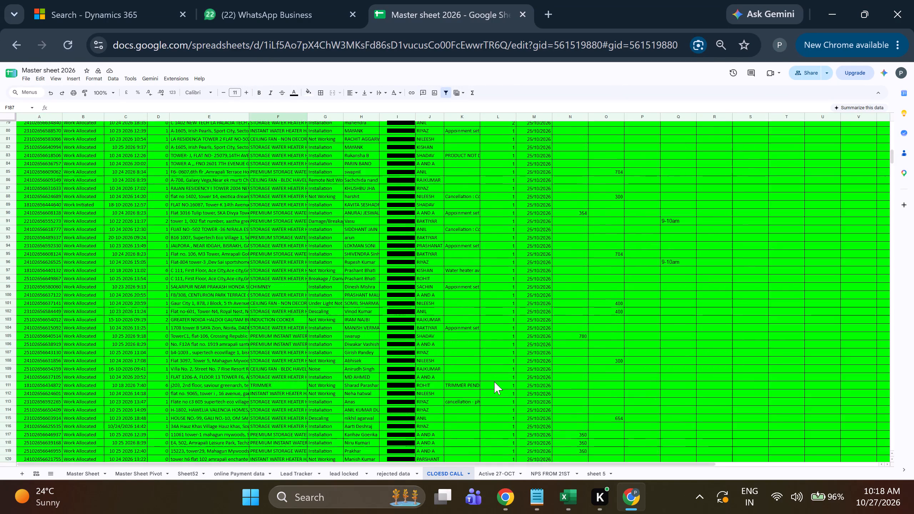
pyautogui.scroll(12, 494, 382)
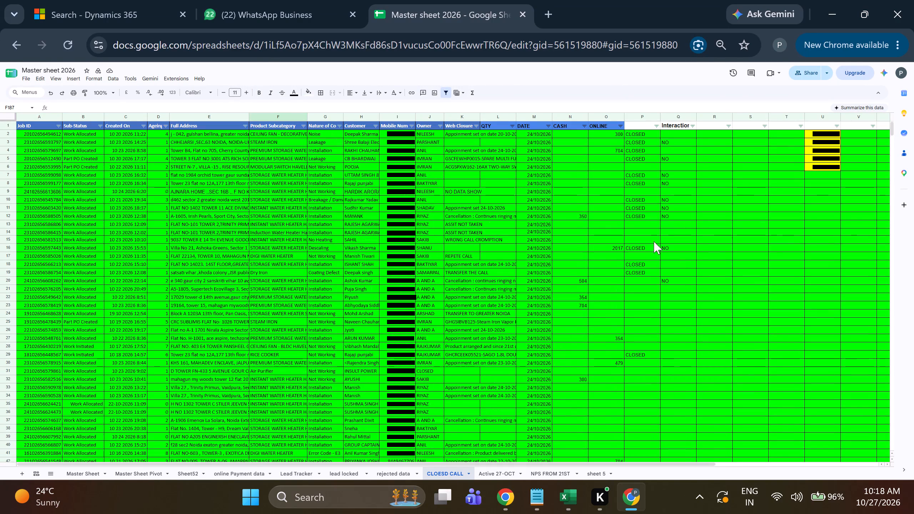
# Copy the customer's mobile number from row 21 of the CLOESD CALL sheet.
pyautogui.click(647, 276)
pyautogui.click(640, 286)
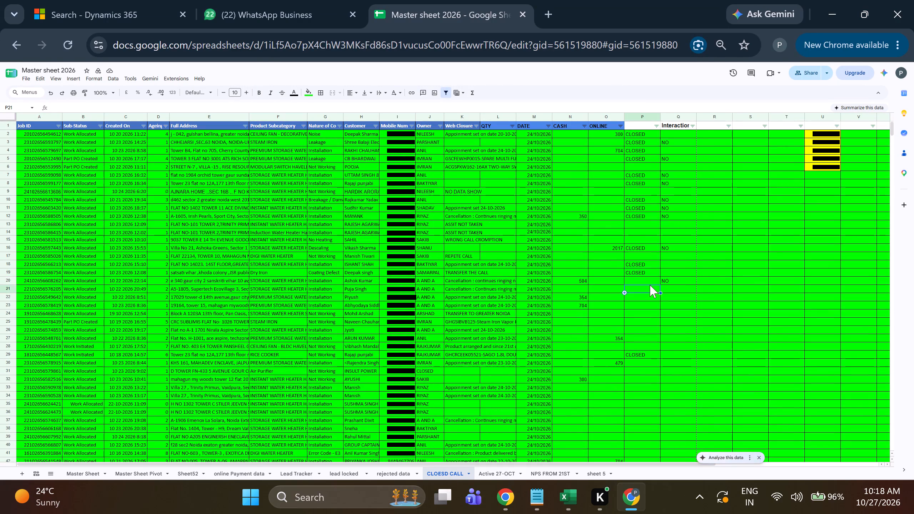
pyautogui.press('Left')
pyautogui.press('Left')
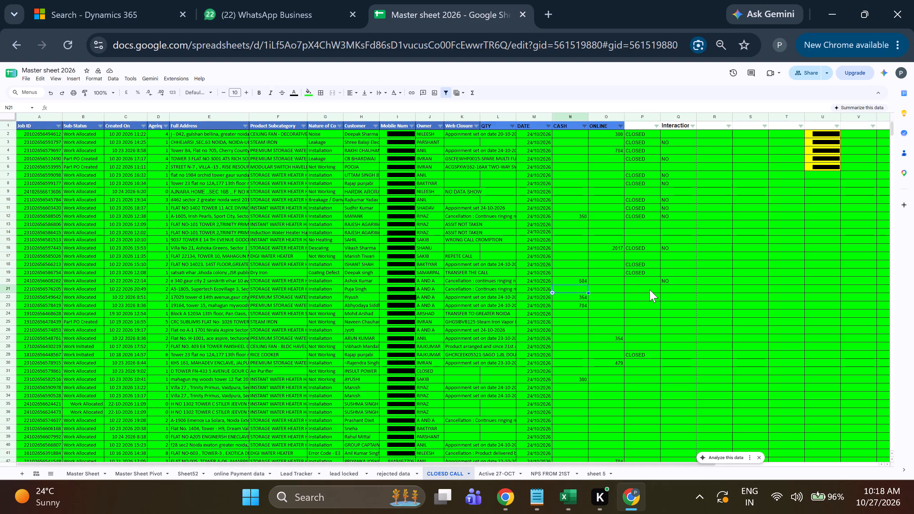
pyautogui.press('Left')
pyautogui.press('Left')
pyautogui.press('Left')
pyautogui.press('Left')
pyautogui.press('Left')
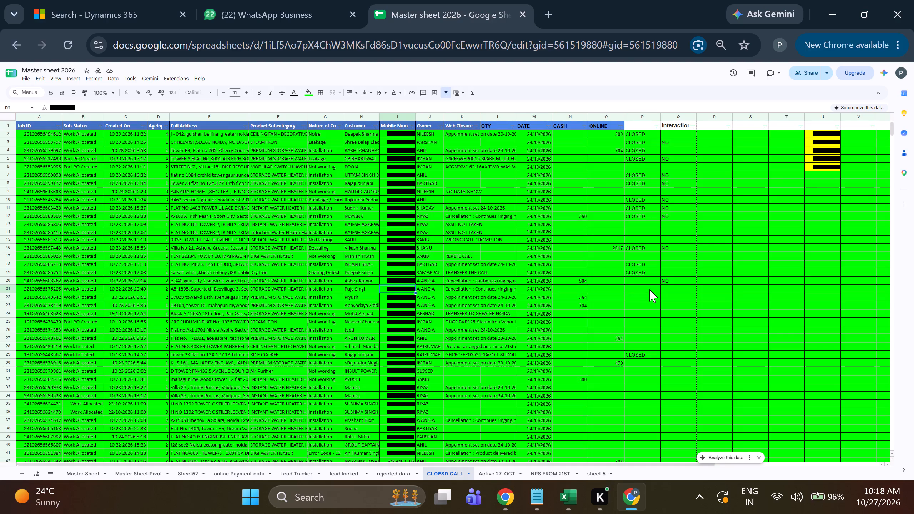
pyautogui.hotkey('ctrl', 'c')
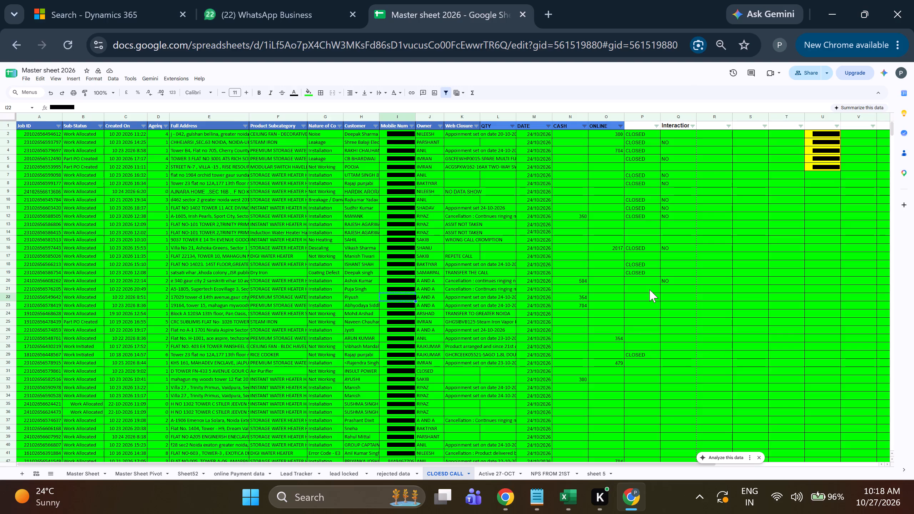
# Open a new browser tab.
pyautogui.click(554, 7)
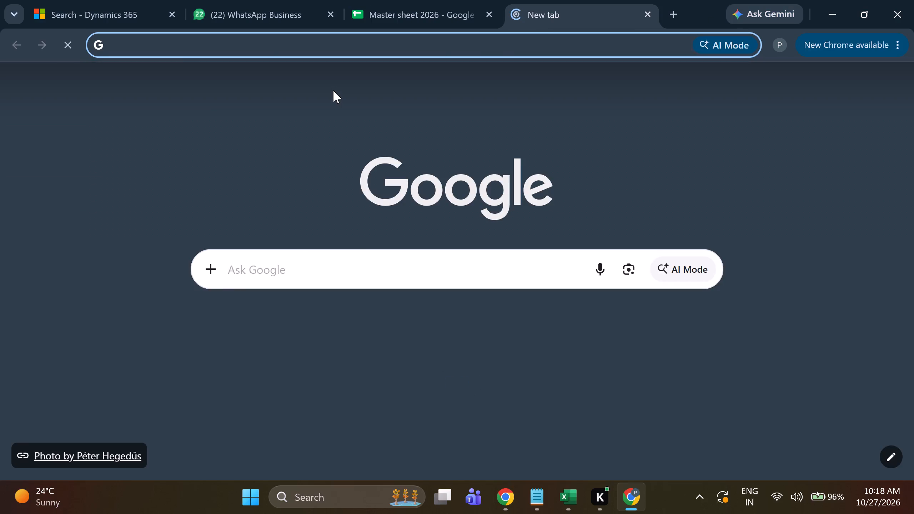
# Open the Havells Dynamics 365 search page in the new tab and search for the copied customer mobile number.
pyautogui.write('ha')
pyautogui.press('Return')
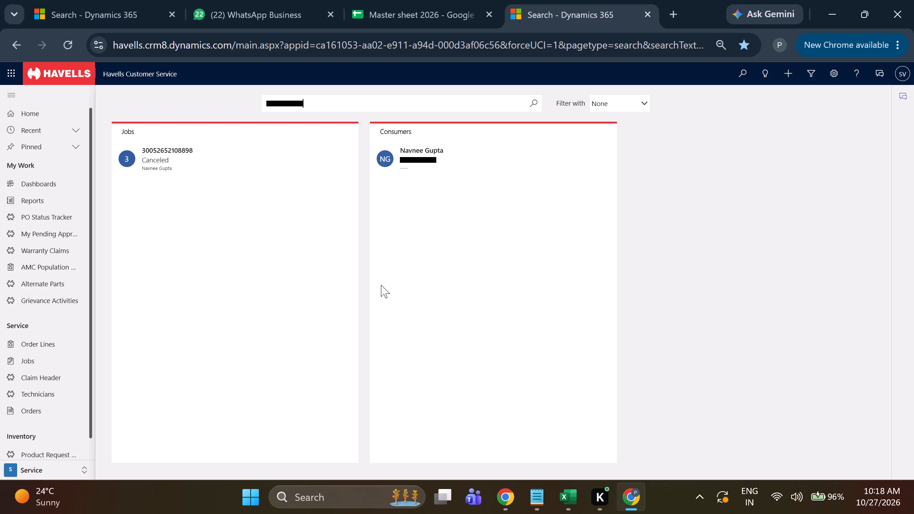
pyautogui.tripleClick(345, 106)
pyautogui.hotkey('ctrl', 'v')
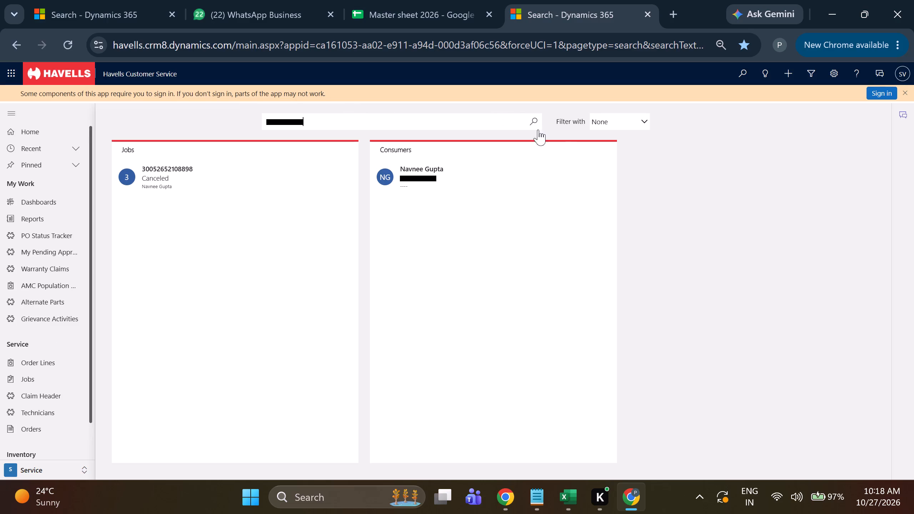
pyautogui.click(539, 126)
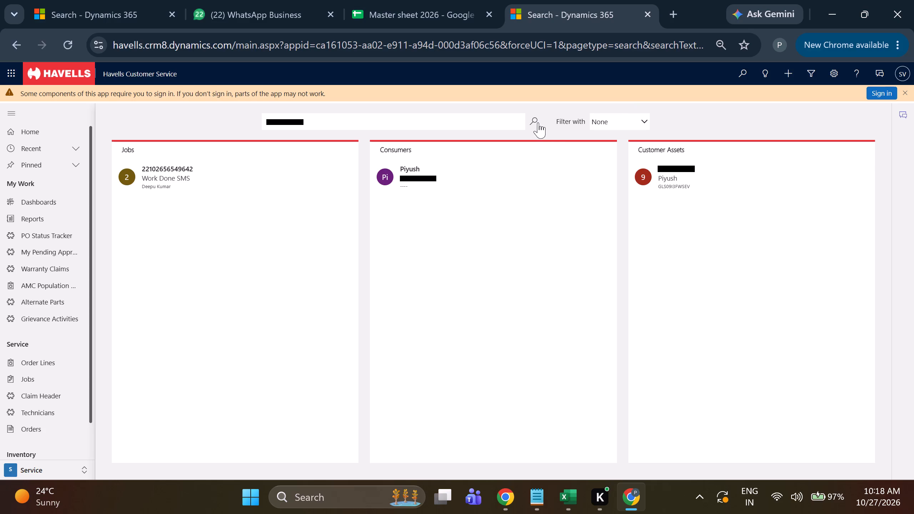
pyautogui.click(542, 126)
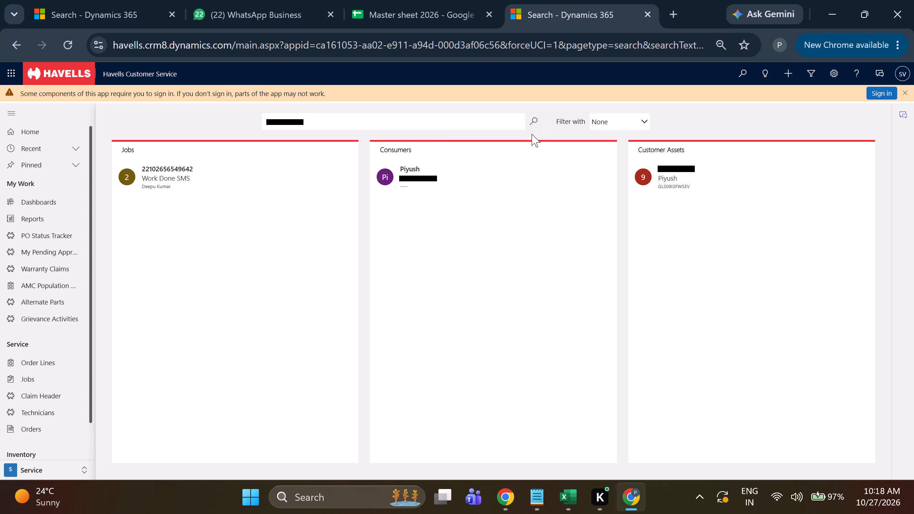
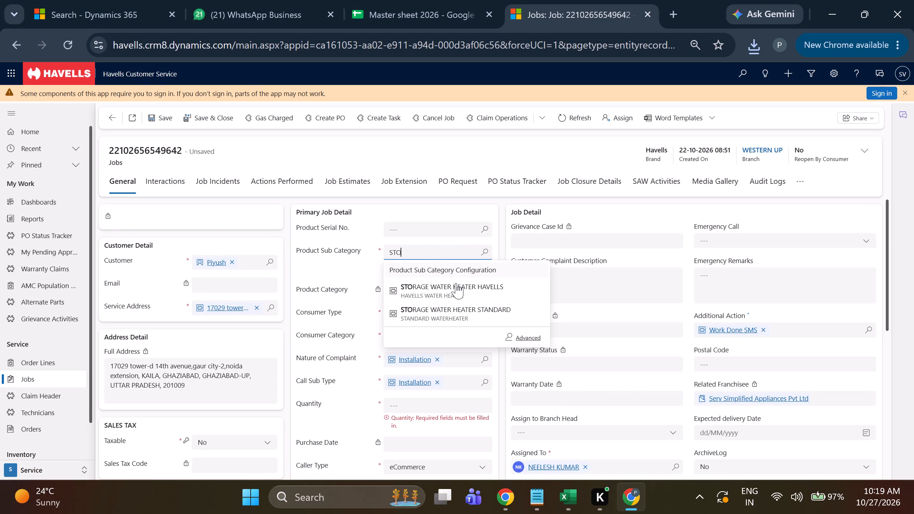
# Set the job's product sub category to STORAGE WATER HEATER HAVELLS and save the job.
pyautogui.click(455, 288)
pyautogui.scroll(-1, 523, 292)
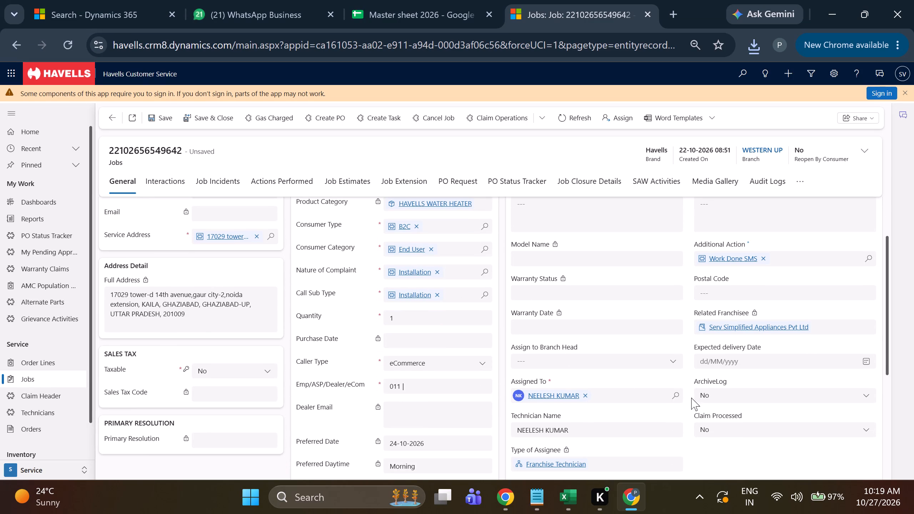
pyautogui.scroll(5, 368, 265)
pyautogui.click(146, 113)
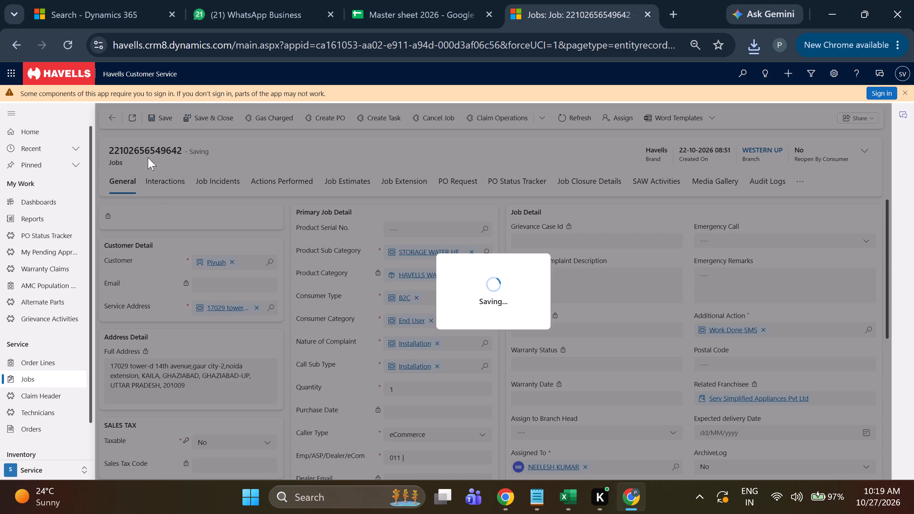
# Start a new job incident for the saved water heater installation job.
pyautogui.click(159, 191)
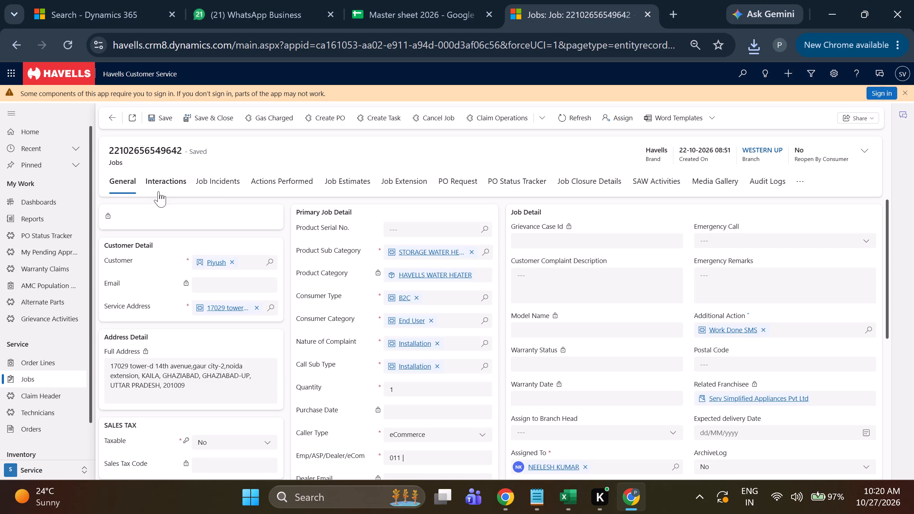
pyautogui.click(202, 189)
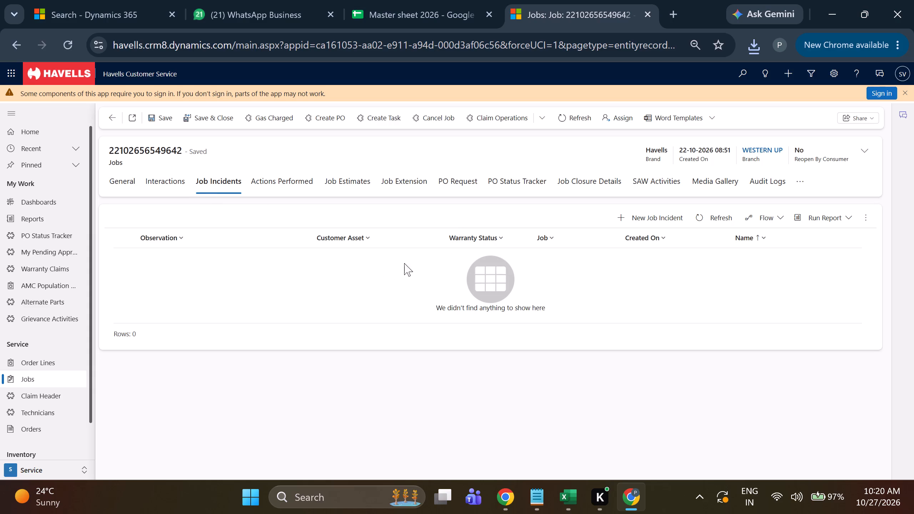
pyautogui.click(670, 212)
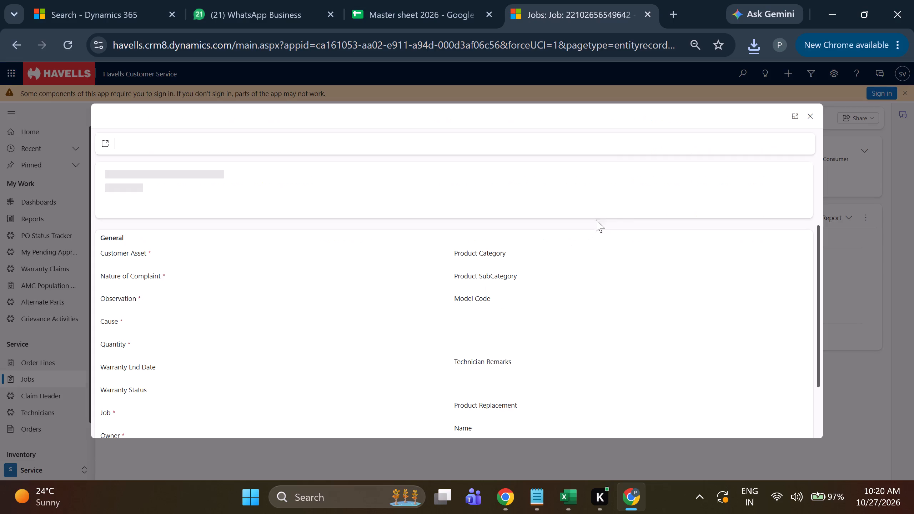
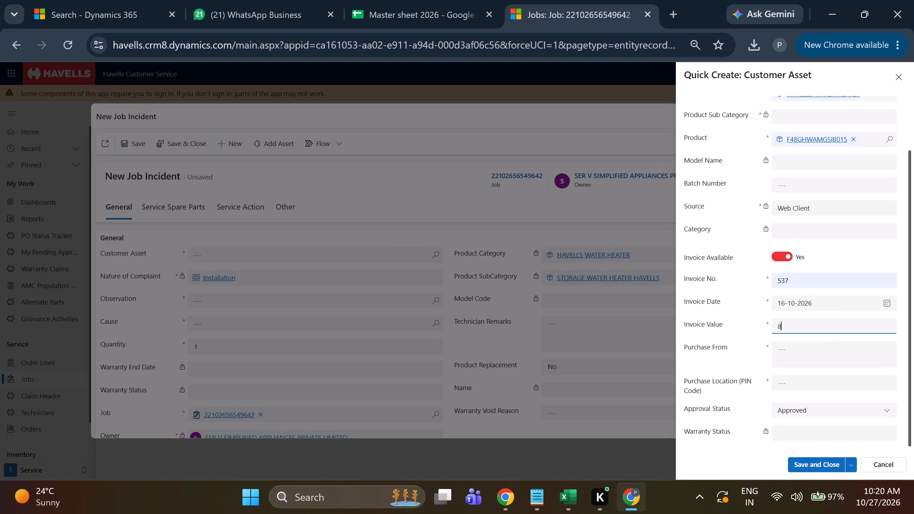
# Complete the customer asset's invoice details with value 8990, purchased from NOIDA, and purchase location PIN code 201301.
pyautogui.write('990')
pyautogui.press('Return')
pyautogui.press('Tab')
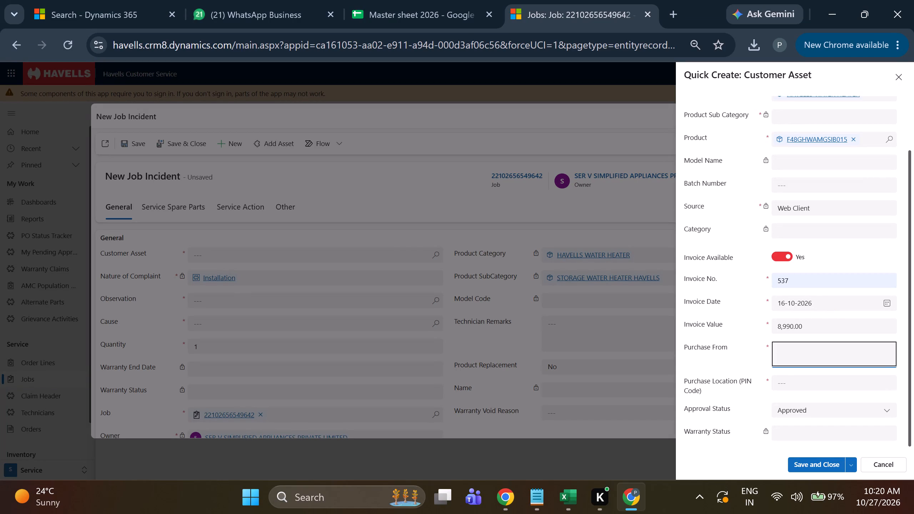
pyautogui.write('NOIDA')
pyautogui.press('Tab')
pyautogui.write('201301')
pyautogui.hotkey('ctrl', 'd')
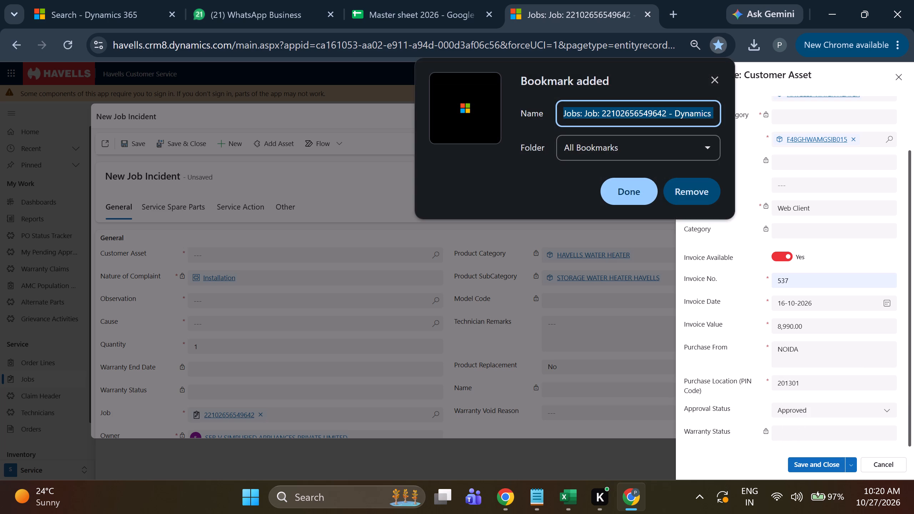
# Keep the bookmark for the current job page in the All Bookmarks folder.
pyautogui.click(621, 185)
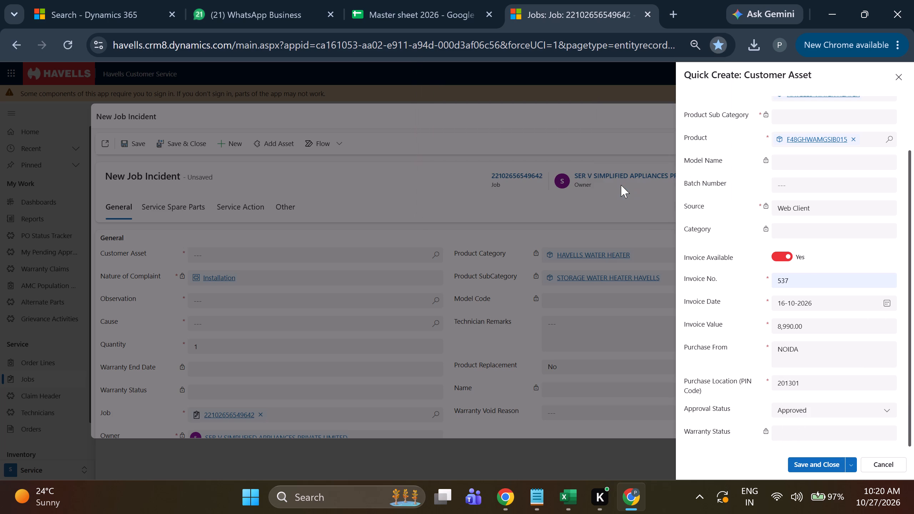
# Save and close the new customer asset record with invoice number 537.
pyautogui.hotkey('ctrl', 's')
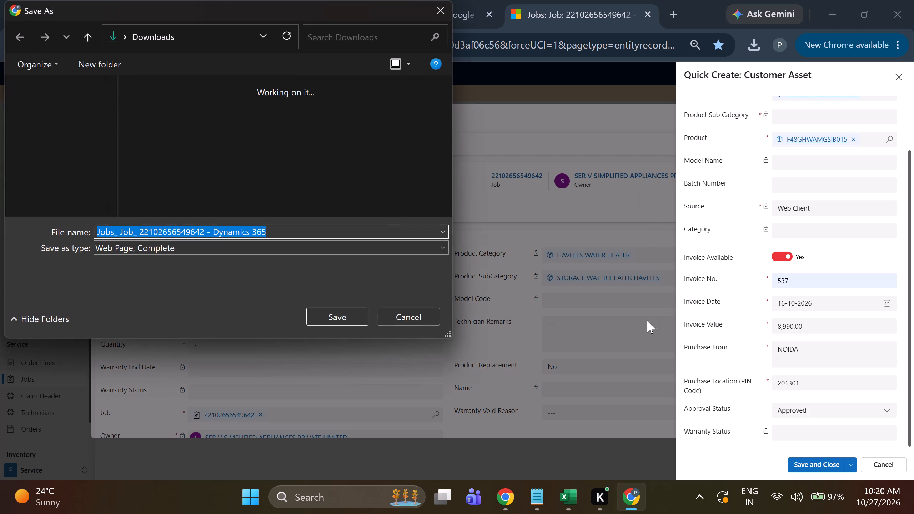
pyautogui.click(416, 316)
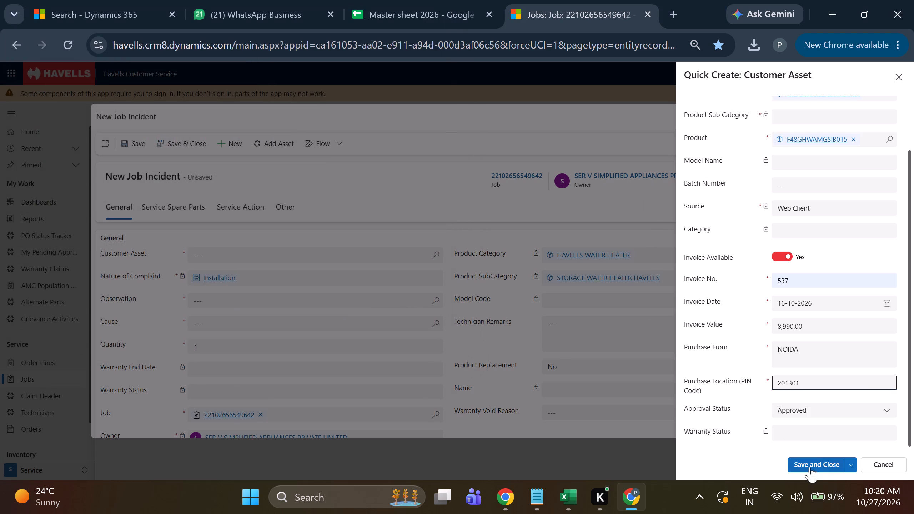
pyautogui.click(812, 469)
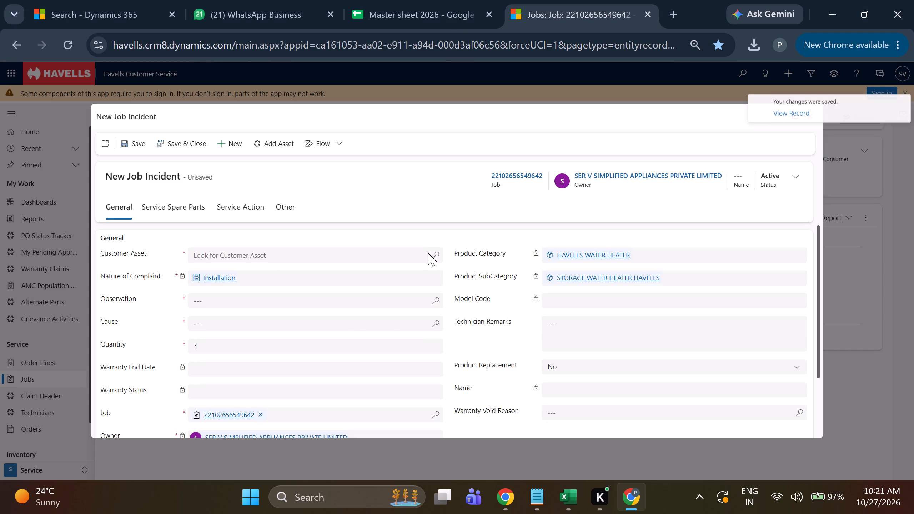
pyautogui.click(435, 258)
pyautogui.click(338, 304)
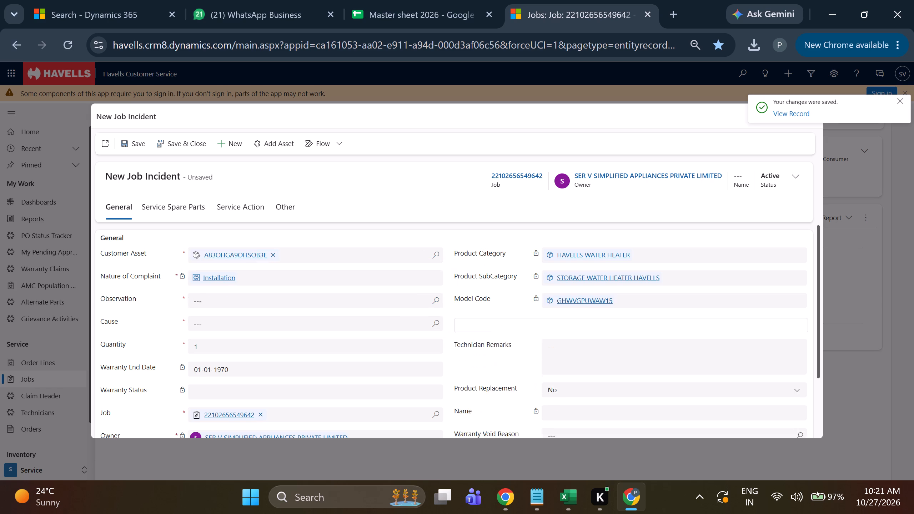
pyautogui.click(438, 305)
pyautogui.click(252, 221)
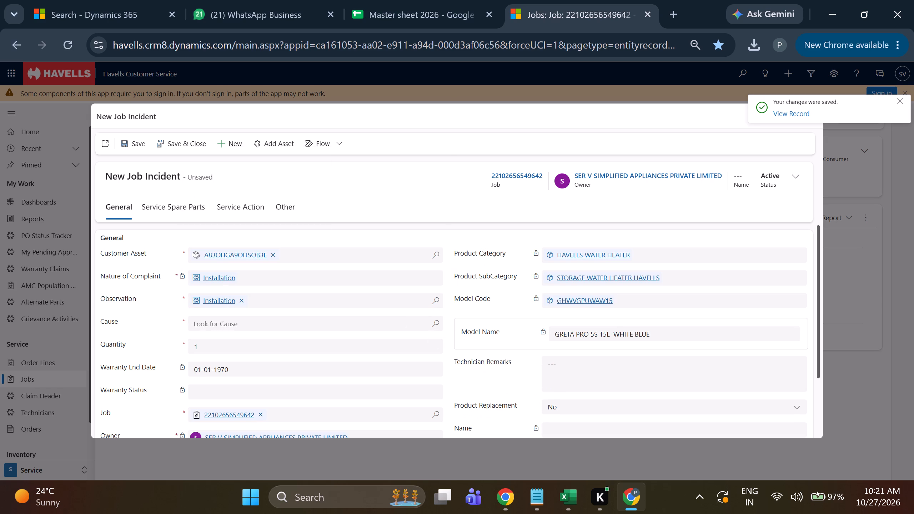
pyautogui.click(434, 321)
pyautogui.click(222, 285)
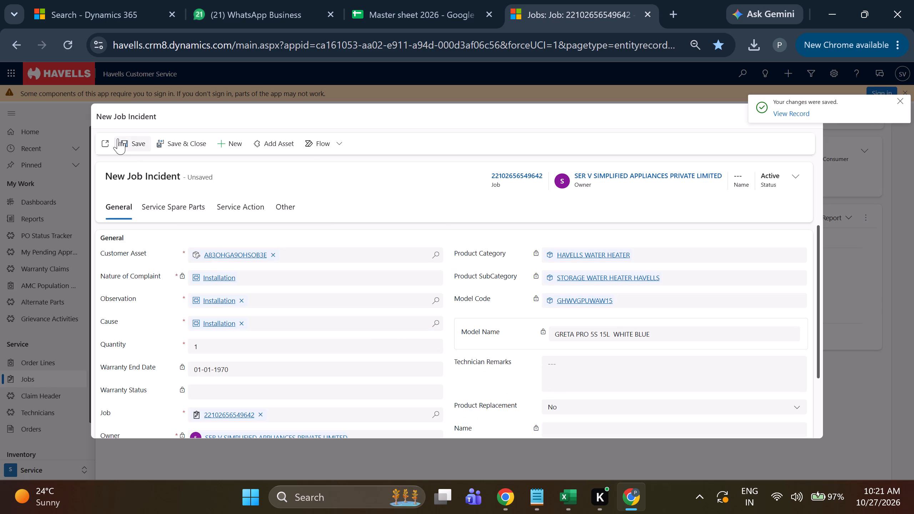
# Save the new job incident and dismiss the error messages.
pyautogui.click(123, 140)
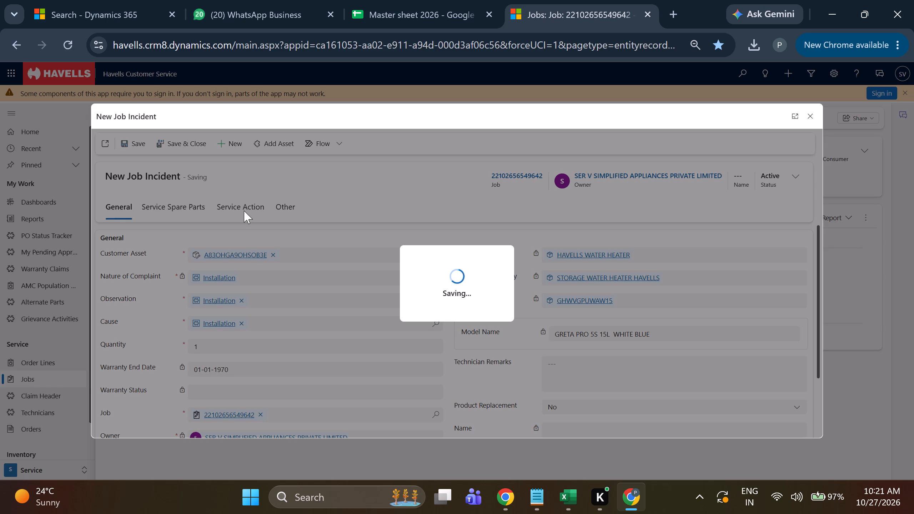
pyautogui.click(245, 213)
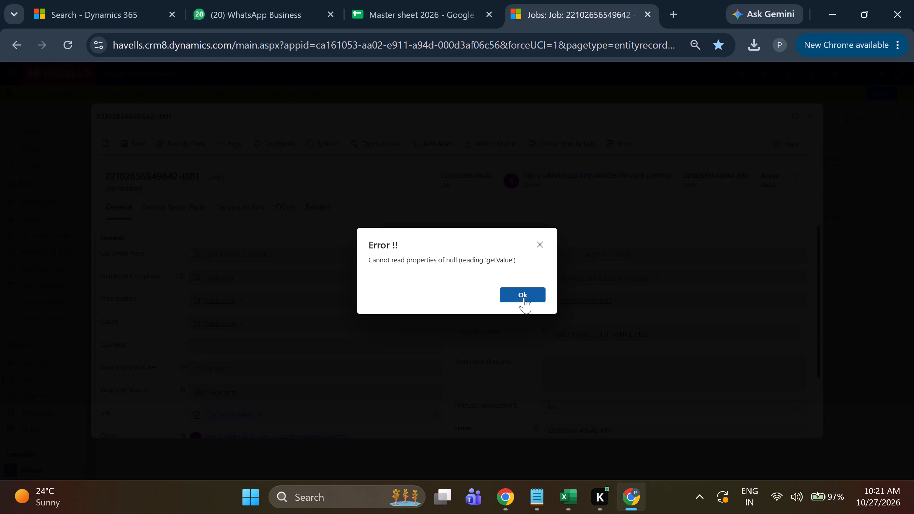
pyautogui.click(540, 245)
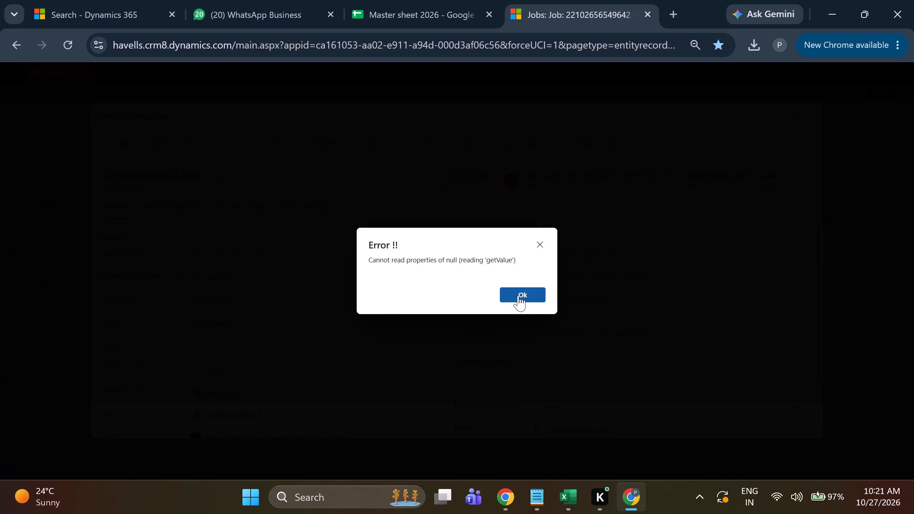
pyautogui.click(518, 296)
pyautogui.click(541, 247)
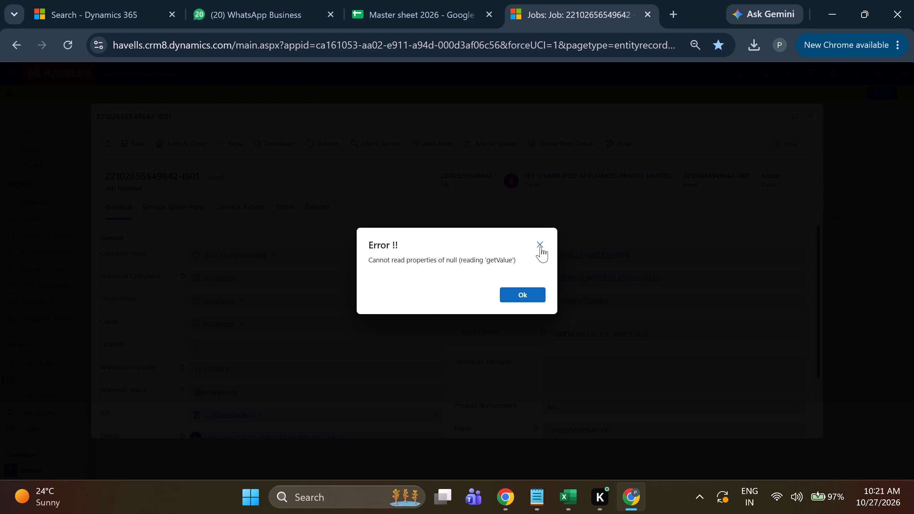
pyautogui.click(539, 242)
pyautogui.click(539, 242)
pyautogui.click(539, 242)
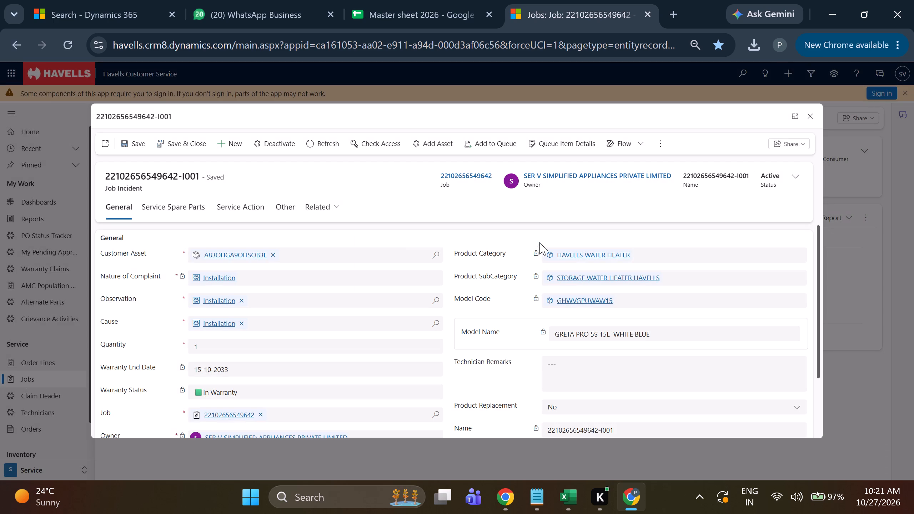
# Show the service actions of the saved job incident.
pyautogui.click(231, 203)
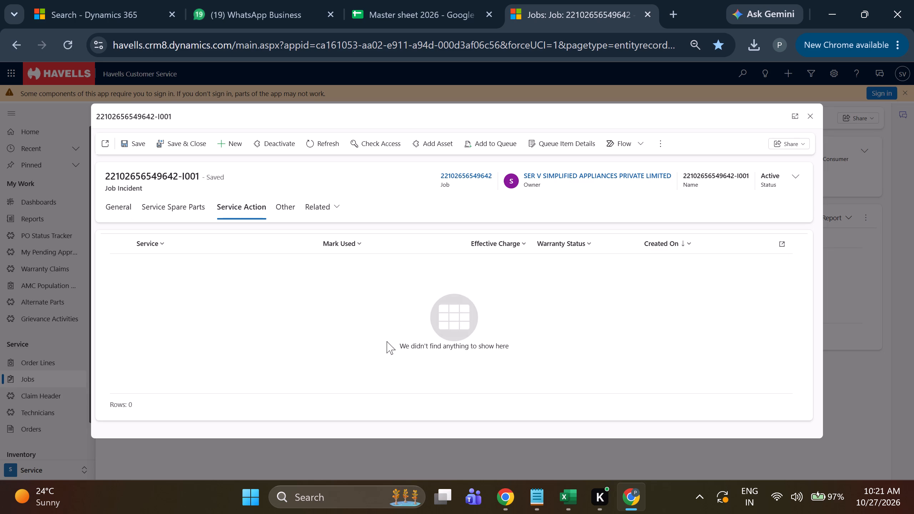
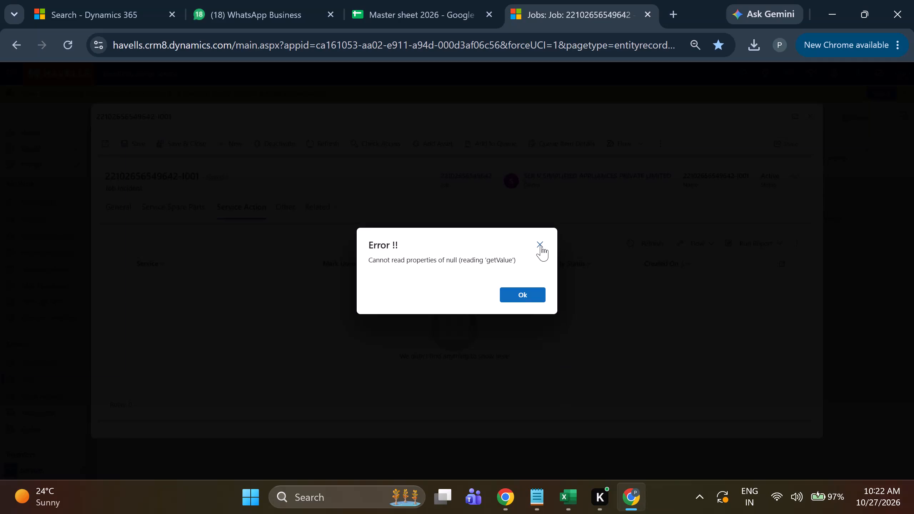
# Dismiss the error messages, check the job incident's general details and refresh its service action list.
pyautogui.tripleClick(543, 245)
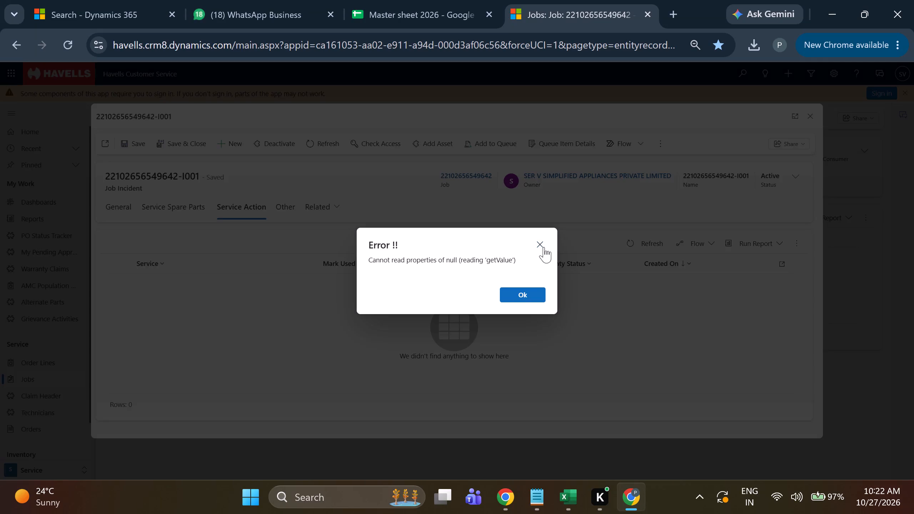
pyautogui.click(544, 247)
pyautogui.click(127, 206)
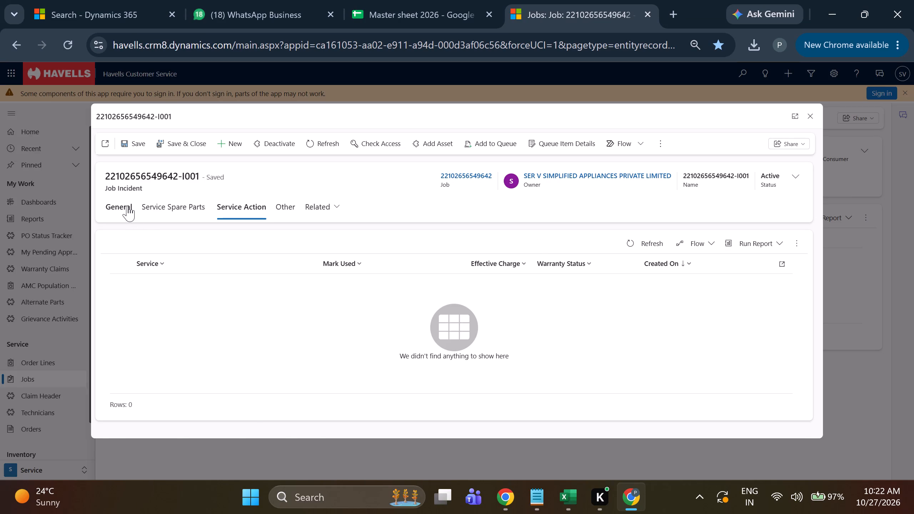
pyautogui.scroll(4, 401, 344)
pyautogui.scroll(-4, 405, 347)
pyautogui.scroll(5, 425, 352)
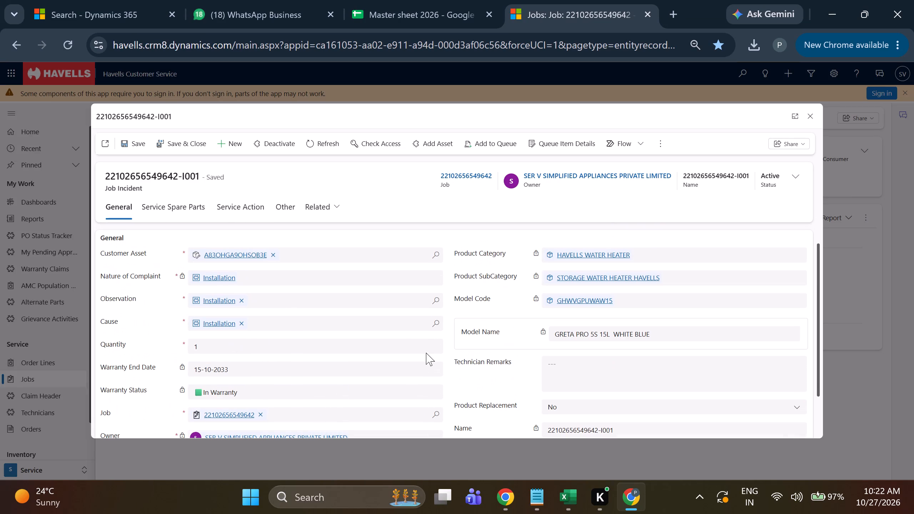
pyautogui.click(252, 200)
pyautogui.click(256, 220)
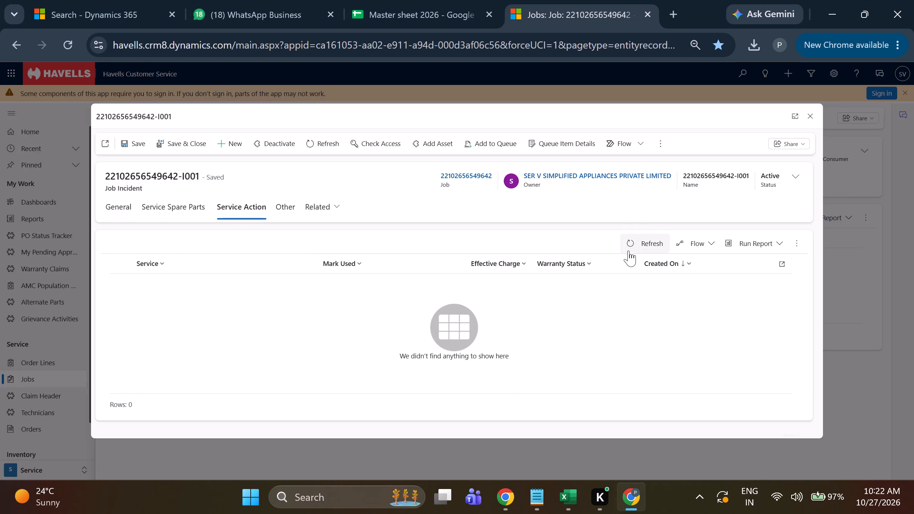
pyautogui.click(637, 235)
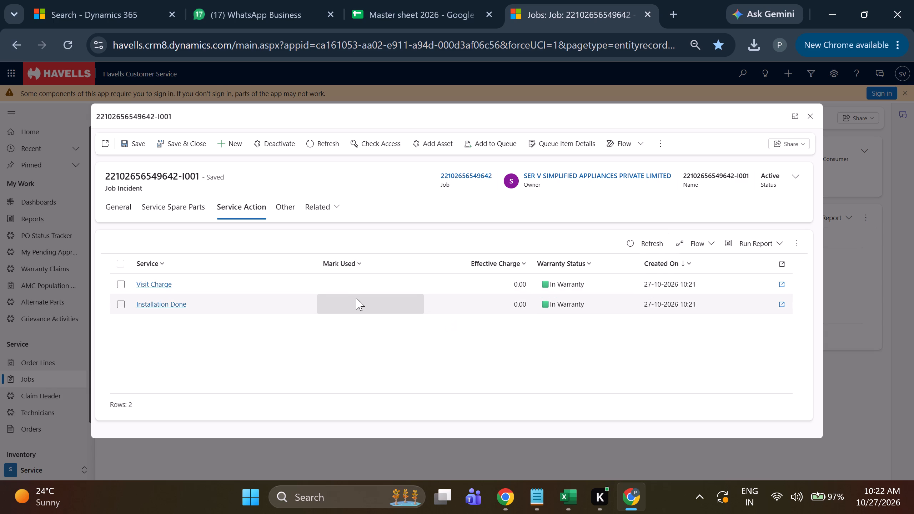
# Mark the Installation Done service as Used, then save and close its record, dismissing the error messages.
pyautogui.tripleClick(377, 303)
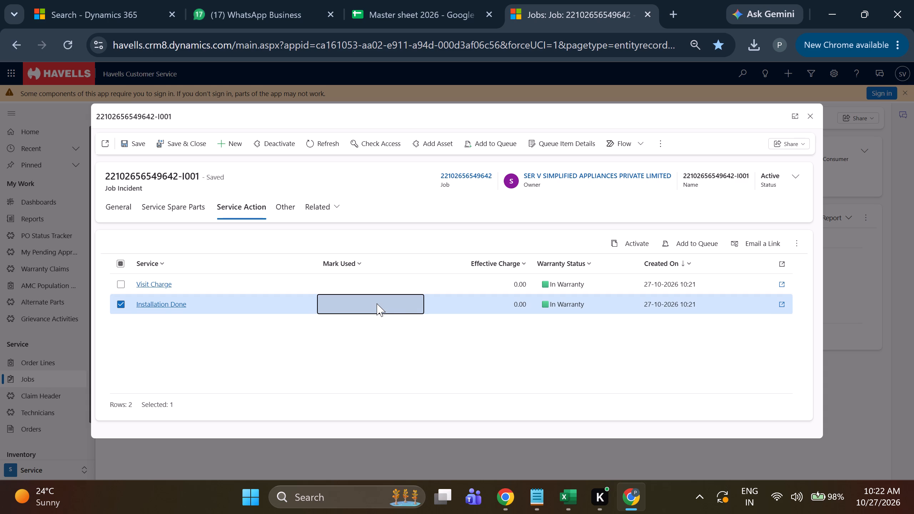
pyautogui.tripleClick(385, 302)
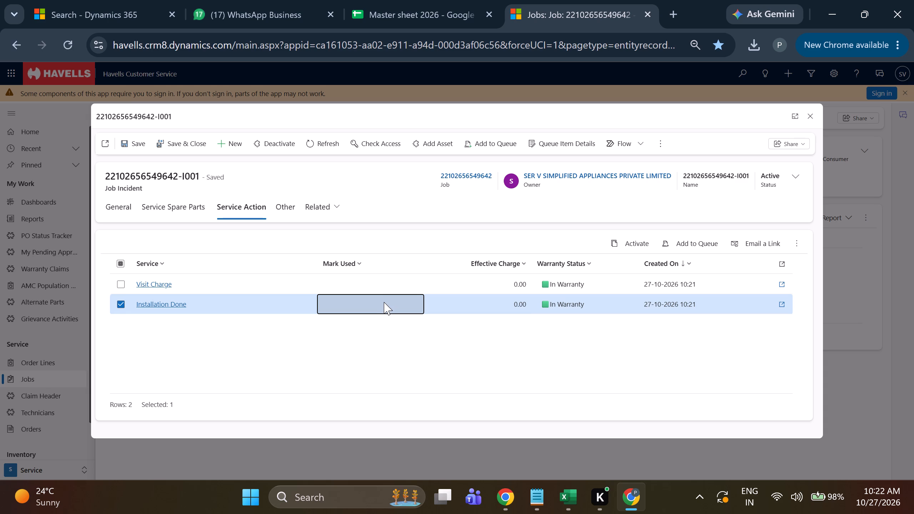
pyautogui.tripleClick(387, 304)
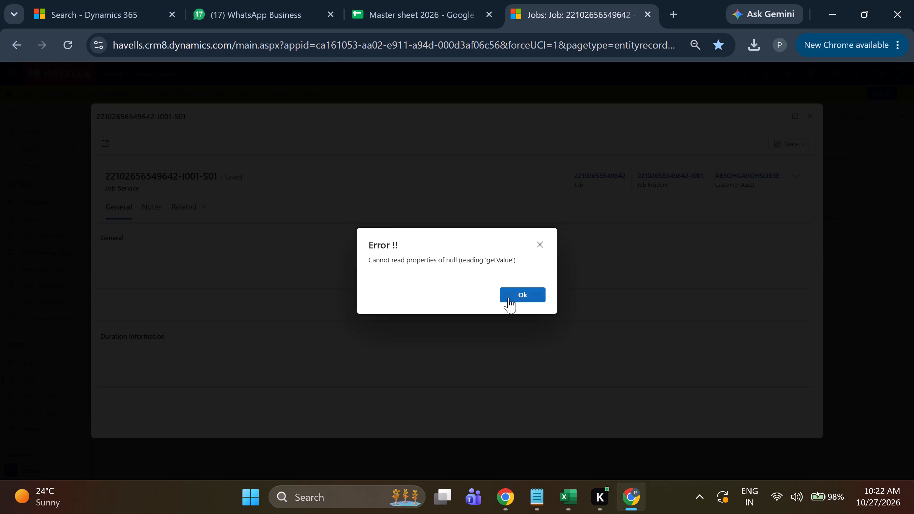
pyautogui.click(508, 298)
pyautogui.doubleClick(508, 298)
pyautogui.click(508, 298)
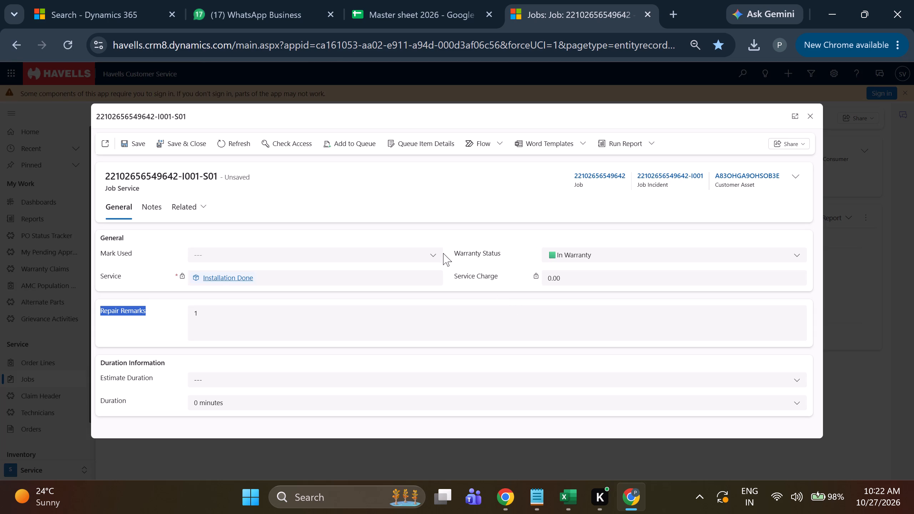
pyautogui.click(424, 257)
pyautogui.click(384, 298)
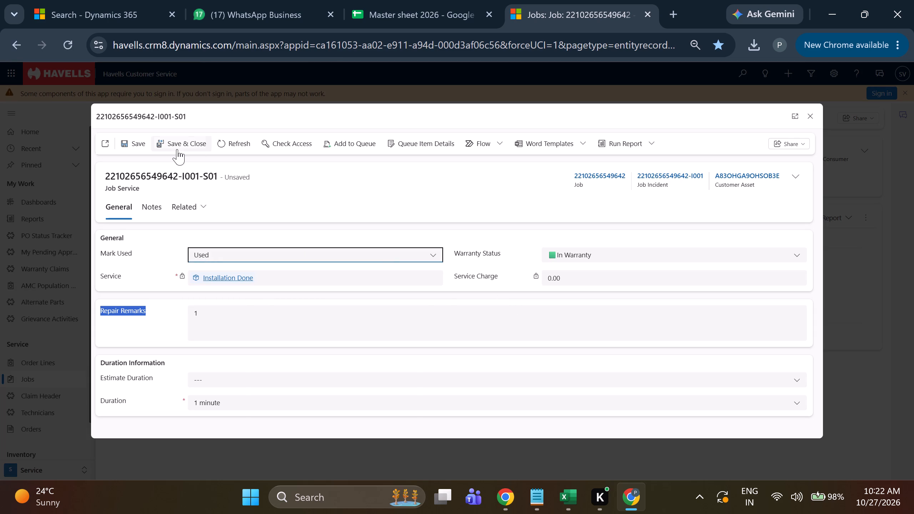
pyautogui.click(177, 149)
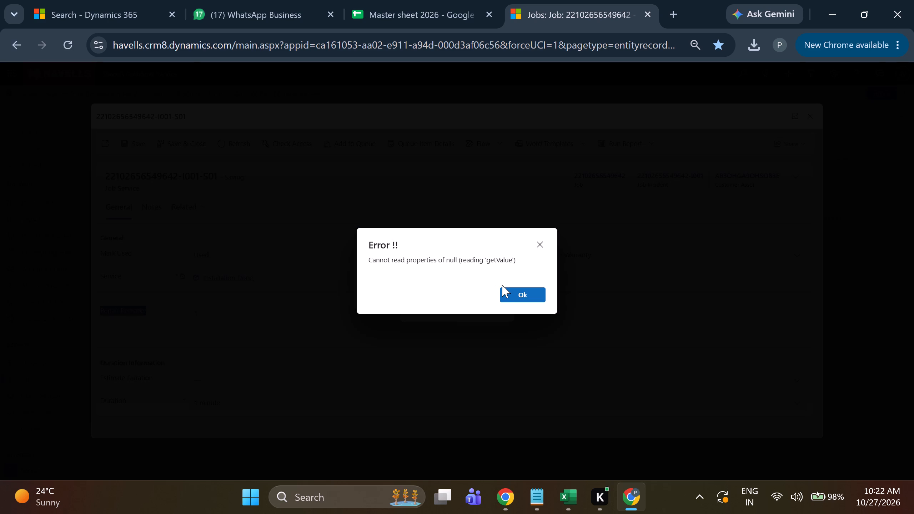
pyautogui.click(503, 297)
pyautogui.tripleClick(511, 296)
pyautogui.click(511, 296)
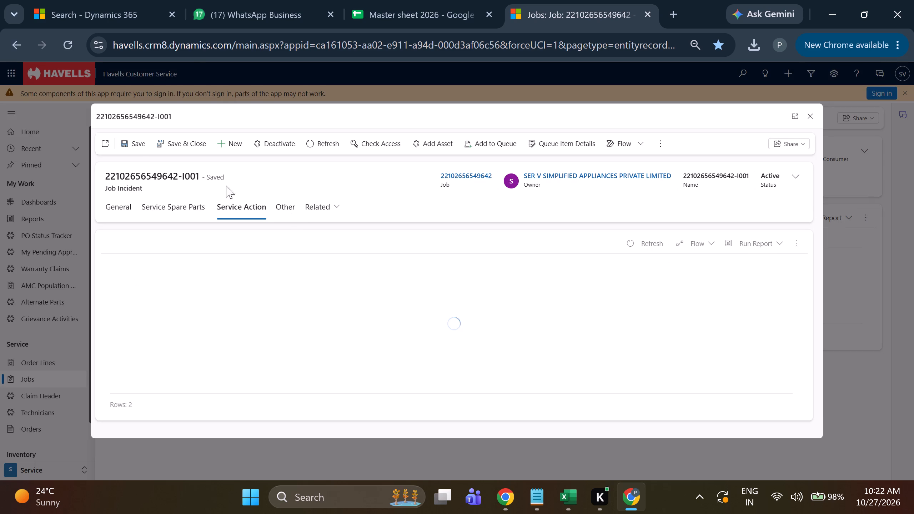
# Save and close the job incident and dismiss the warranty message.
pyautogui.click(187, 143)
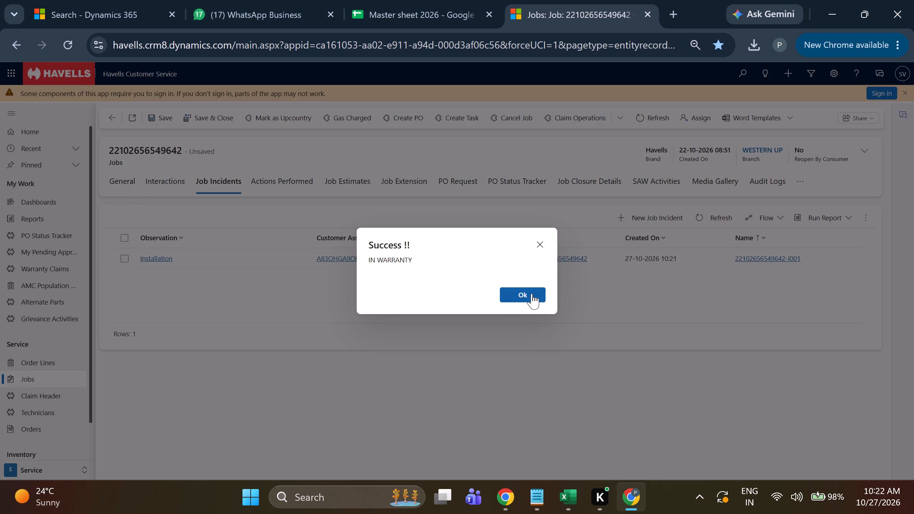
pyautogui.click(532, 293)
# Look up the available users for the Assigned To field in the job's general details.
pyautogui.click(127, 185)
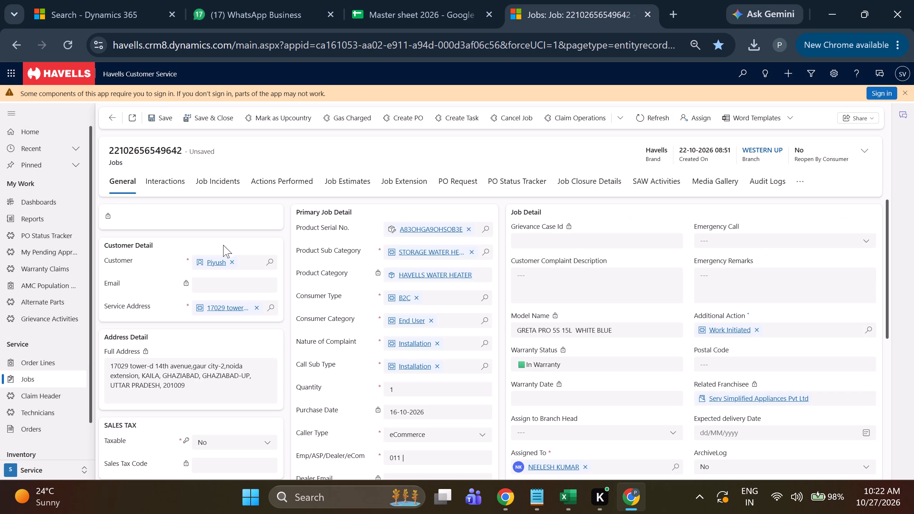
pyautogui.scroll(-1, 515, 324)
pyautogui.scroll(3, 524, 323)
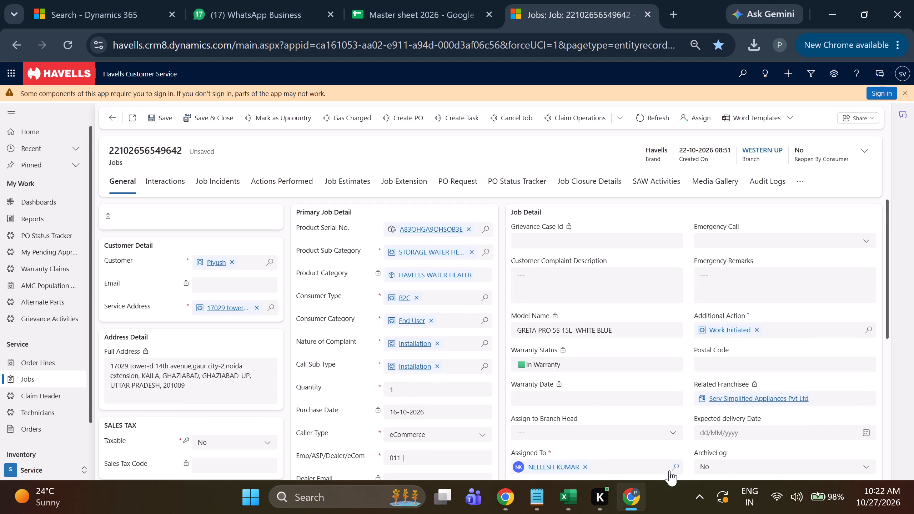
pyautogui.click(669, 468)
pyautogui.scroll(-2, 610, 414)
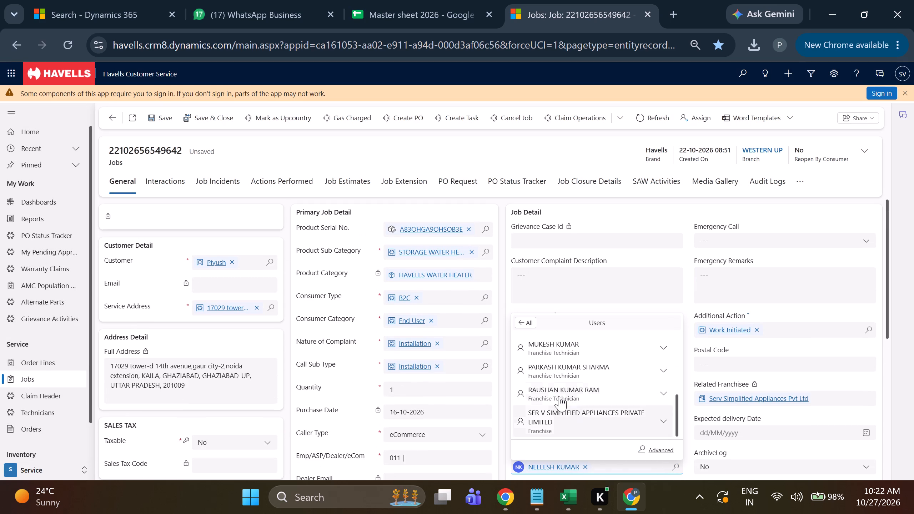
# Assign the job to the franchise technician Parkash and save the job.
pyautogui.click(552, 369)
pyautogui.click(155, 112)
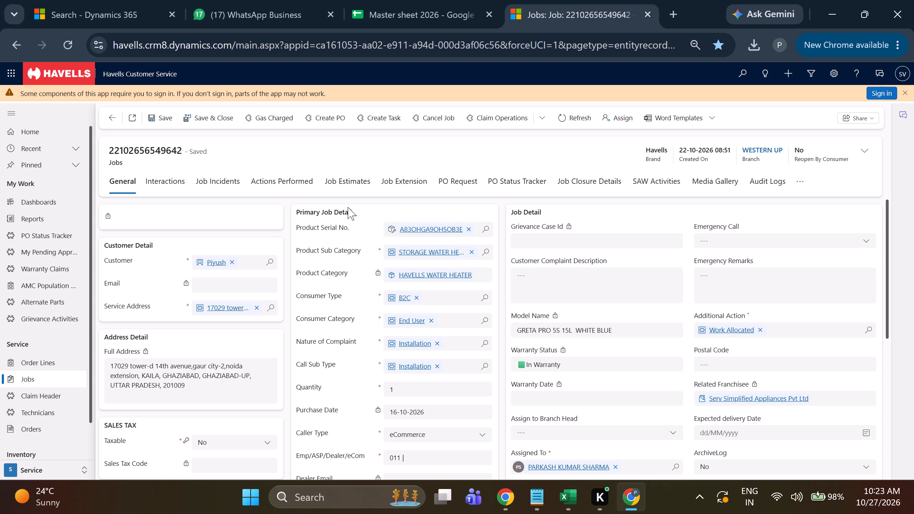
# Attach the downloaded WhatsApp Image 2026-10-24 at 10.27.50 AM to a new timeline note on the job's customer asset.
pyautogui.click(419, 229)
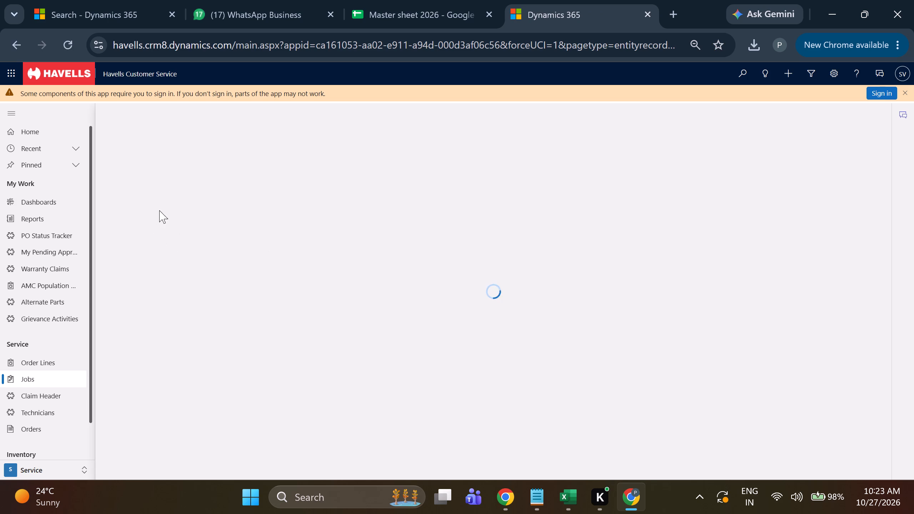
pyautogui.click(184, 193)
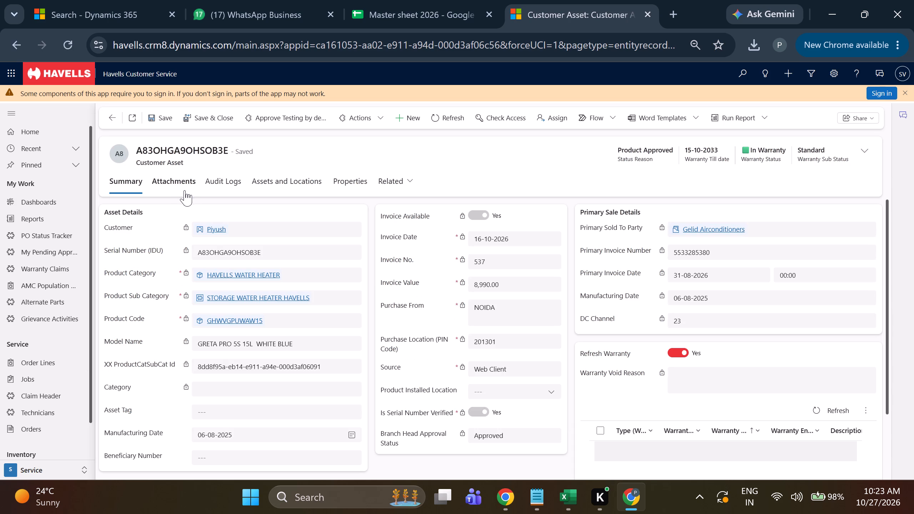
pyautogui.click(170, 197)
pyautogui.click(181, 189)
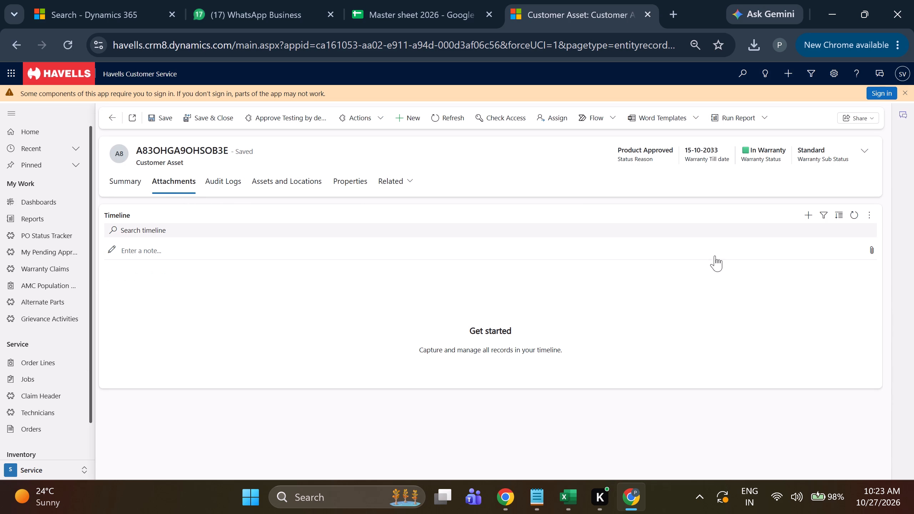
pyautogui.click(873, 252)
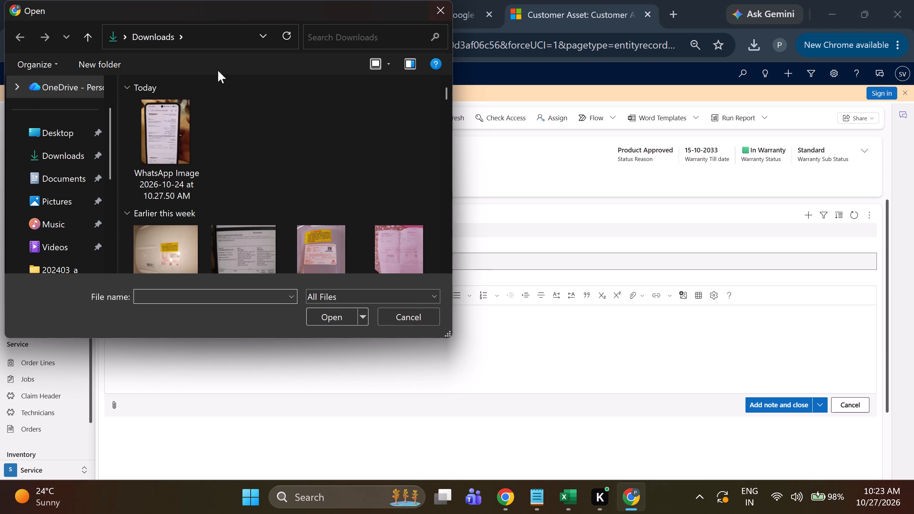
pyautogui.doubleClick(161, 147)
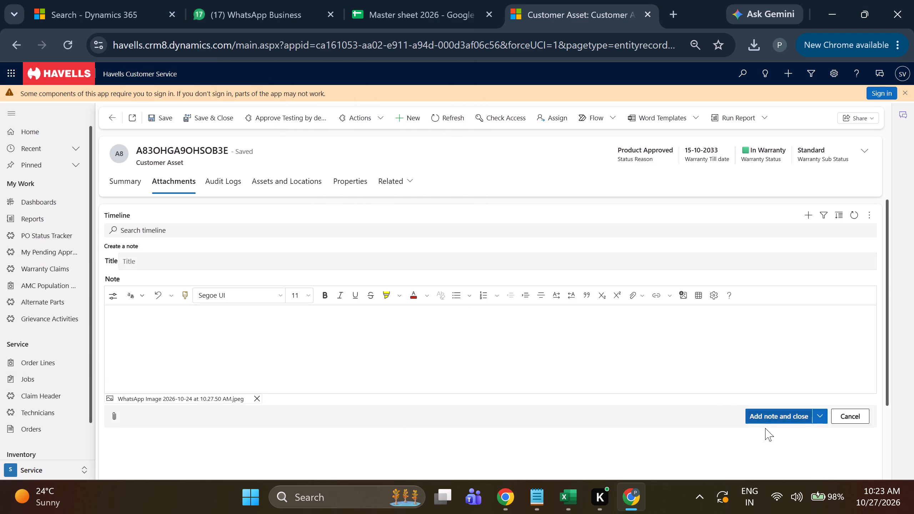
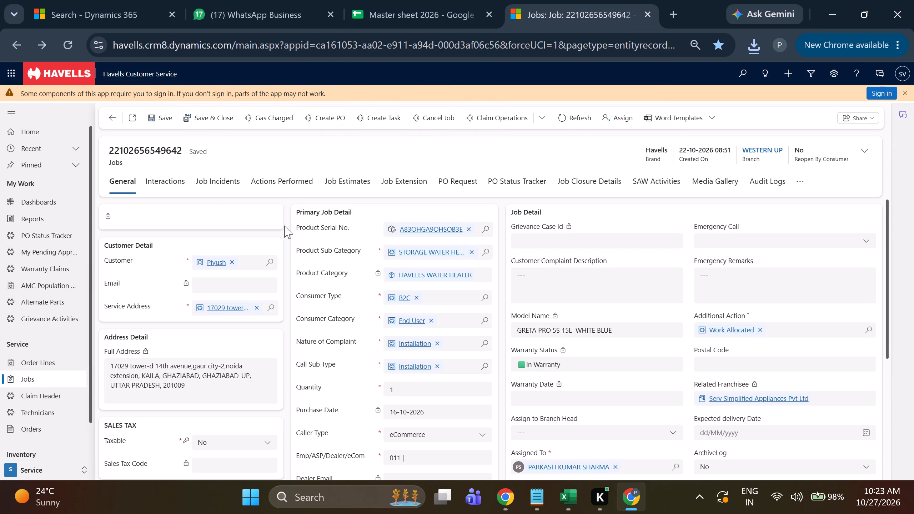
pyautogui.scroll(-2, 407, 292)
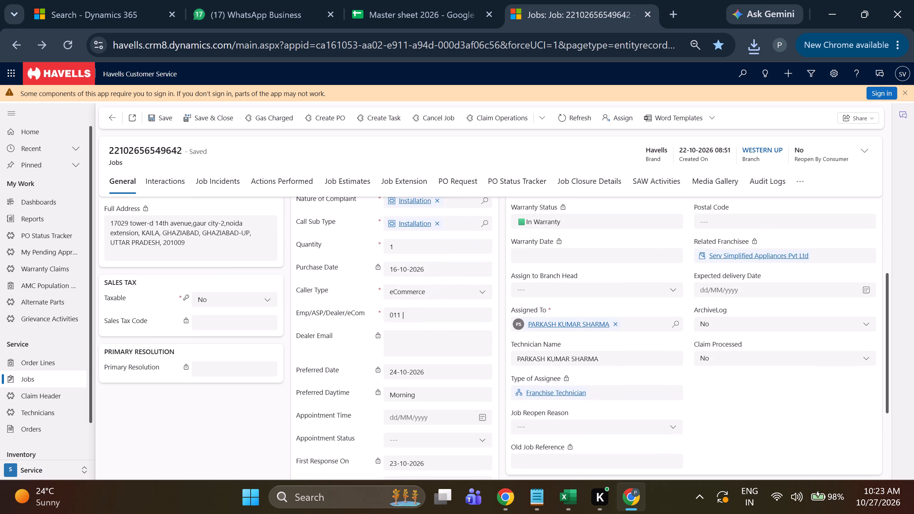
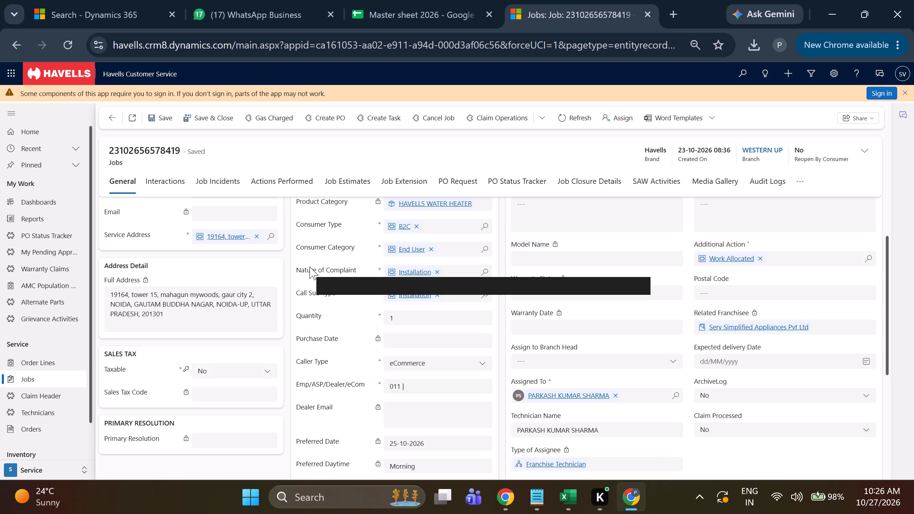
pyautogui.scroll(4, 310, 267)
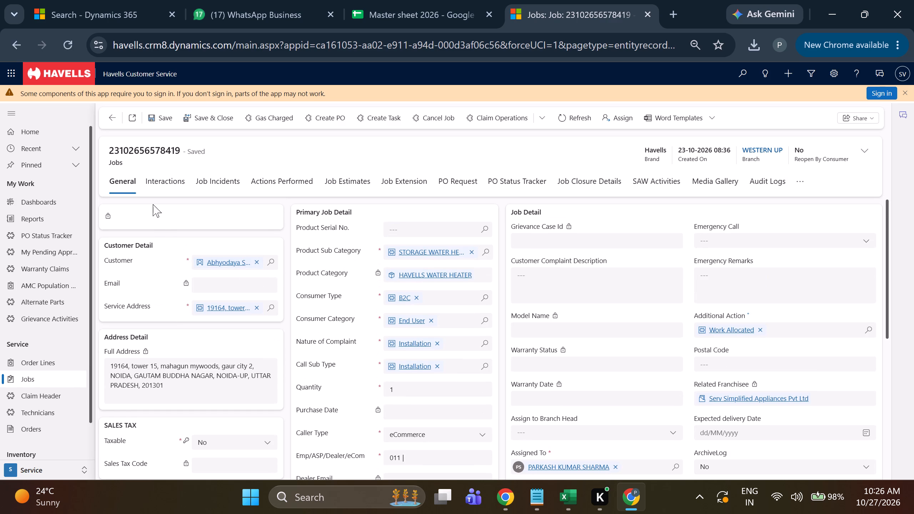
pyautogui.click(161, 187)
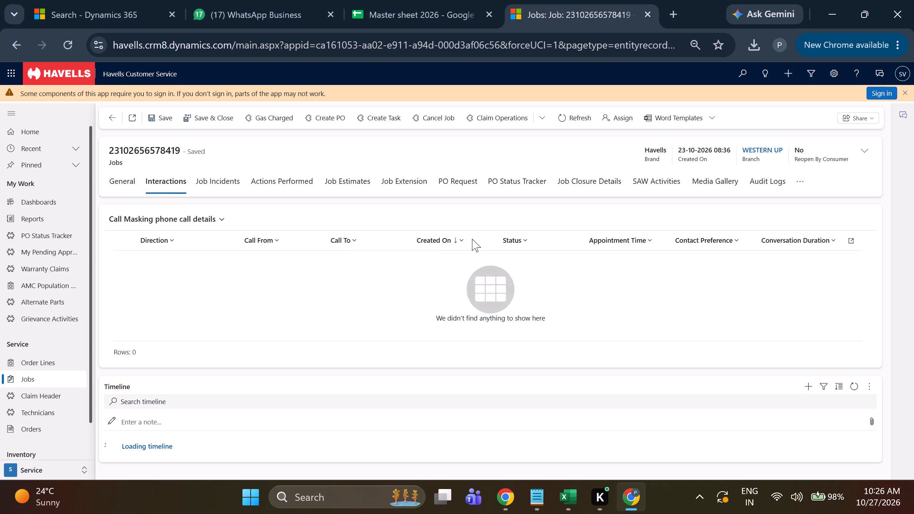
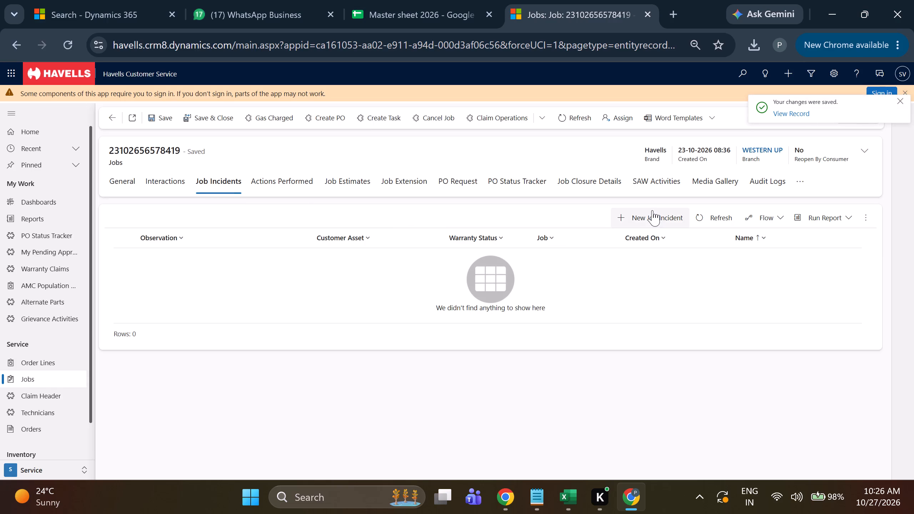
pyautogui.click(652, 210)
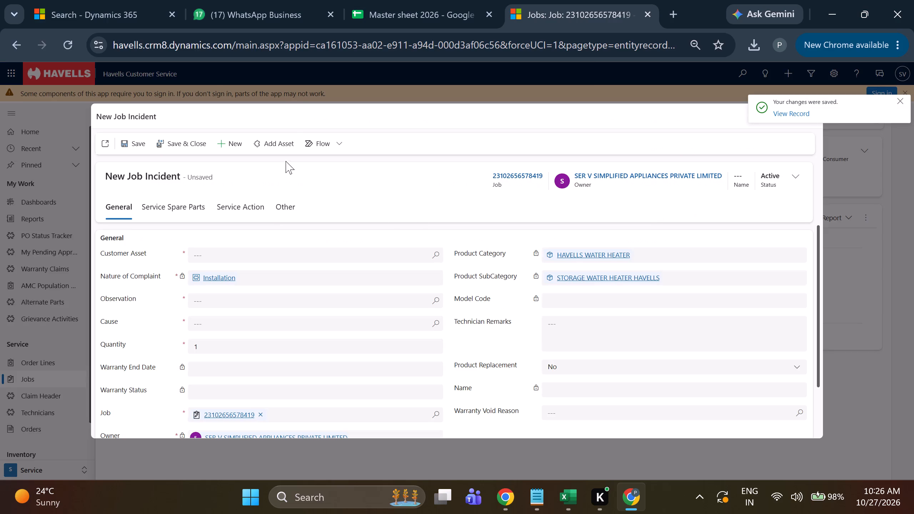
pyautogui.click(260, 144)
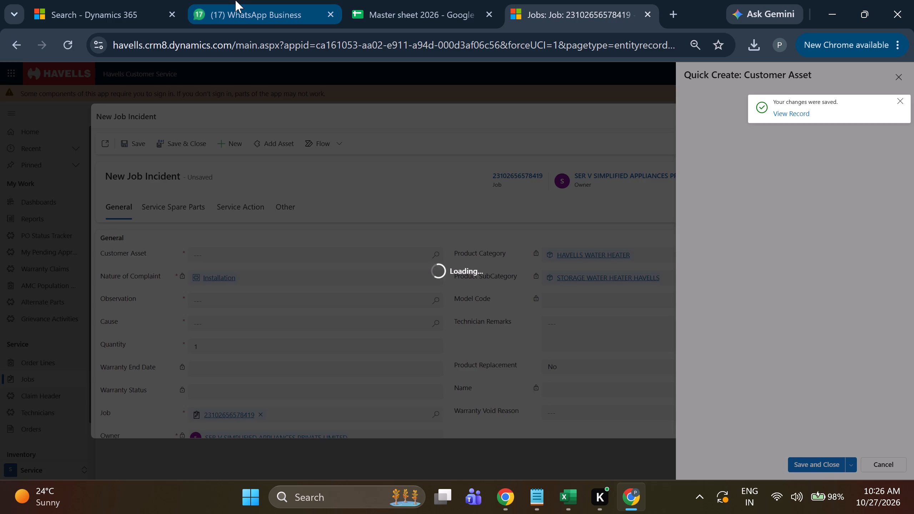
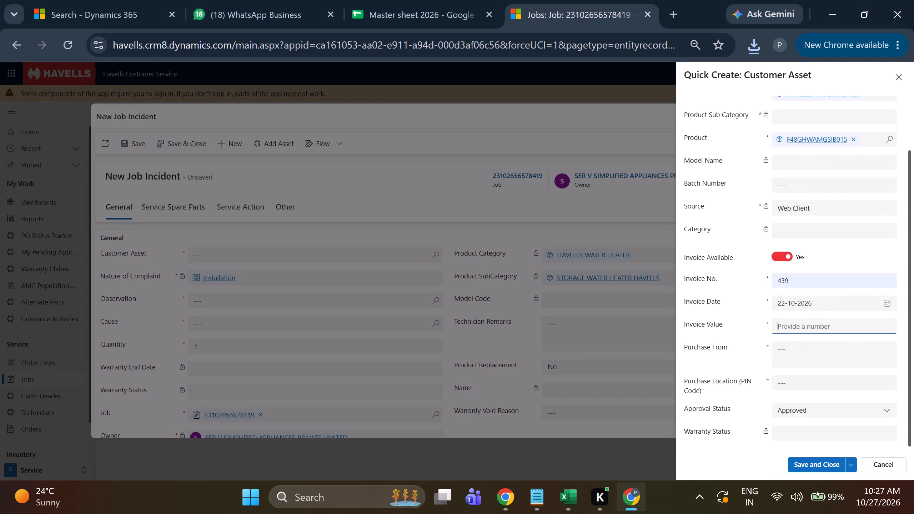
# Complete the customer asset's invoice details with value 13500, Purchase From NOIDA and purchase location code 201301, and try to save the asset.
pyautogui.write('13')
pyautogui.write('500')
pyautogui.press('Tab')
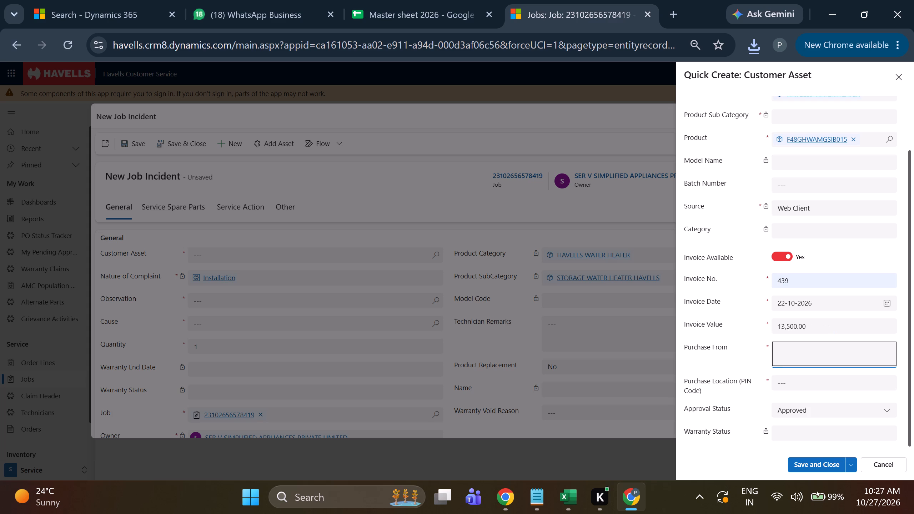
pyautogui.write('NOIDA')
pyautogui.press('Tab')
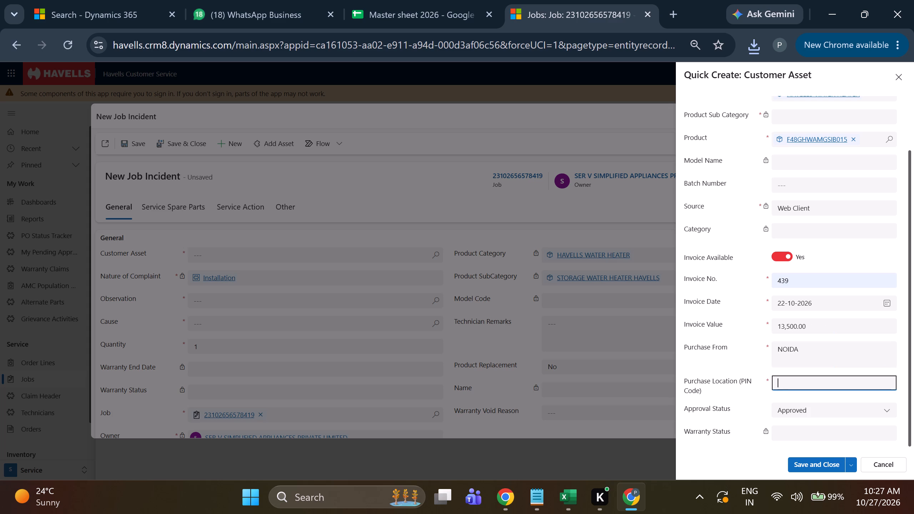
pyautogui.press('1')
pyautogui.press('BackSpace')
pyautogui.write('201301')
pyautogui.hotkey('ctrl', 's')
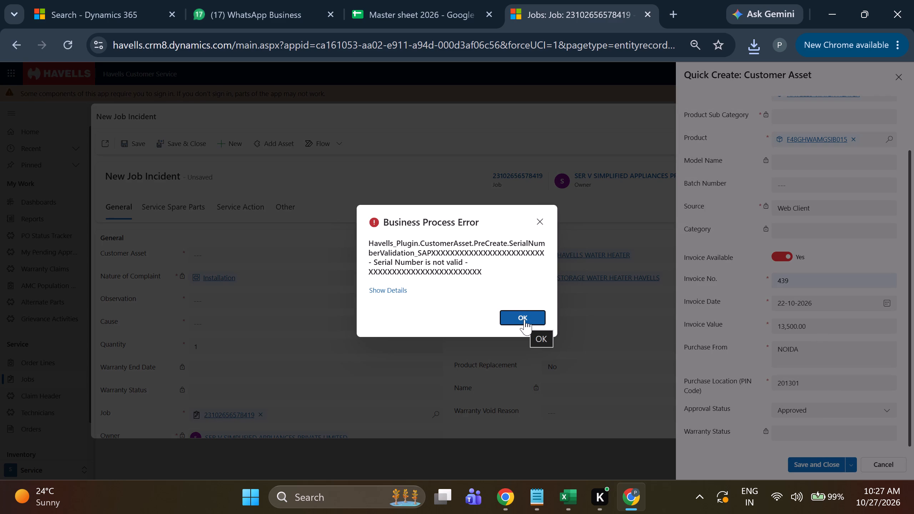
pyautogui.click(539, 218)
# Check the serial number entered in the customer asset form.
pyautogui.scroll(10, 794, 271)
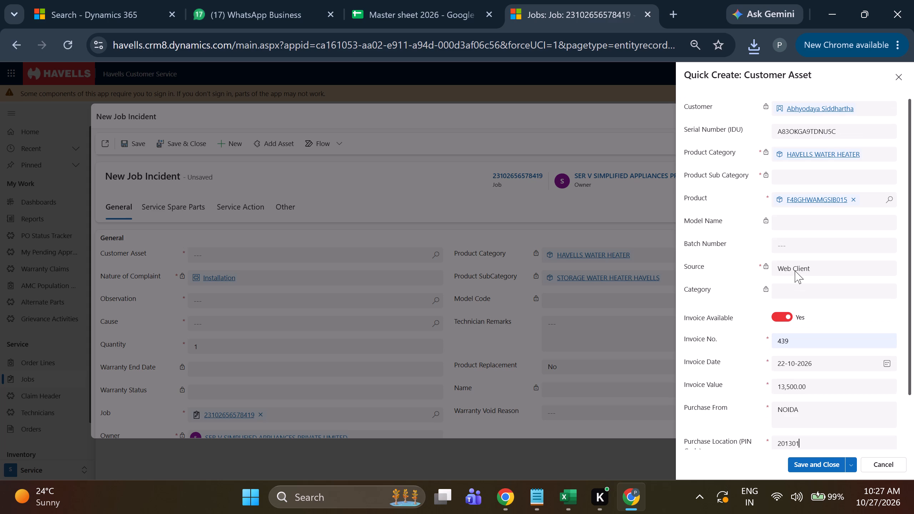
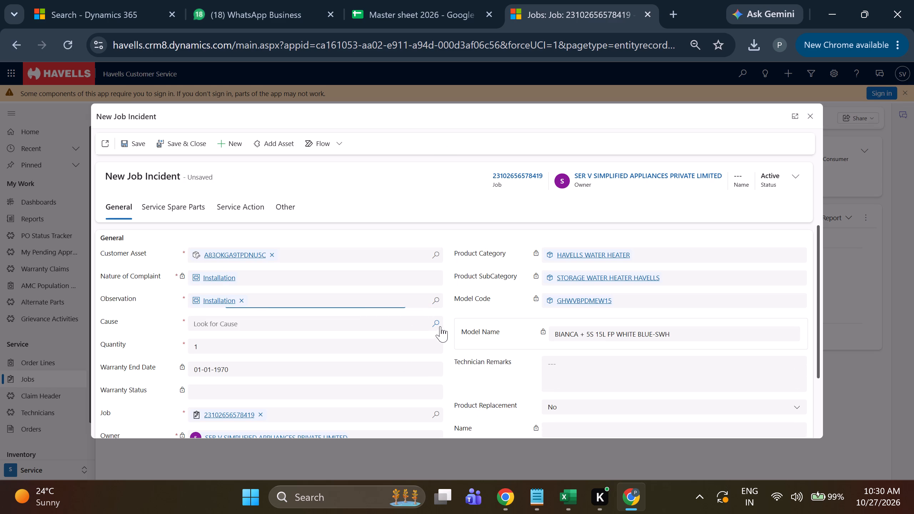
# Set the Cause of the new job incident to Installation and save the incident.
pyautogui.click(437, 324)
pyautogui.click(251, 277)
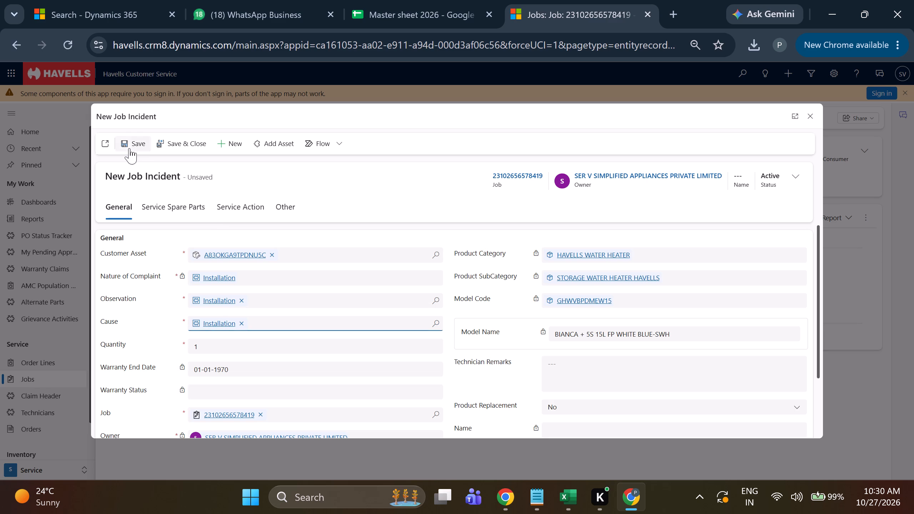
pyautogui.click(124, 142)
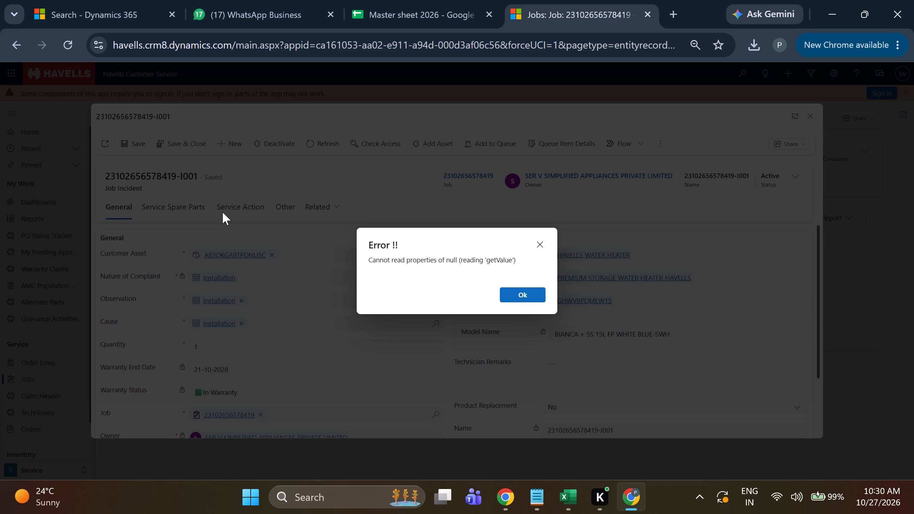
pyautogui.click(537, 241)
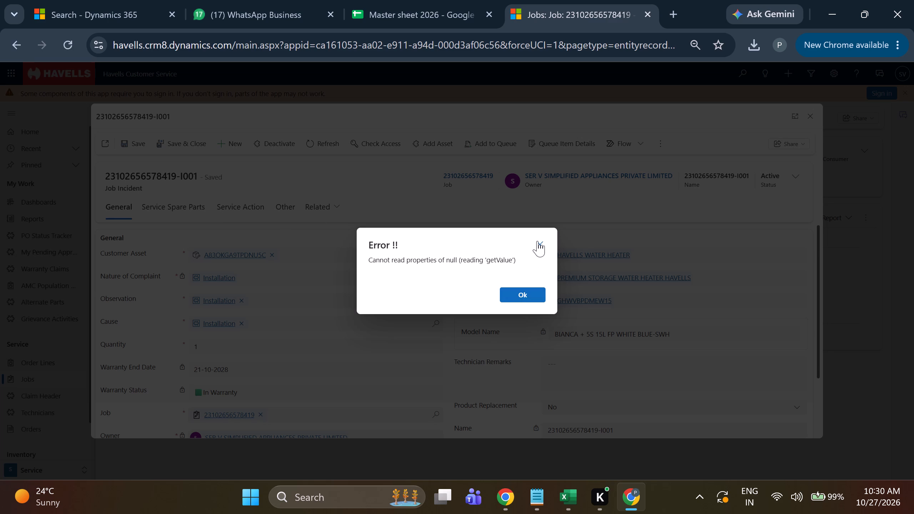
pyautogui.click(540, 242)
pyautogui.click(248, 214)
pyautogui.tripleClick(543, 244)
pyautogui.doubleClick(542, 244)
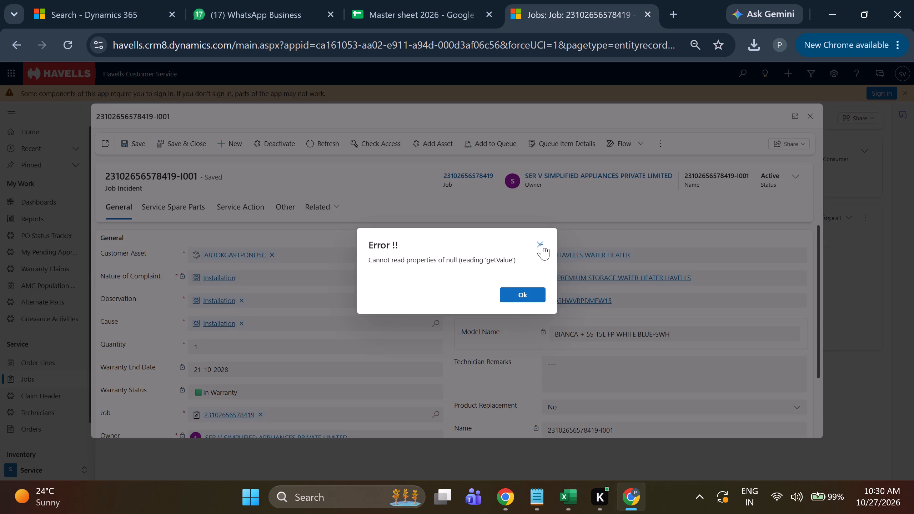
pyautogui.click(242, 219)
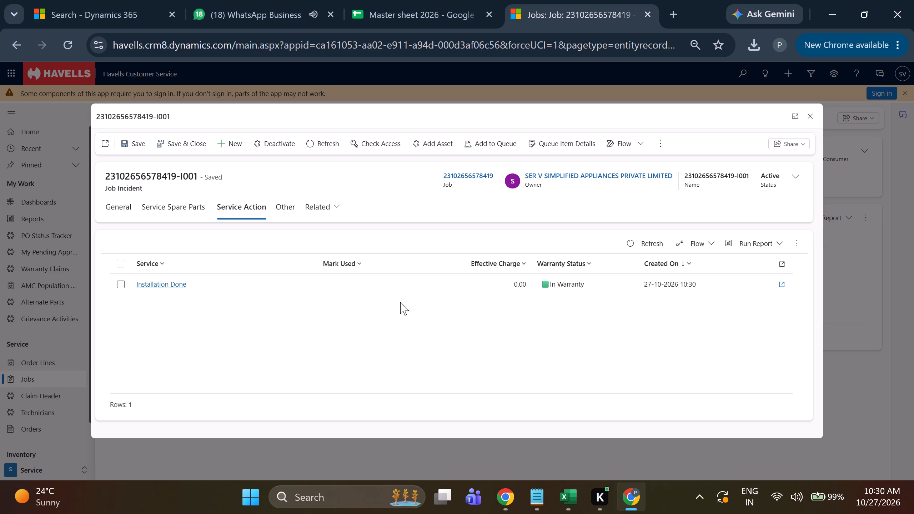
# Open the Installation Done service record of the incident and dismiss the error dialogs covering its form.
pyautogui.tripleClick(378, 285)
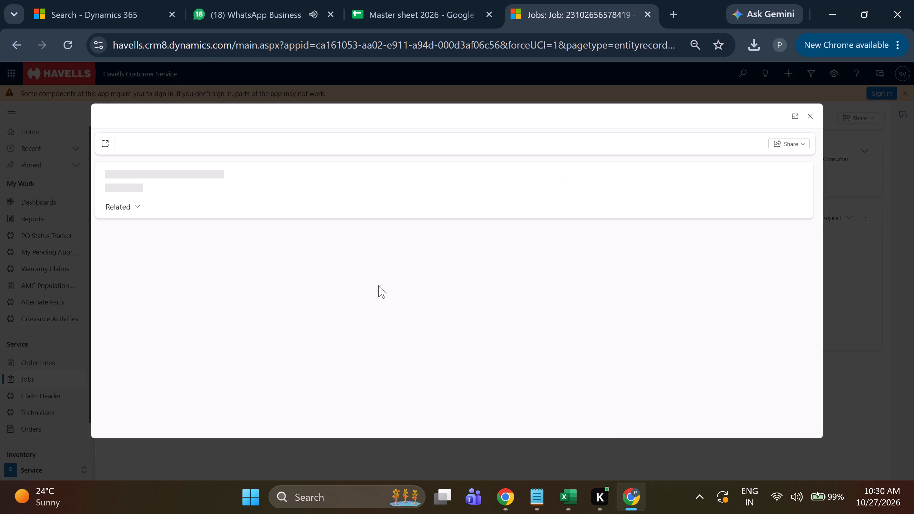
pyautogui.click(536, 238)
pyautogui.tripleClick(538, 244)
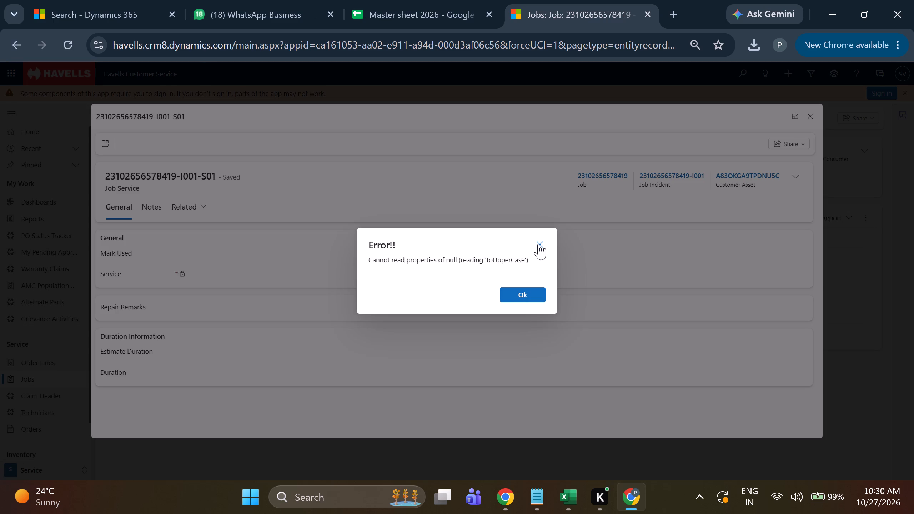
pyautogui.doubleClick(544, 244)
pyautogui.tripleClick(542, 242)
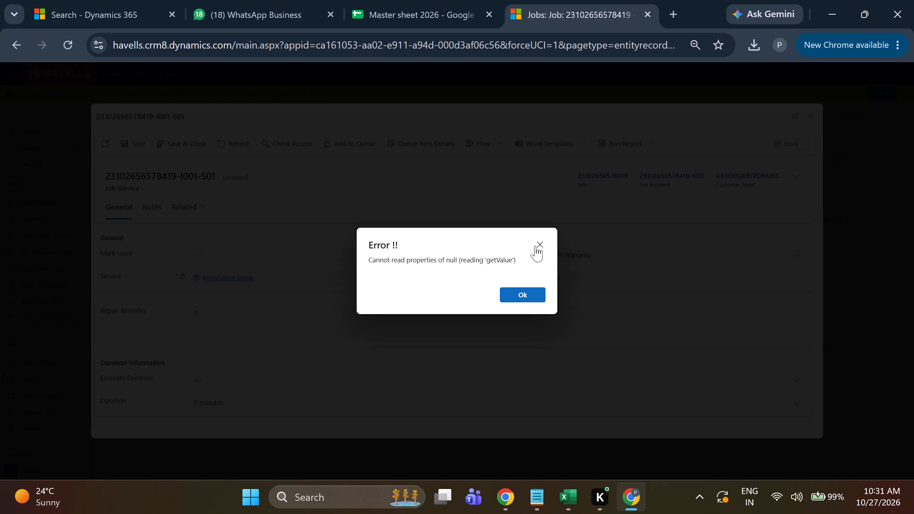
pyautogui.tripleClick(538, 246)
pyautogui.click(538, 246)
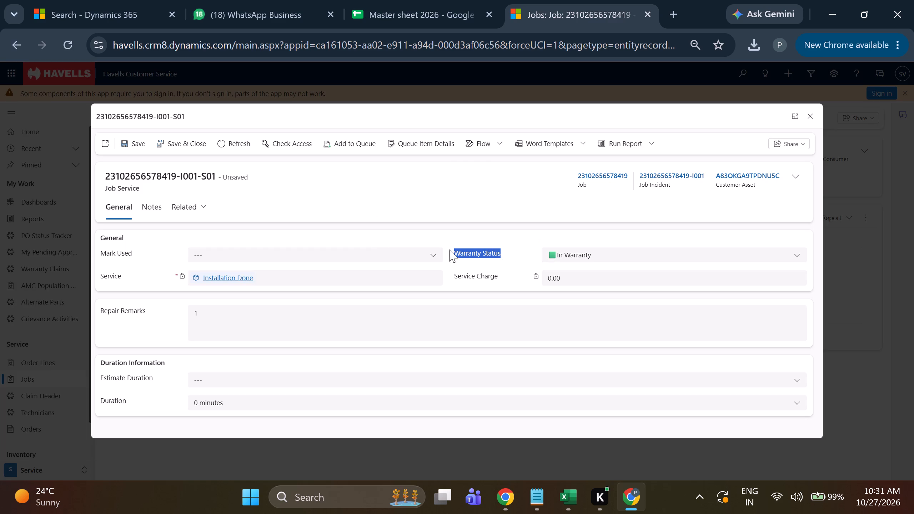
# Choose the Mark Used value for the Installation Done service and dismiss the error dialogs.
pyautogui.click(432, 252)
pyautogui.click(346, 302)
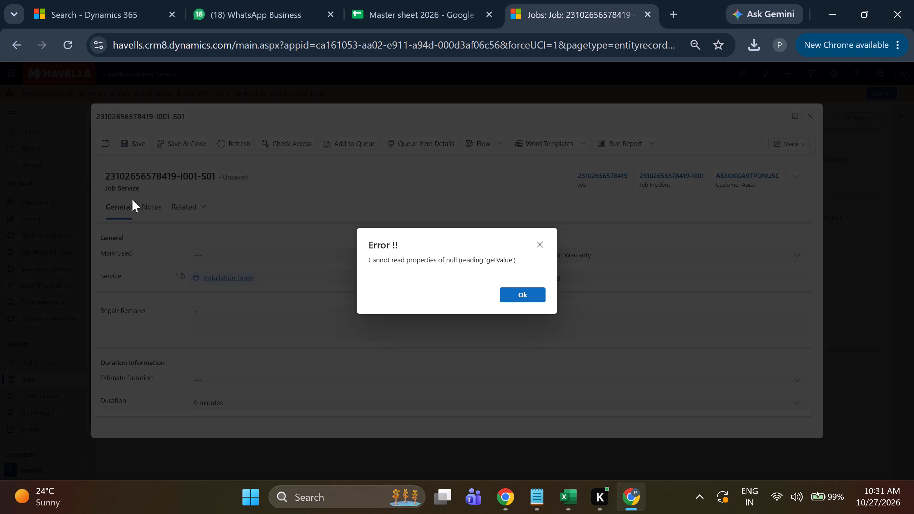
pyautogui.click(541, 243)
pyautogui.tripleClick(541, 246)
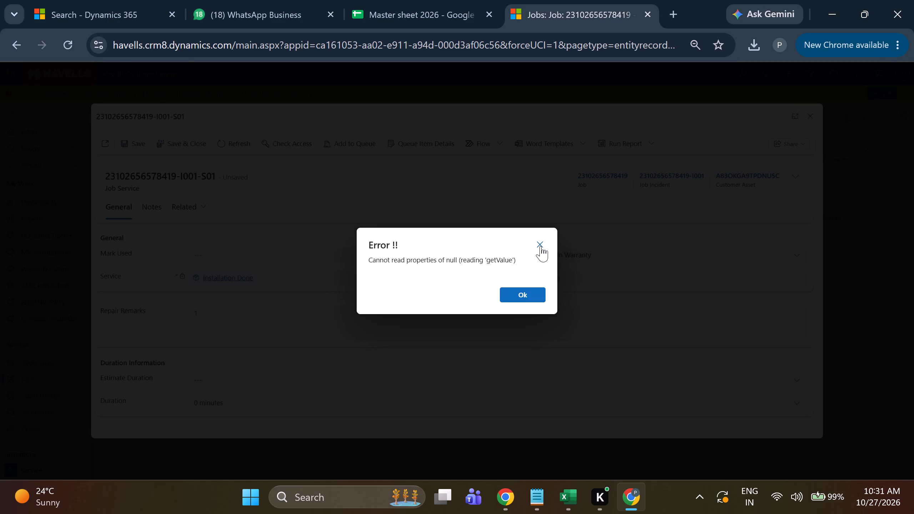
# Set Mark Used to Used on the Installation Done job service, then save and close the service record.
pyautogui.doubleClick(541, 246)
pyautogui.click(418, 257)
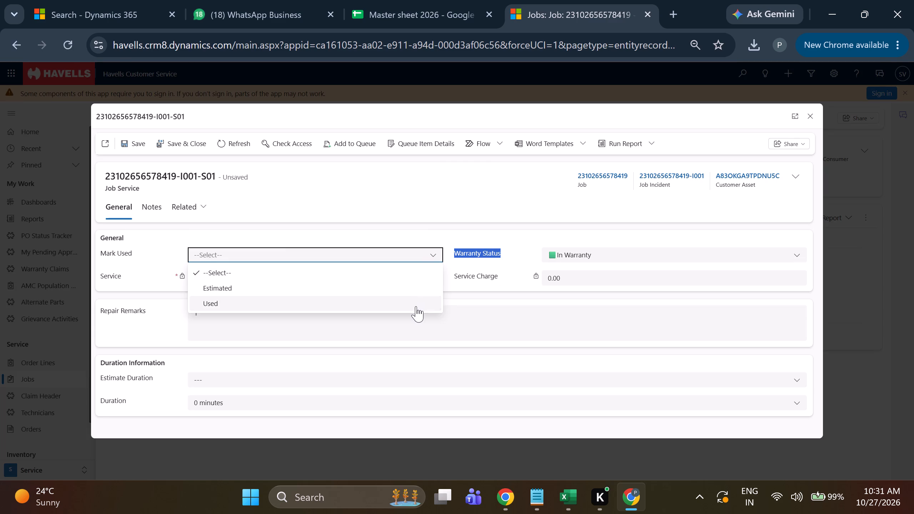
pyautogui.click(416, 306)
pyautogui.click(181, 153)
pyautogui.click(181, 146)
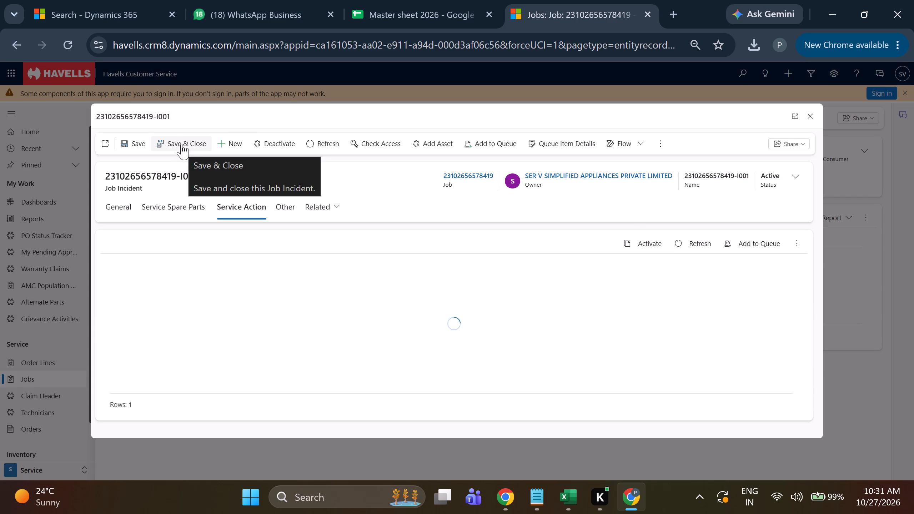
# Save and close the Installation job incident and dismiss the error dialogs over the job.
pyautogui.click(183, 137)
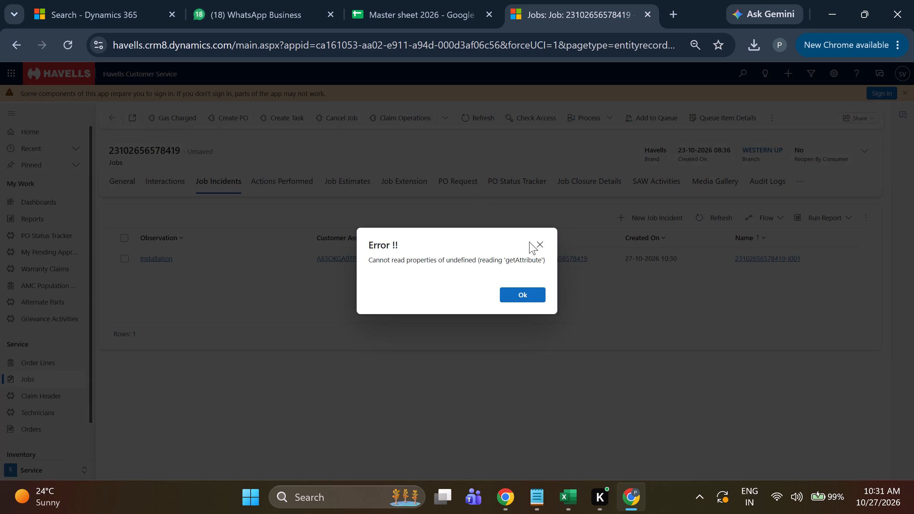
pyautogui.click(542, 245)
pyautogui.click(545, 245)
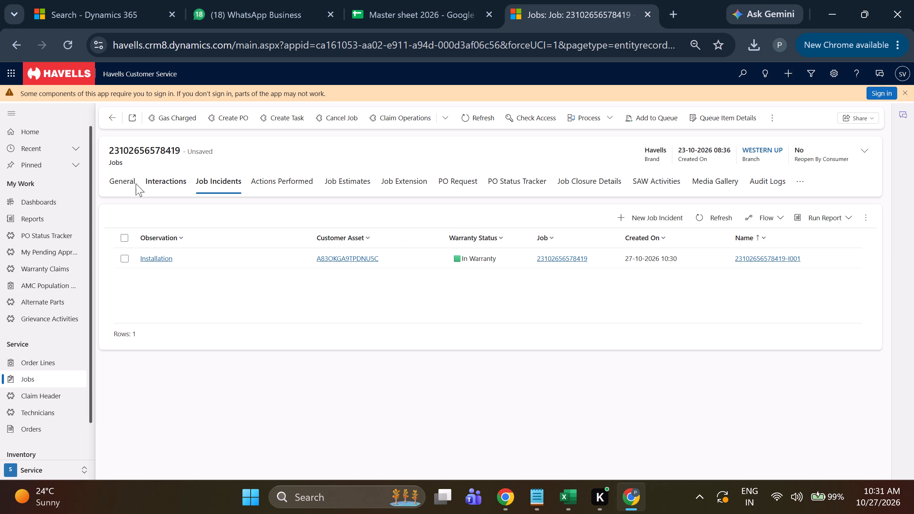
# Open the asset record linked as the Product Serial No. in the job's general details.
pyautogui.click(124, 185)
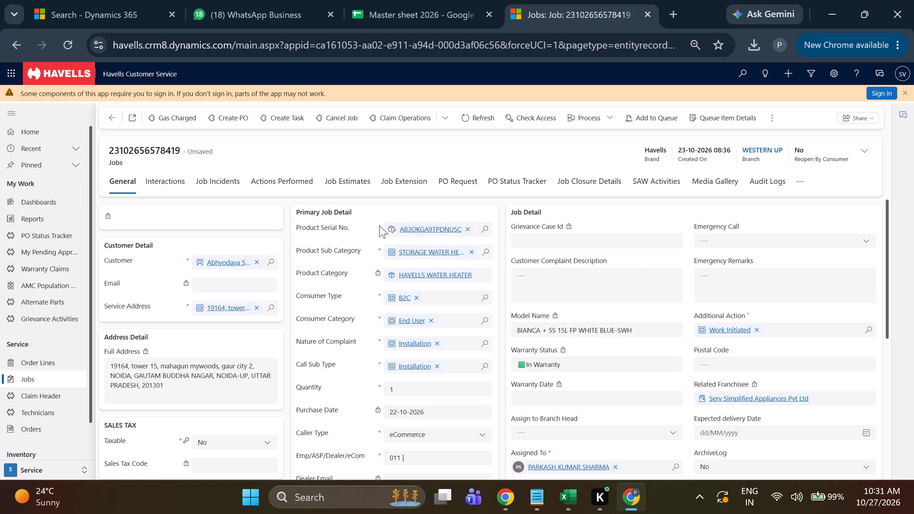
pyautogui.click(415, 229)
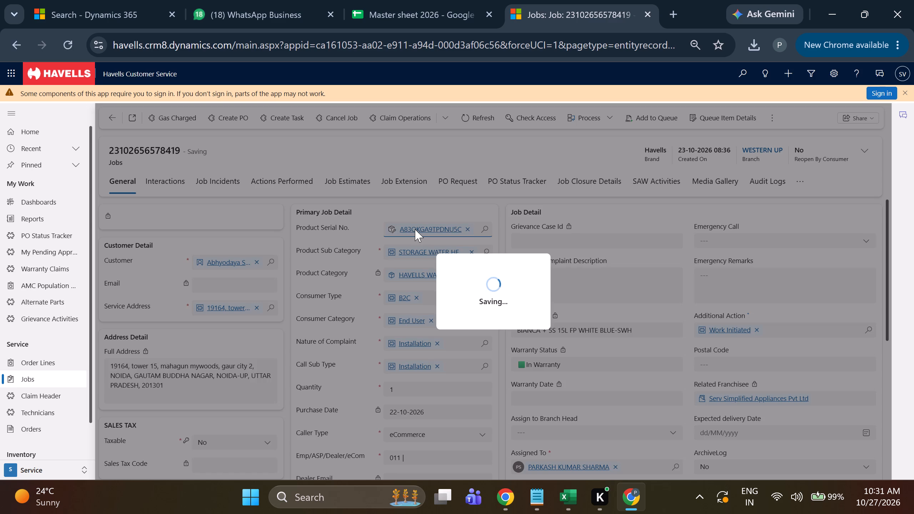
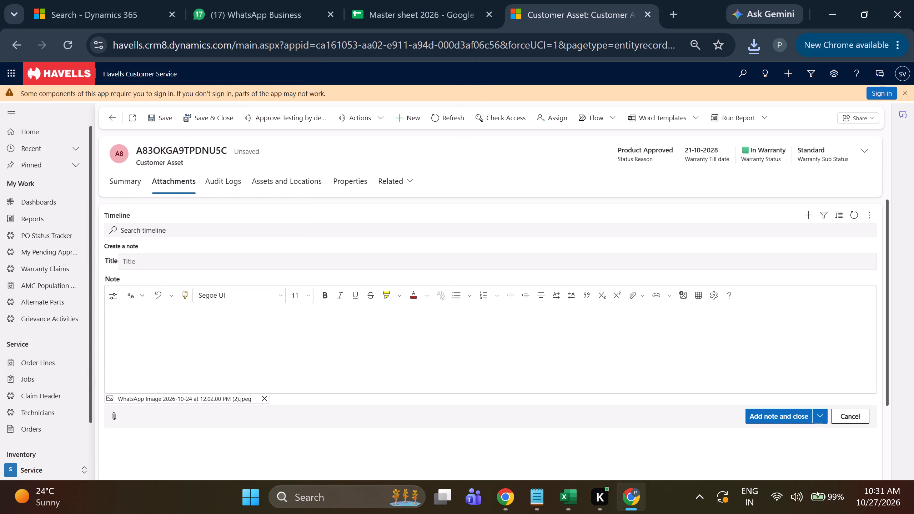
# Add the timeline note with WhatsApp Image 2026-10-24 at 12.02.00 PM (2).jpeg to the customer asset.
pyautogui.click(755, 414)
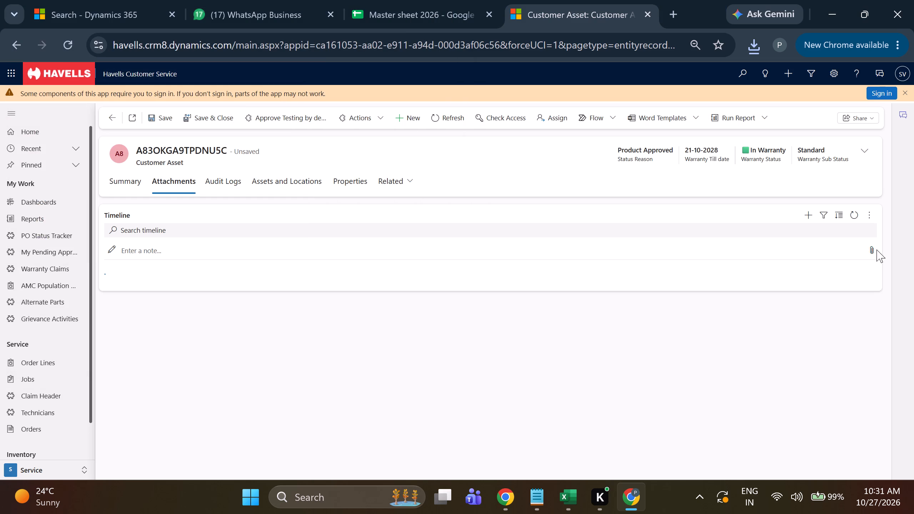
# Attach WhatsApp Image 2026-10-24 at 12.10.41 PM (1).jpeg to a new timeline note, then save and close the customer asset.
pyautogui.click(872, 249)
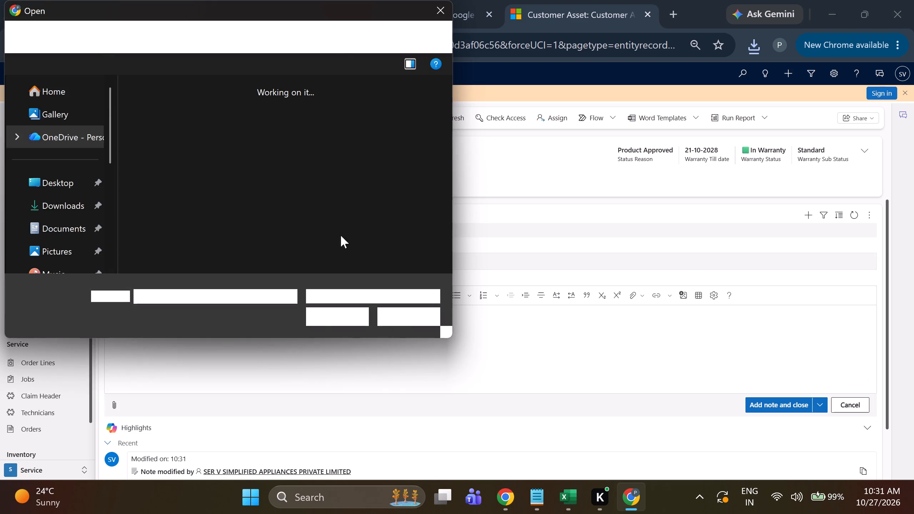
pyautogui.doubleClick(249, 157)
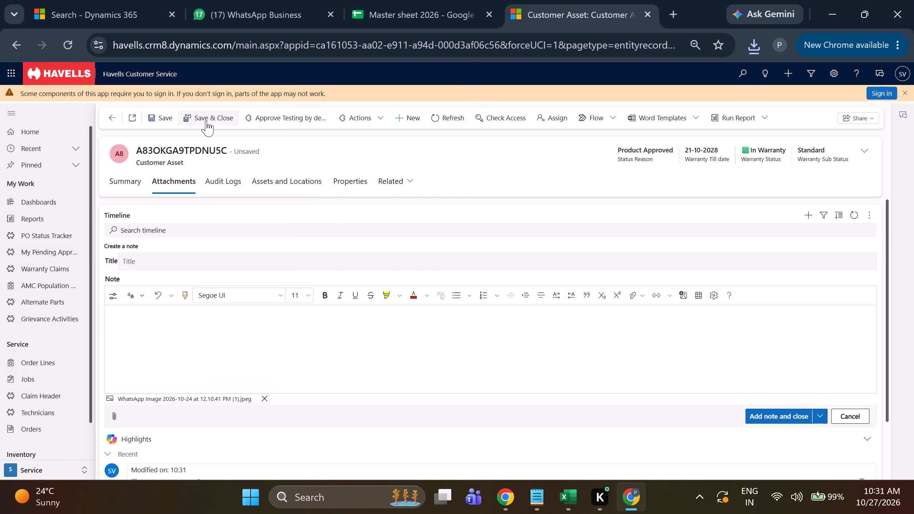
pyautogui.click(206, 121)
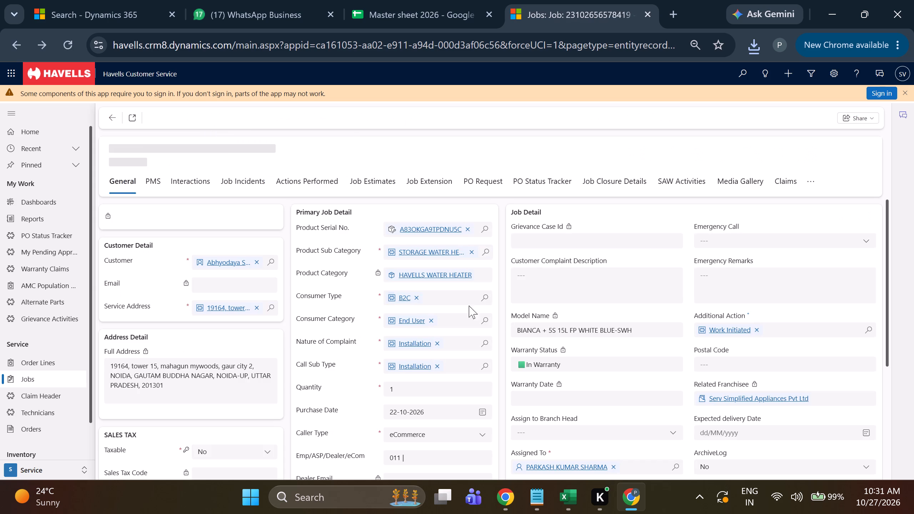
pyautogui.scroll(-1, 551, 334)
pyautogui.scroll(4, 556, 333)
pyautogui.click(607, 181)
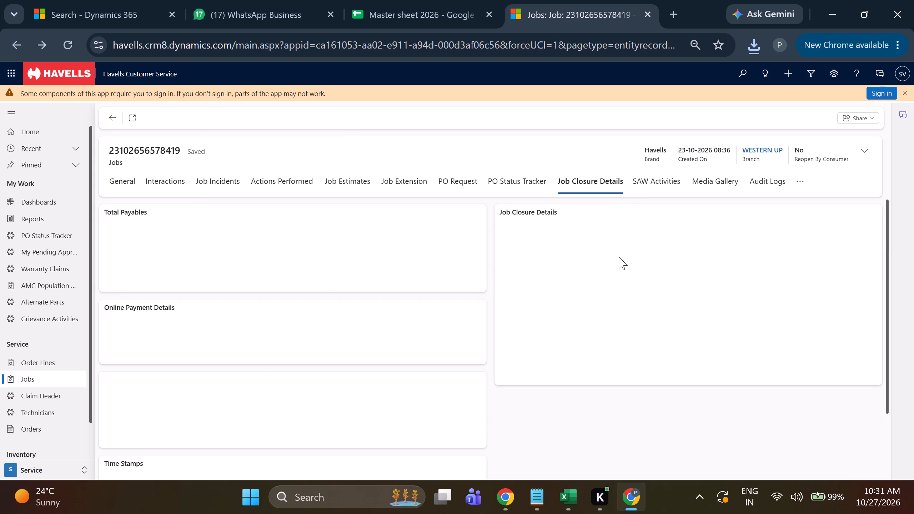
pyautogui.doubleClick(724, 313)
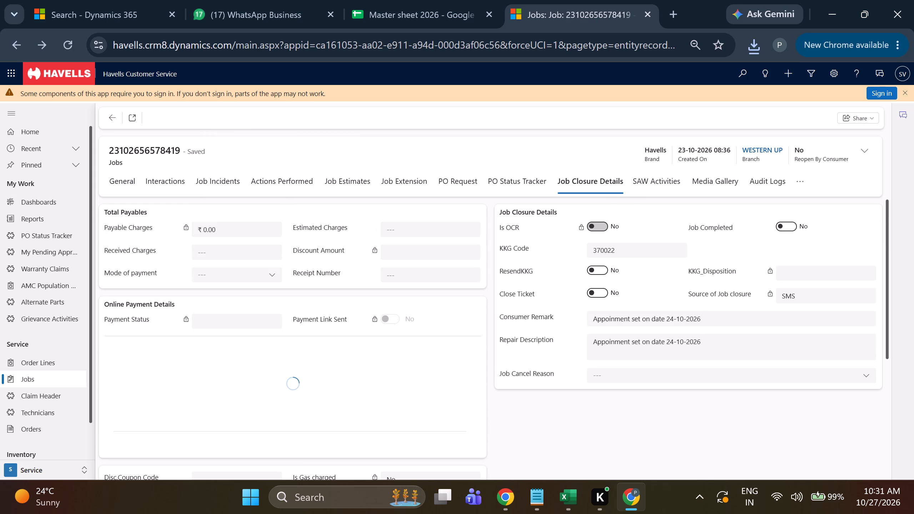
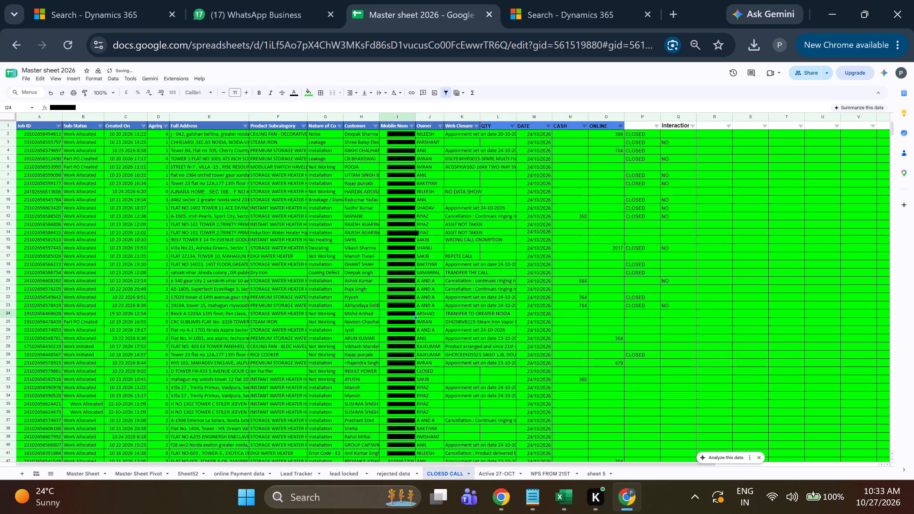
# Copy the selected customer mobile number from Master sheet 2026 and search for it in the Dynamics 365 Search tab showing jobs and consumers.
pyautogui.hotkey('ctrl', 'c')
pyautogui.click(537, 0)
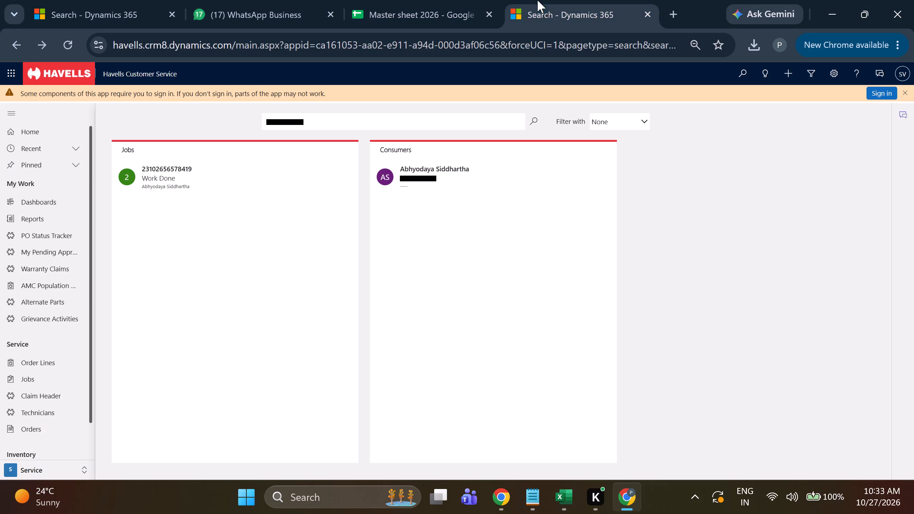
pyautogui.doubleClick(315, 120)
pyautogui.hotkey('ctrl', 'v')
pyautogui.click(536, 121)
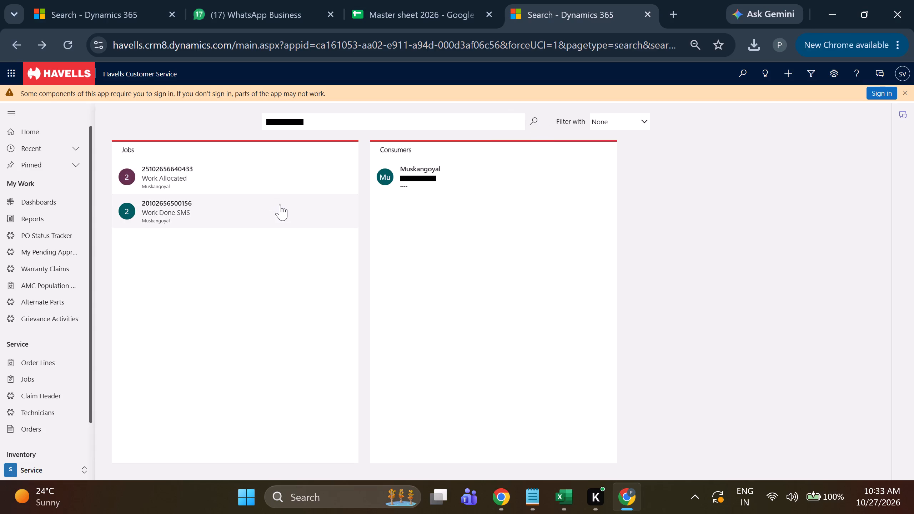
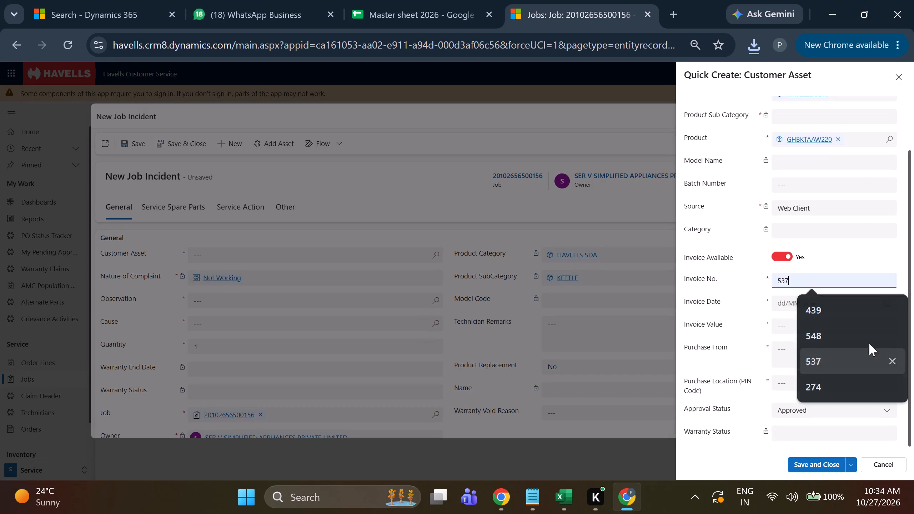
# Set the new customer asset's invoice date to 26-11-2025.
pyautogui.click(890, 304)
pyautogui.tripleClick(850, 326)
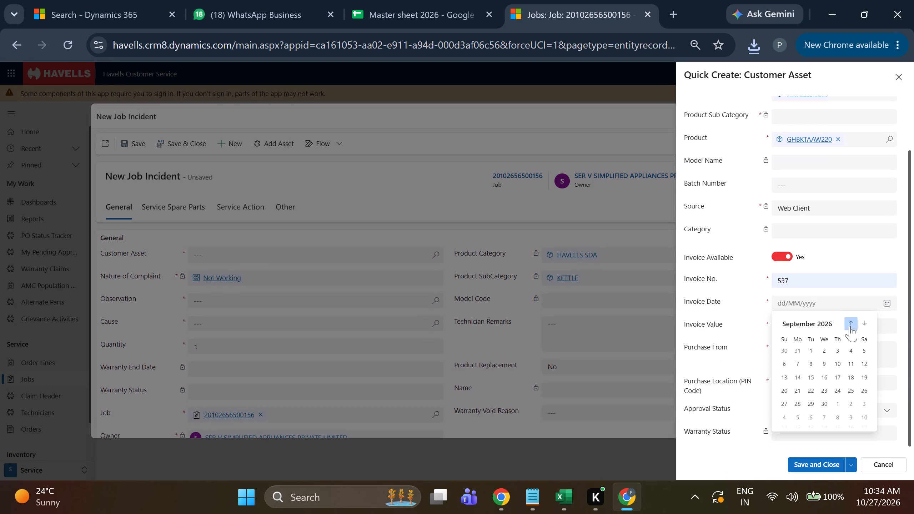
pyautogui.tripleClick(850, 326)
pyautogui.tripleClick(850, 326)
pyautogui.doubleClick(850, 326)
pyautogui.click(825, 400)
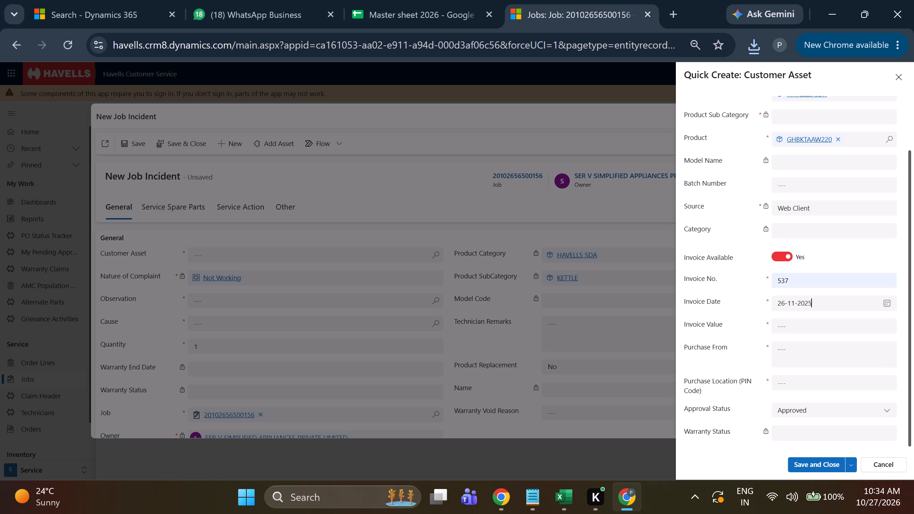
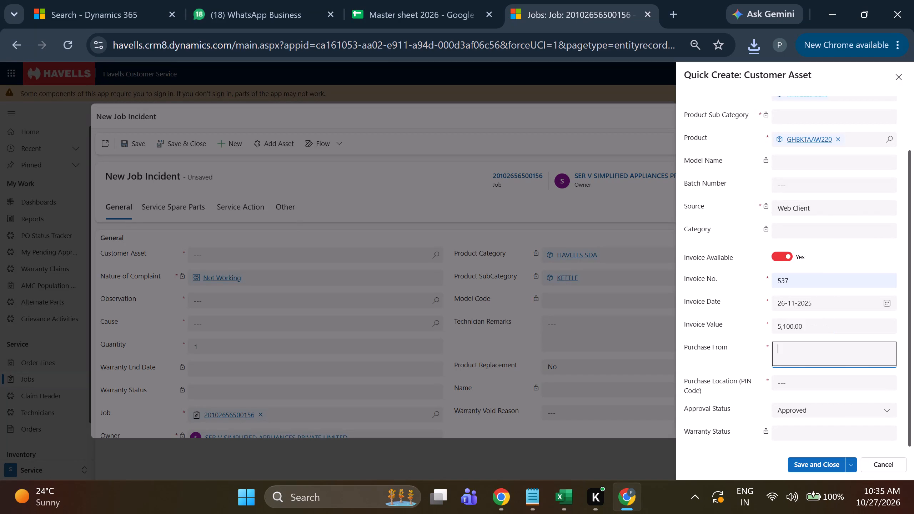
# Enter NOIDA as the asset's place of purchase with location PIN code 201301, and save the customer asset.
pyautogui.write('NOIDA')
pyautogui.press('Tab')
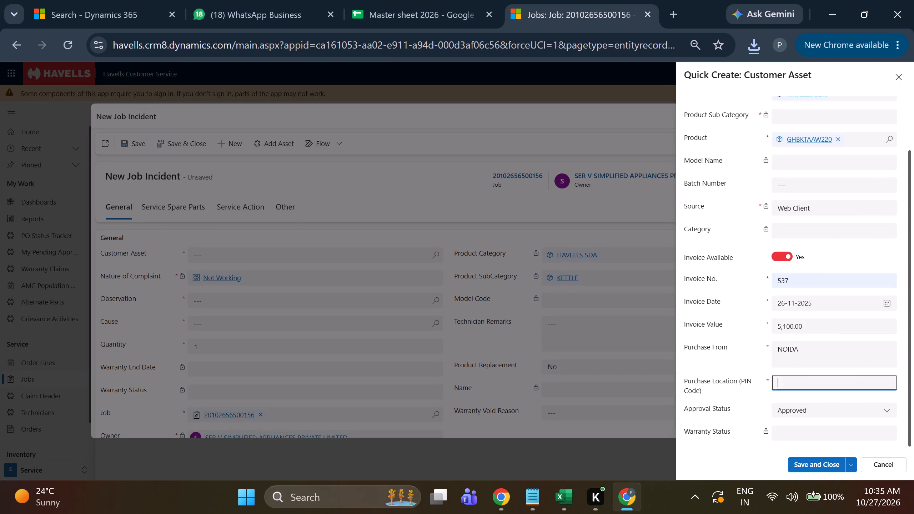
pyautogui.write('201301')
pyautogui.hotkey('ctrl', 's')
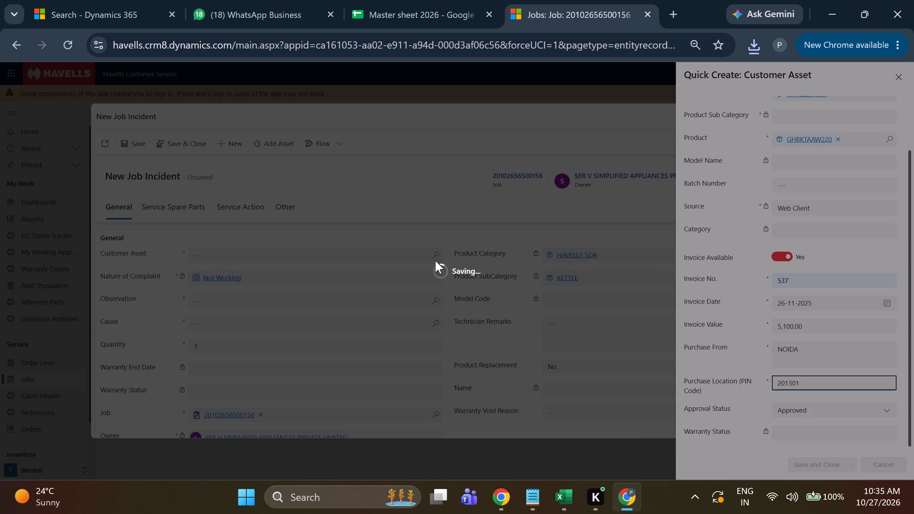
# Link the newly created kettle asset to the new job incident as its customer asset.
pyautogui.click(438, 256)
pyautogui.click(347, 293)
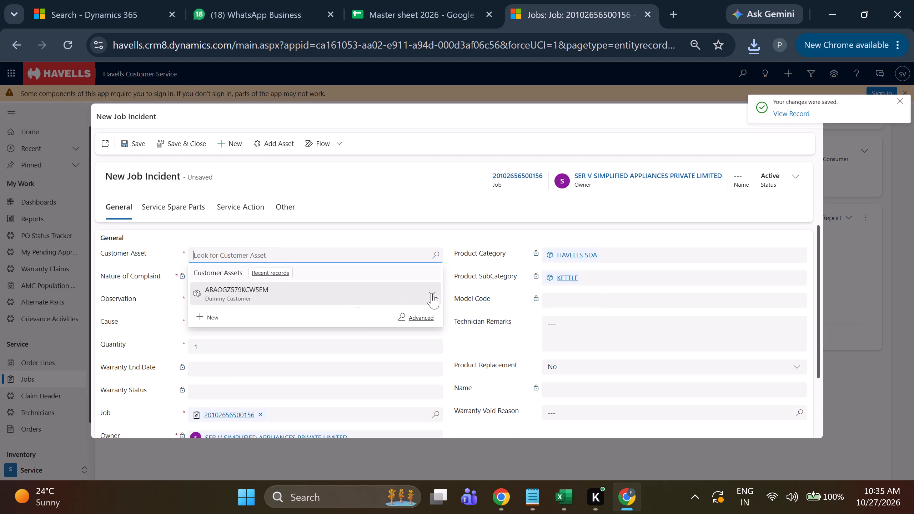
# Set the job incident's observation to No Heating.
pyautogui.click(435, 294)
pyautogui.scroll(-1, 287, 223)
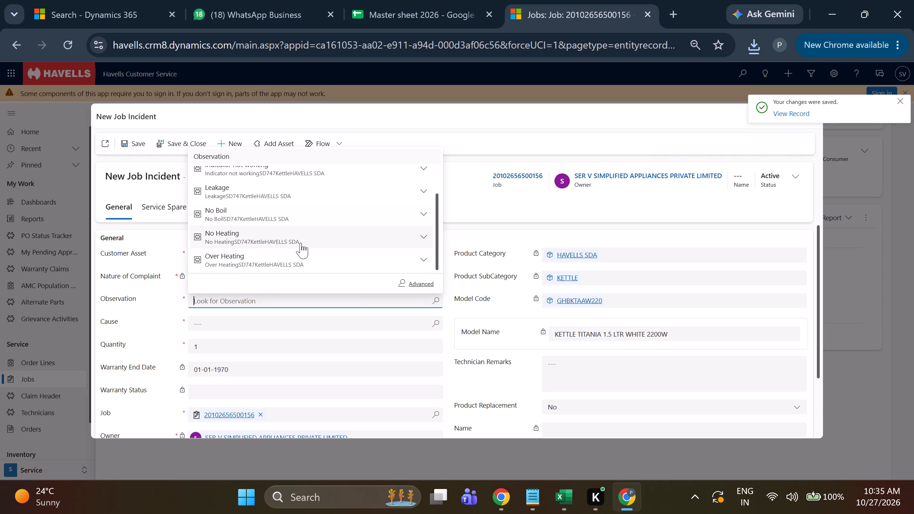
pyautogui.scroll(-2, 306, 263)
pyautogui.scroll(4, 307, 259)
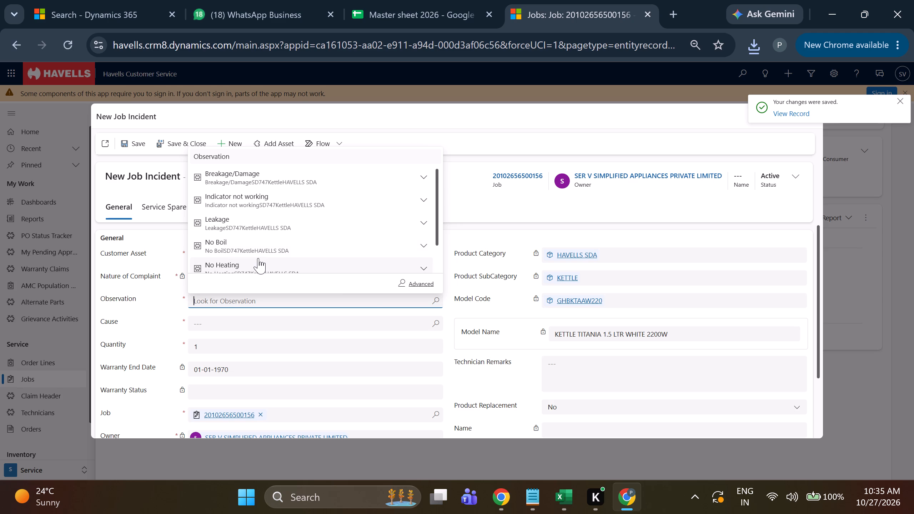
pyautogui.scroll(-1, 322, 217)
pyautogui.click(280, 238)
# Set the job incident's cause to Connection and save the incident.
pyautogui.click(434, 320)
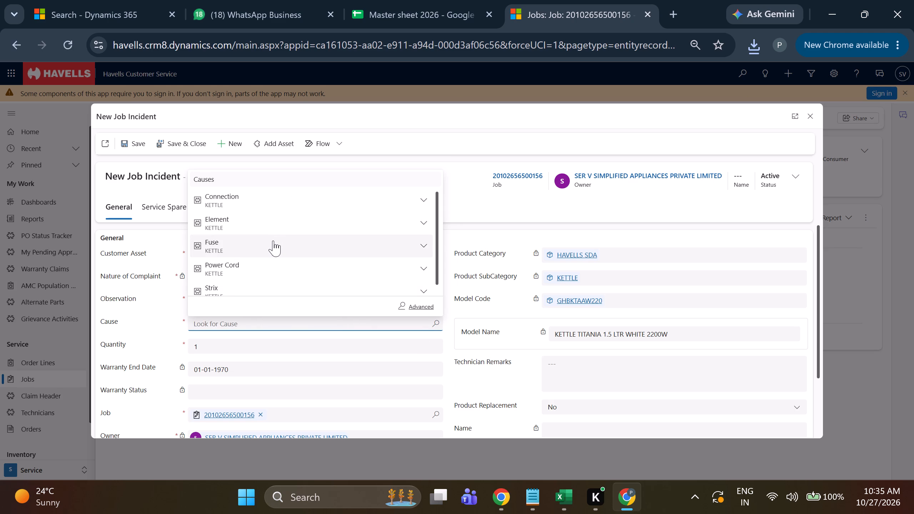
pyautogui.scroll(-2, 295, 268)
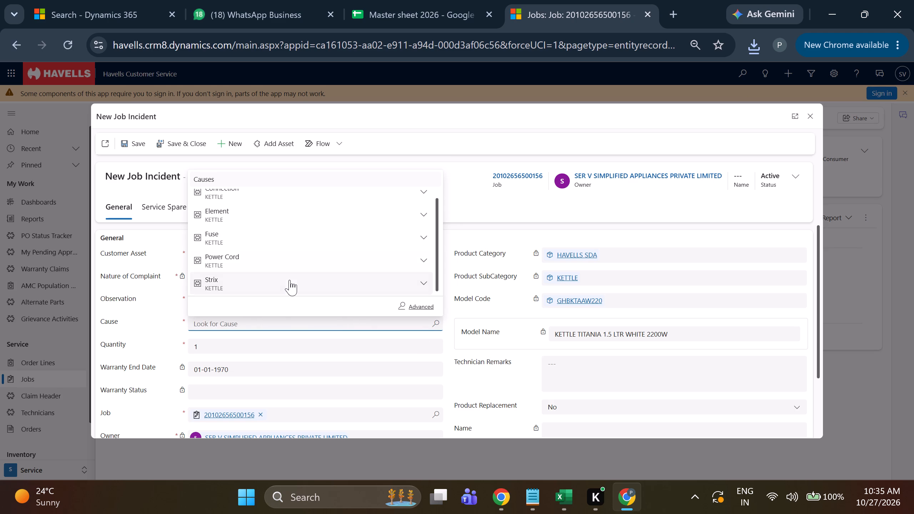
pyautogui.scroll(2, 293, 288)
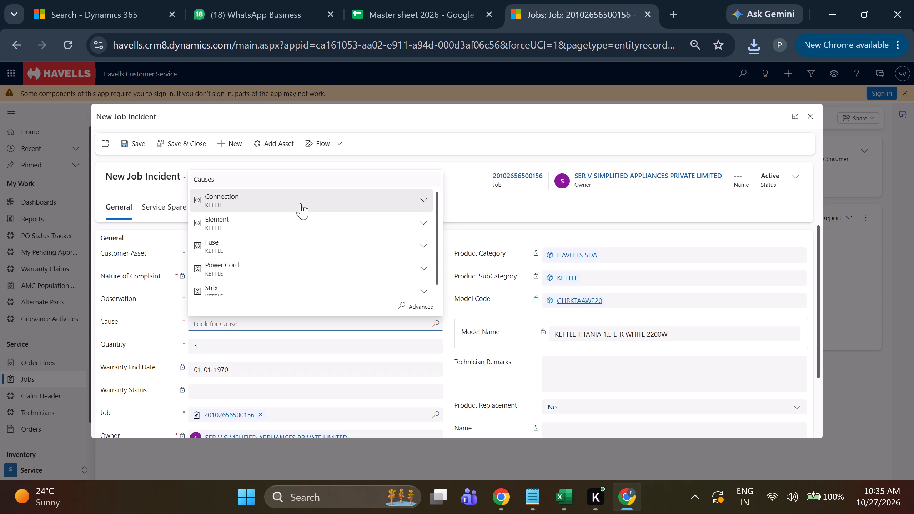
pyautogui.click(301, 203)
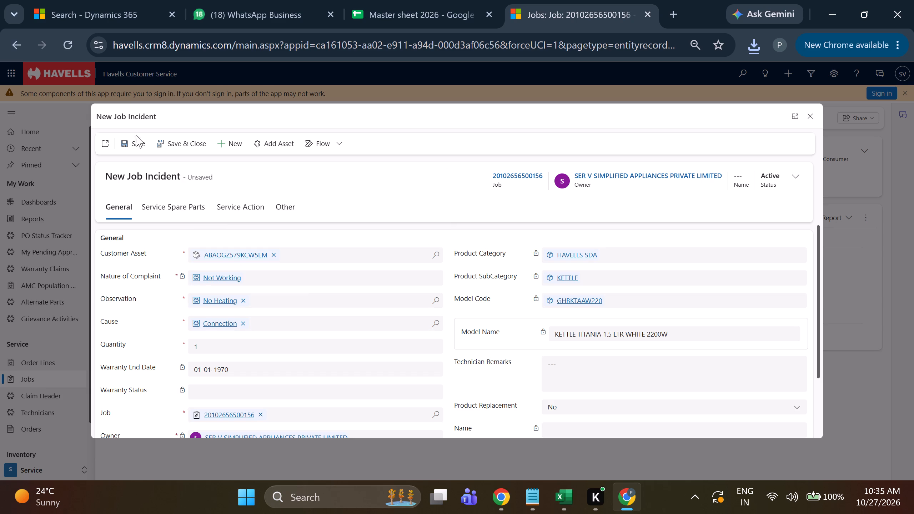
pyautogui.click(134, 135)
pyautogui.click(139, 148)
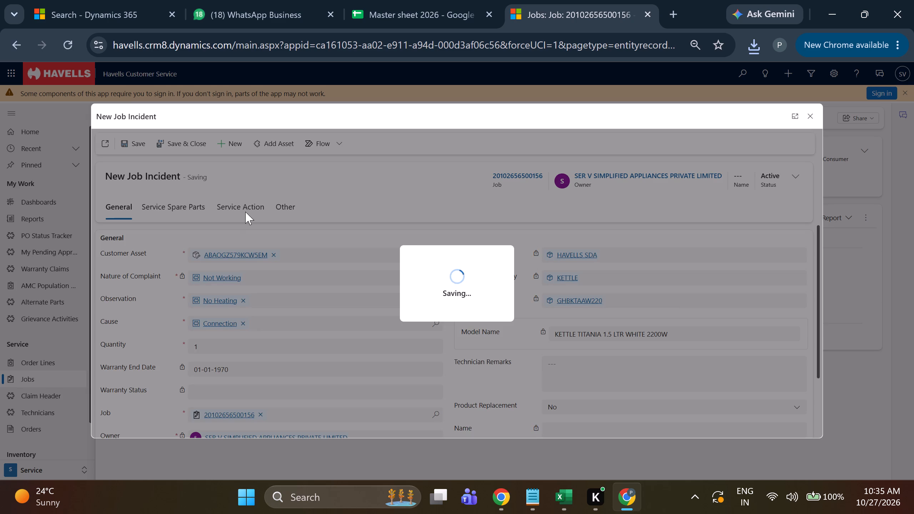
# Check the saved incident's service actions, refreshing the record and the list and dismissing any error messages.
pyautogui.click(245, 212)
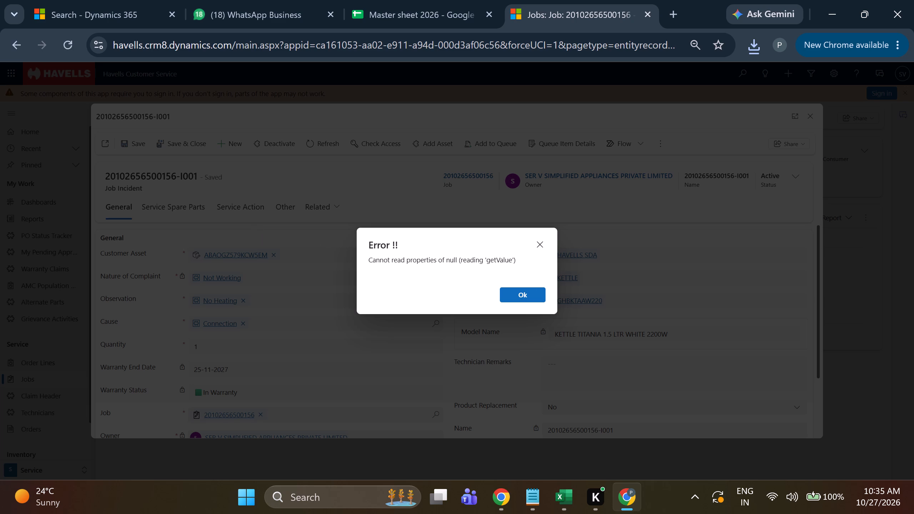
pyautogui.tripleClick(543, 245)
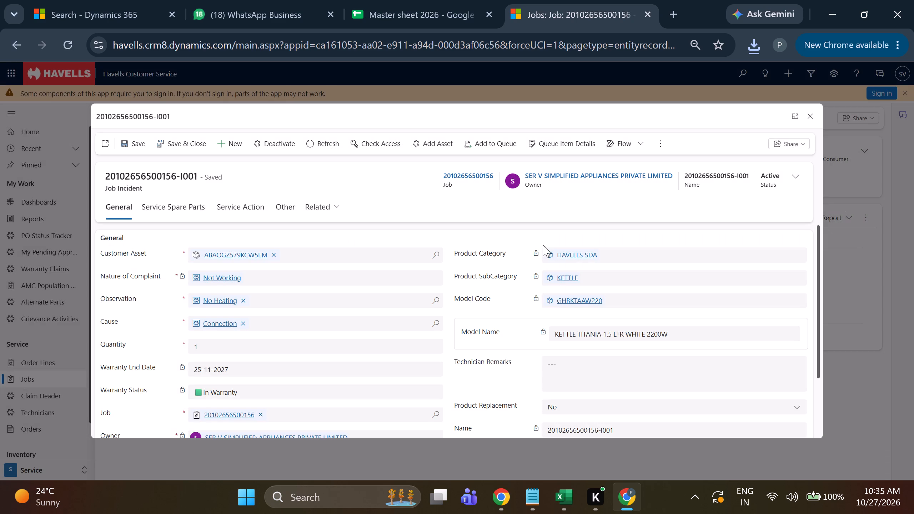
pyautogui.click(261, 206)
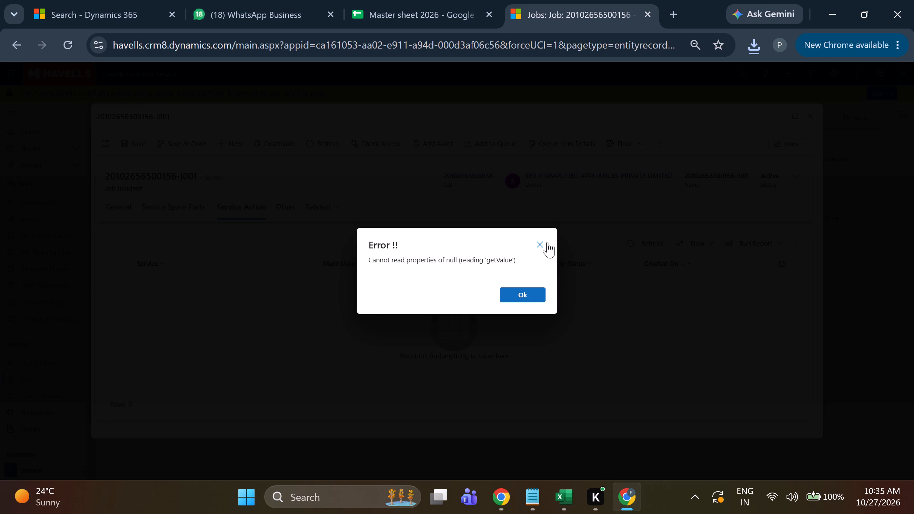
pyautogui.tripleClick(541, 246)
pyautogui.tripleClick(541, 246)
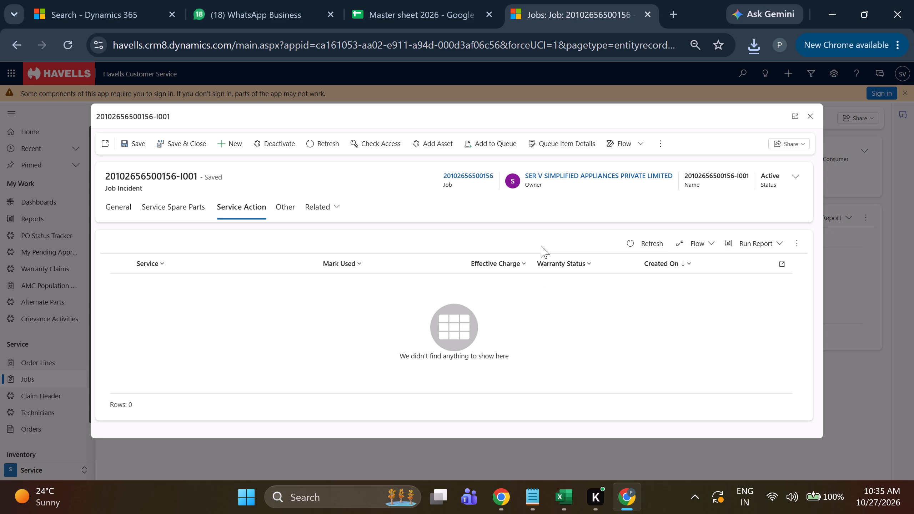
pyautogui.click(631, 243)
pyautogui.click(331, 140)
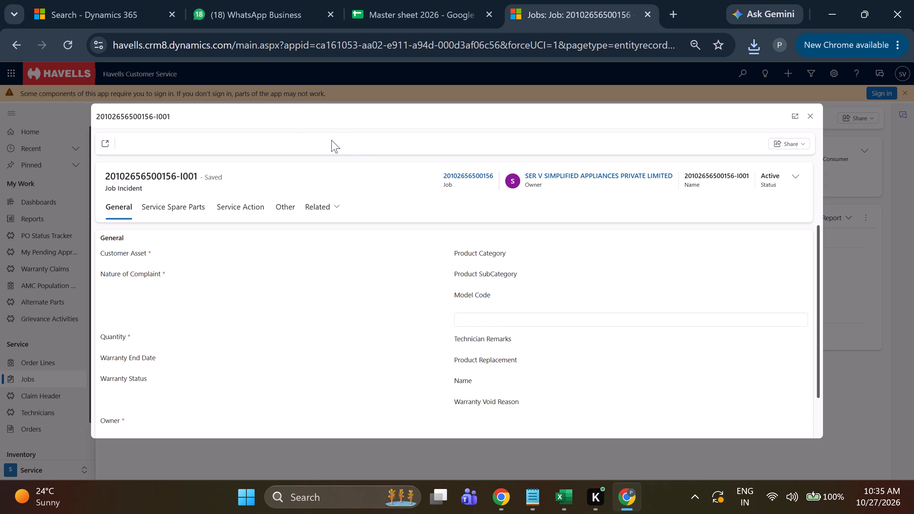
pyautogui.click(541, 245)
pyautogui.doubleClick(542, 243)
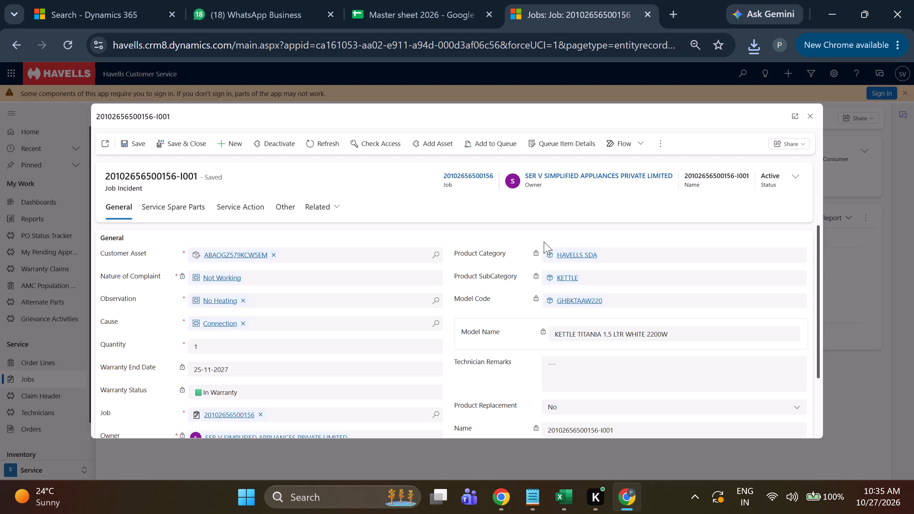
pyautogui.click(226, 216)
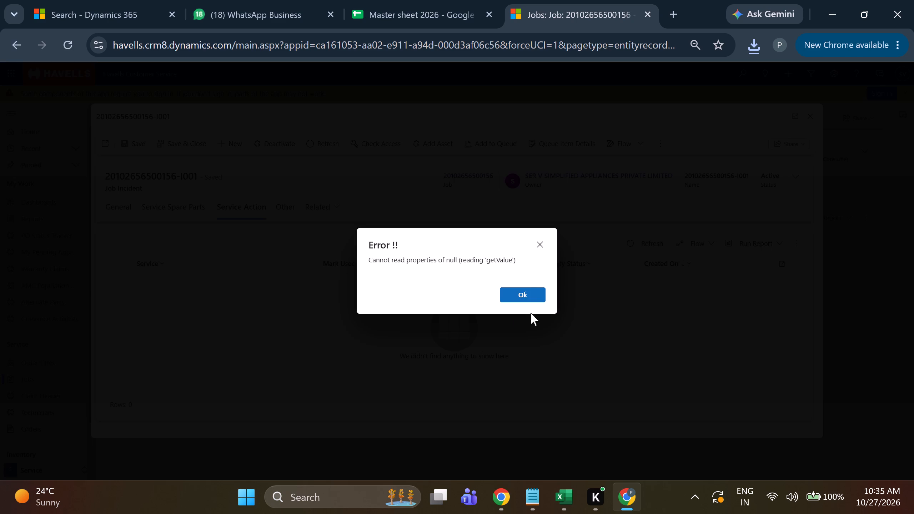
pyautogui.tripleClick(542, 247)
pyautogui.doubleClick(543, 247)
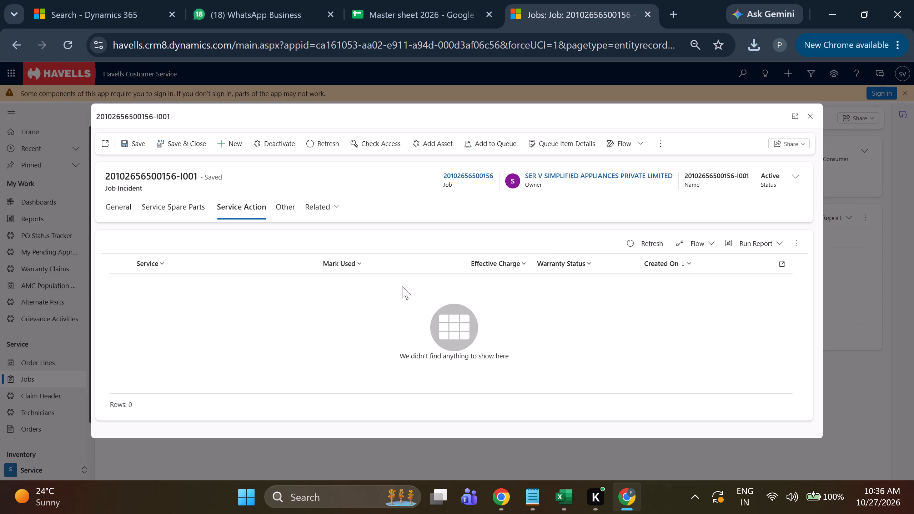
pyautogui.click(638, 239)
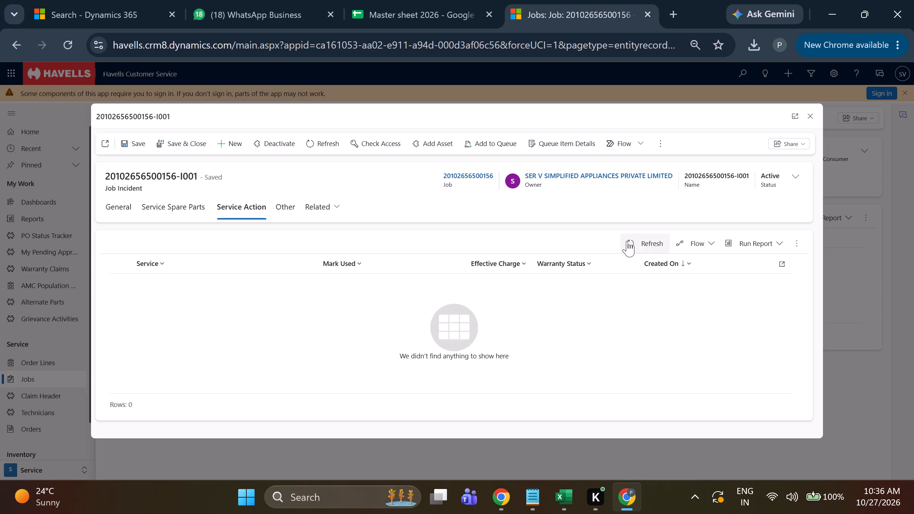
pyautogui.tripleClick(627, 241)
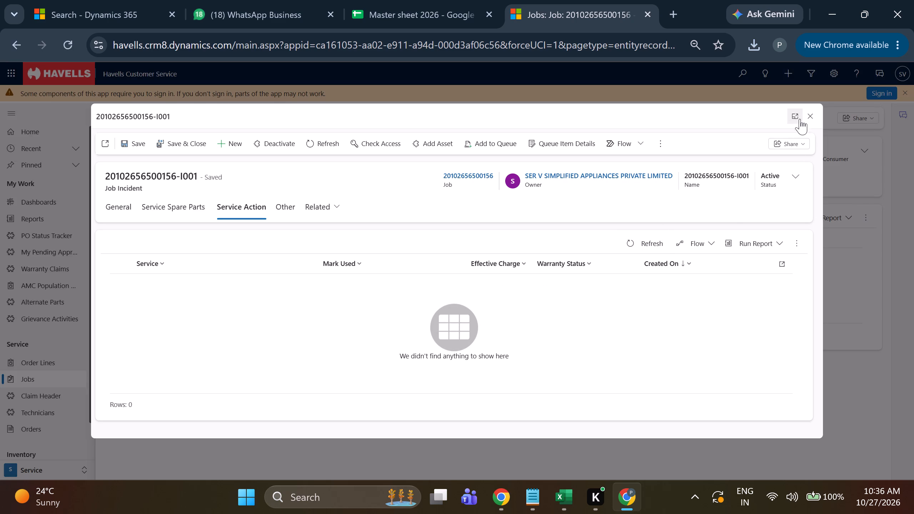
# Close the incident, reopen it from the job's incident list, and show its service actions.
pyautogui.click(810, 119)
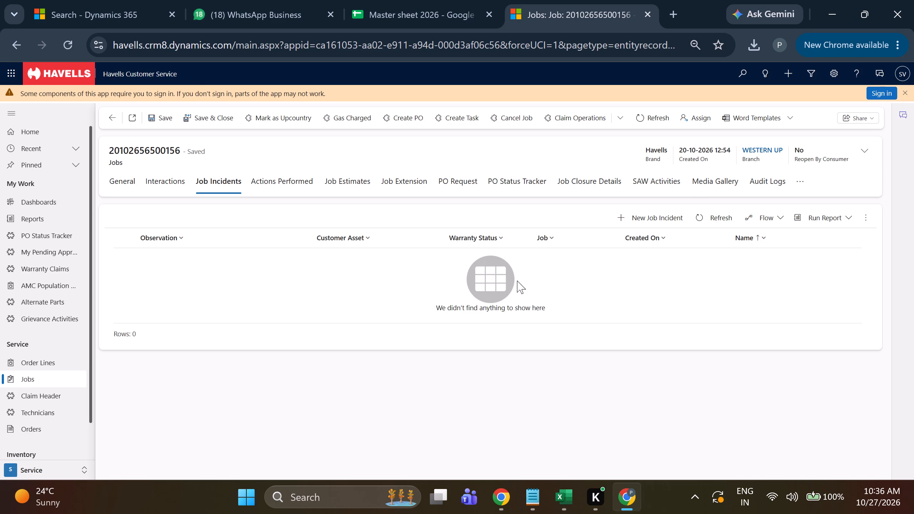
pyautogui.click(518, 298)
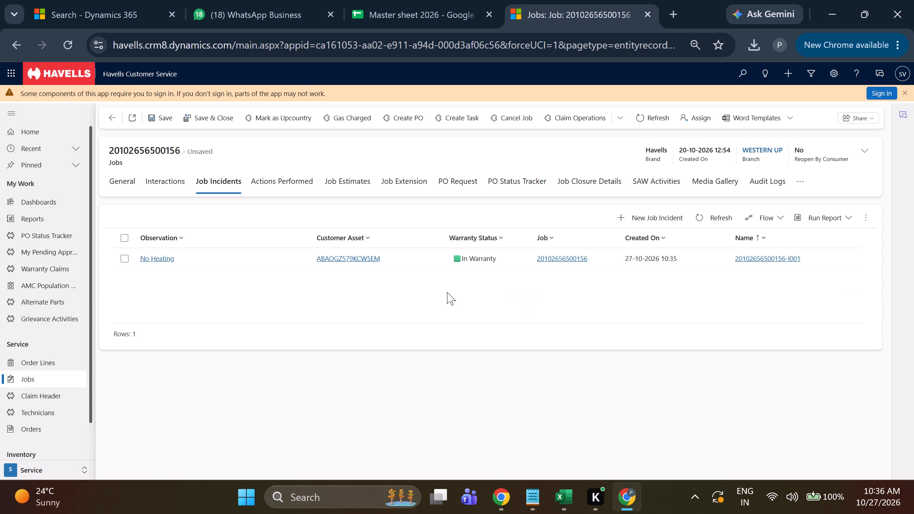
pyautogui.doubleClick(278, 255)
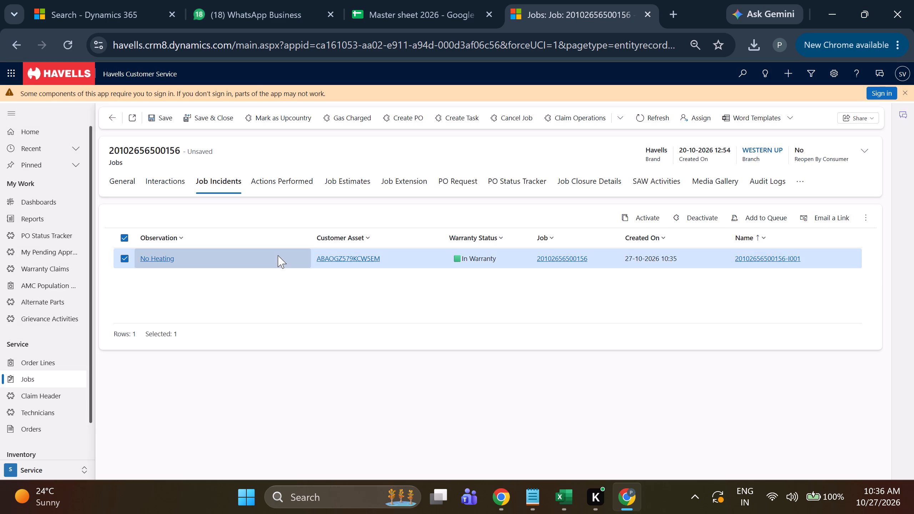
pyautogui.doubleClick(278, 255)
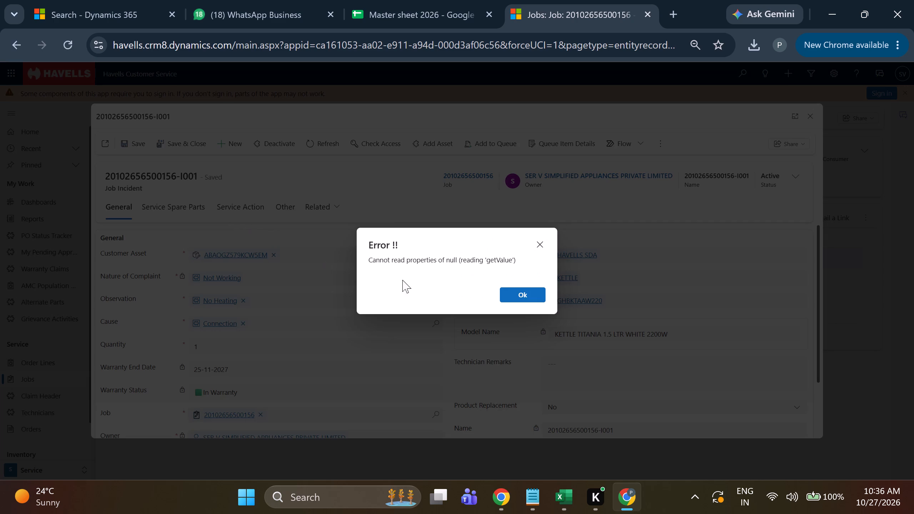
pyautogui.doubleClick(541, 244)
pyautogui.click(543, 244)
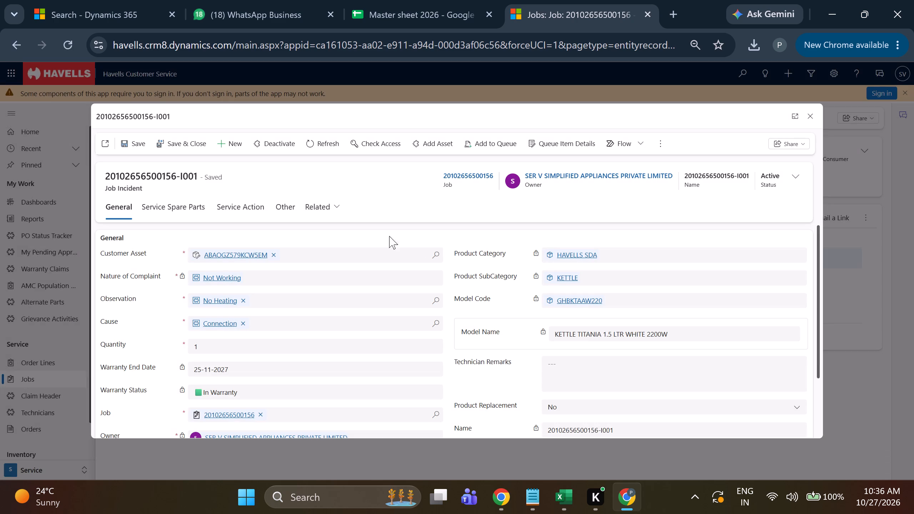
pyautogui.click(250, 208)
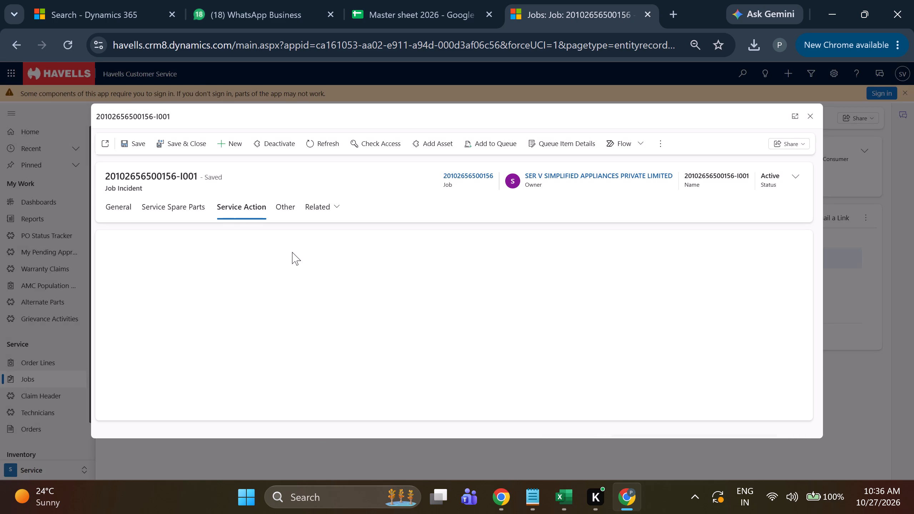
pyautogui.tripleClick(539, 250)
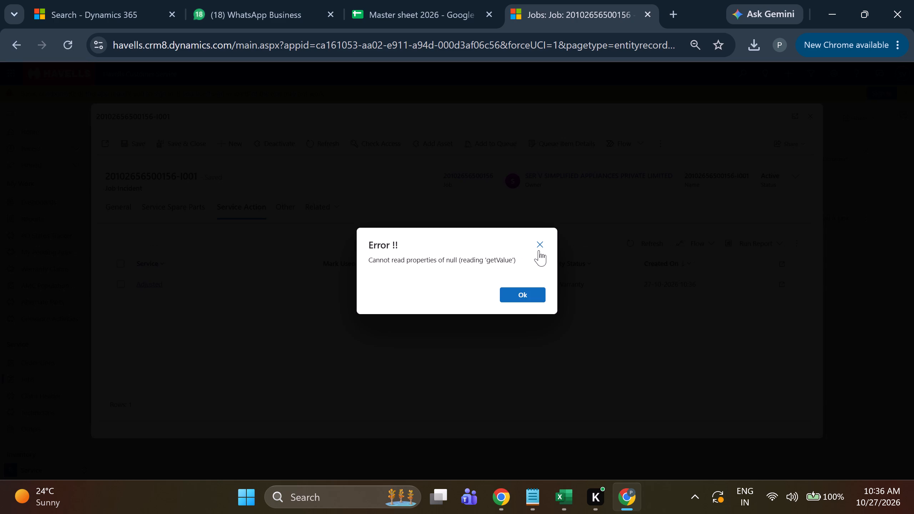
pyautogui.tripleClick(542, 245)
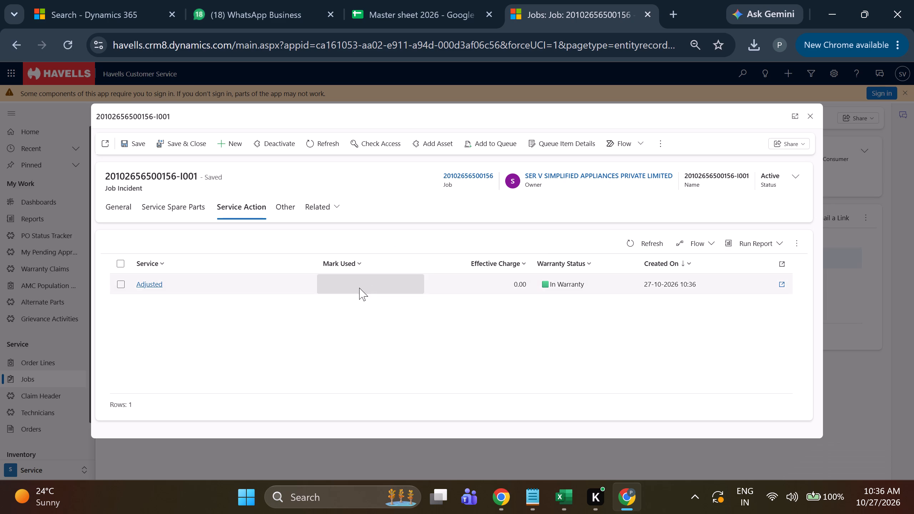
# Open the incident's Adjusted service action, set Mark Used to Used, and save and close both the action and the incident.
pyautogui.tripleClick(359, 288)
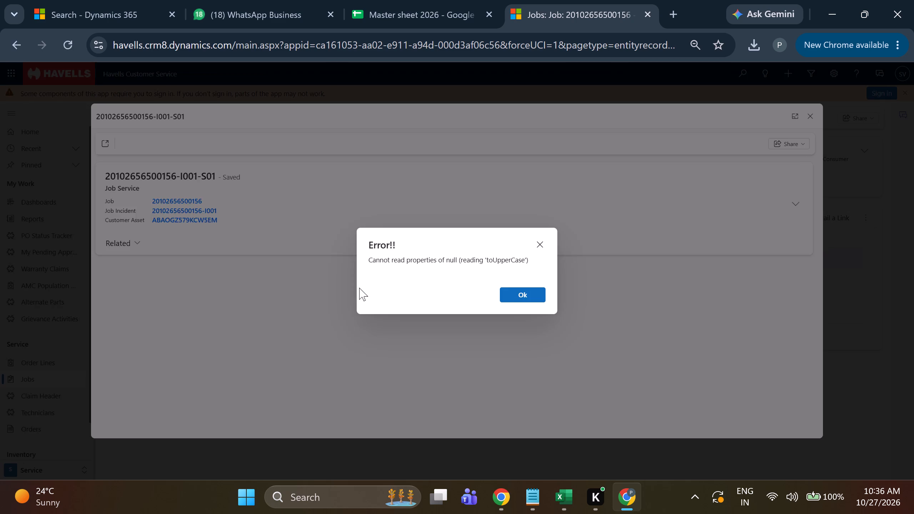
pyautogui.tripleClick(540, 243)
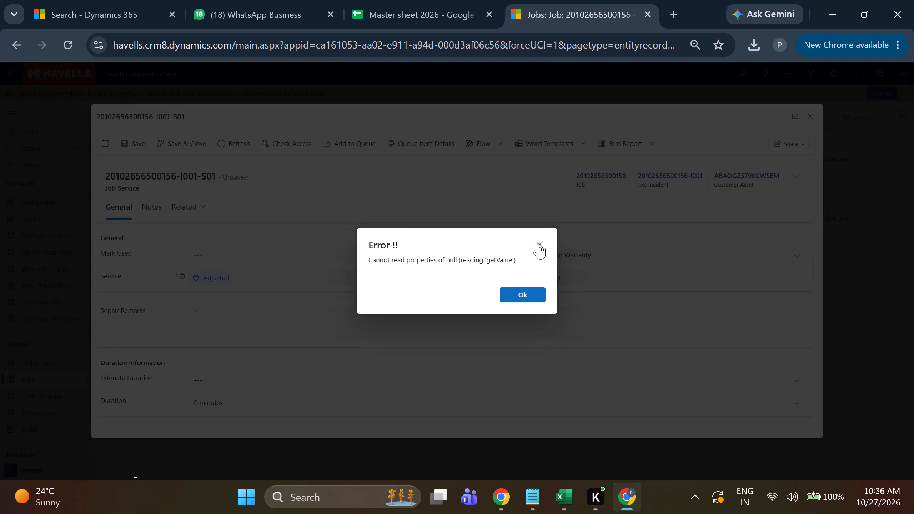
pyautogui.click(538, 243)
pyautogui.click(423, 257)
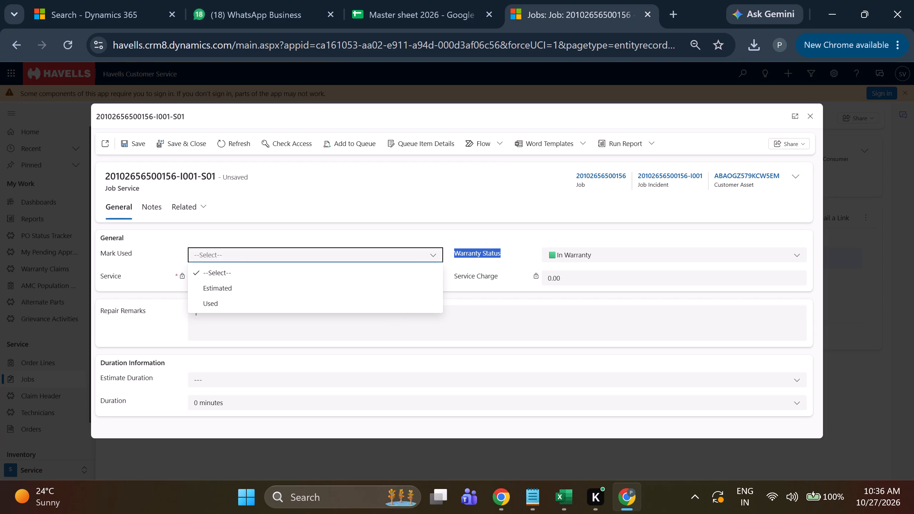
pyautogui.click(382, 304)
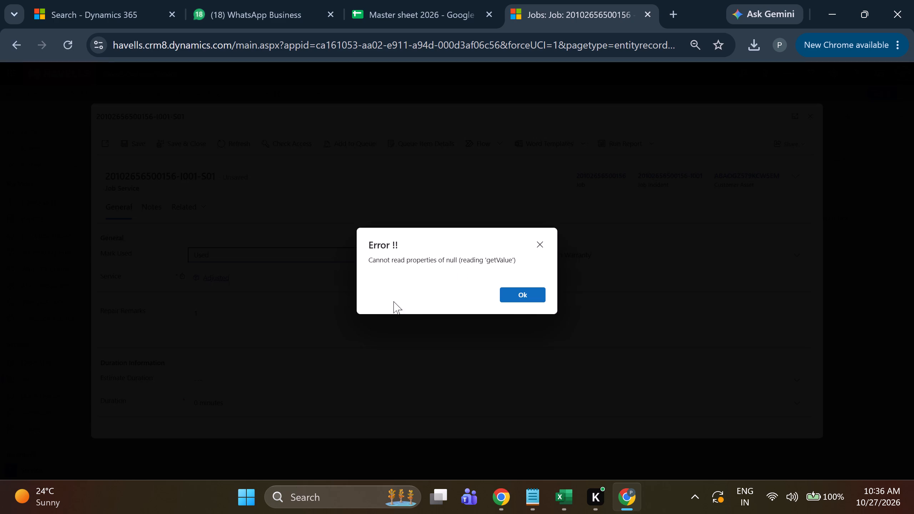
pyautogui.click(538, 247)
pyautogui.tripleClick(538, 243)
pyautogui.tripleClick(538, 243)
pyautogui.doubleClick(538, 243)
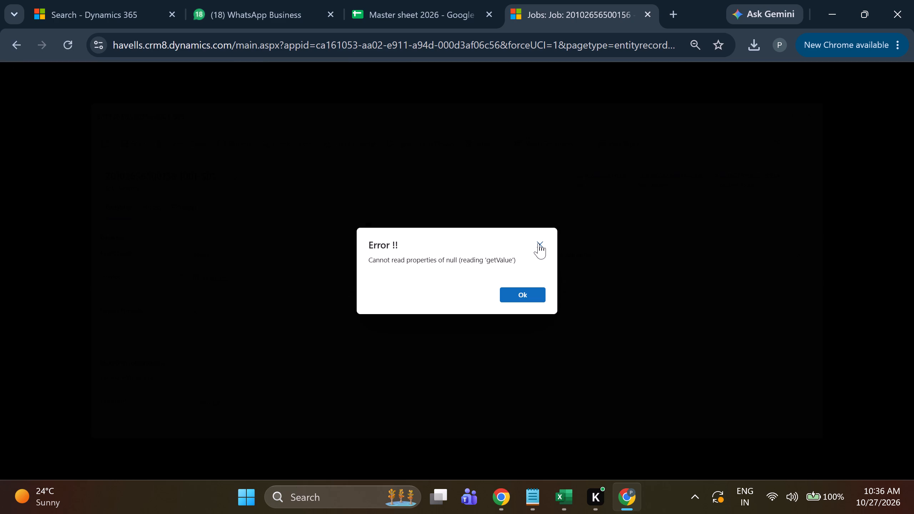
pyautogui.tripleClick(542, 243)
pyautogui.click(542, 243)
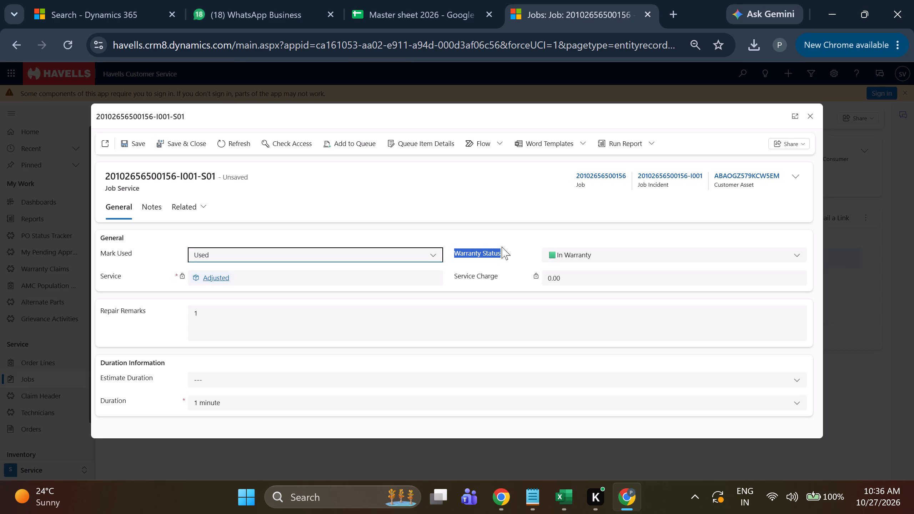
pyautogui.click(172, 145)
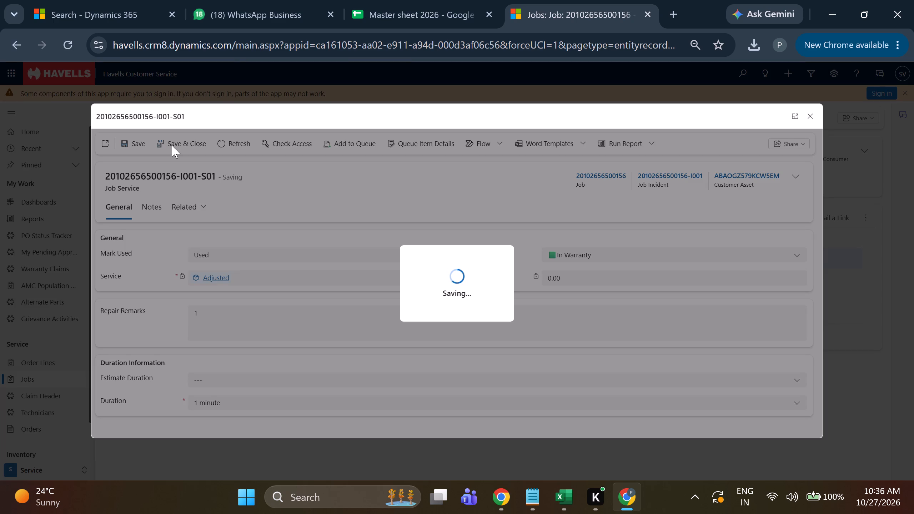
pyautogui.click(172, 145)
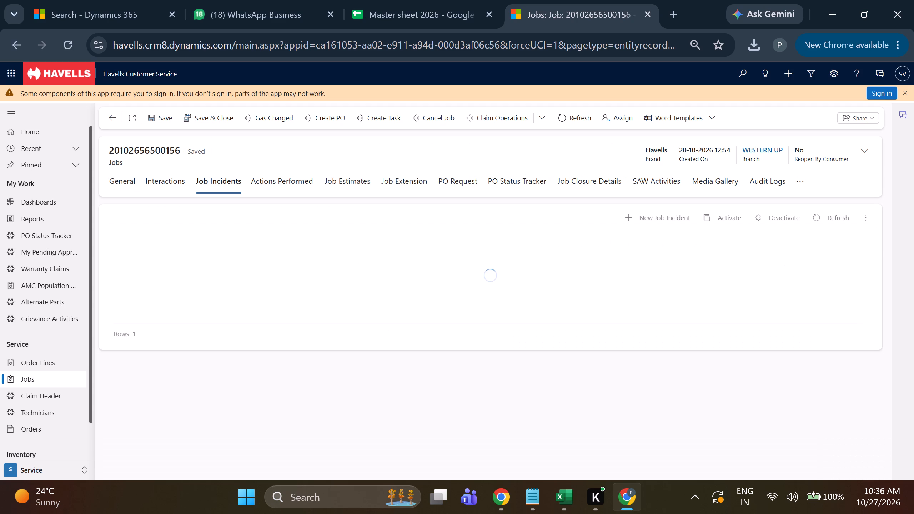
pyautogui.click(118, 188)
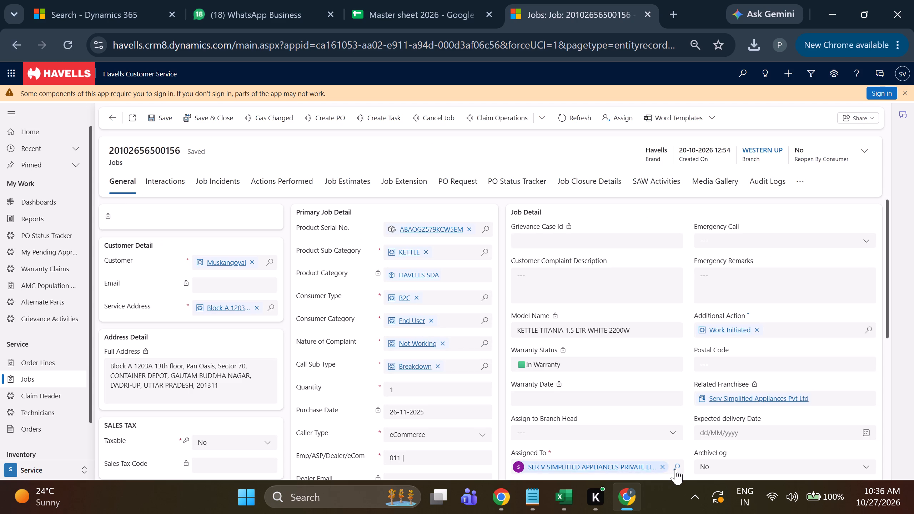
pyautogui.click(675, 469)
pyautogui.scroll(-2, 616, 421)
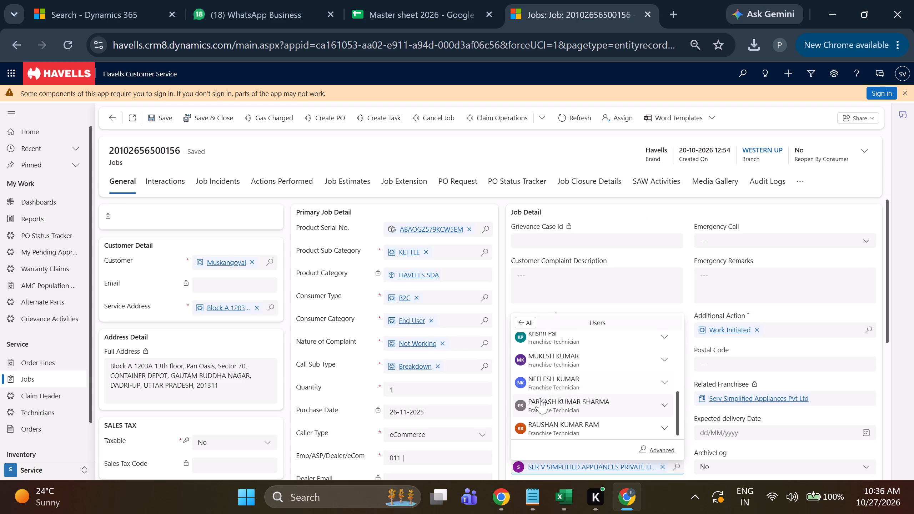
pyautogui.click(540, 398)
pyautogui.click(165, 117)
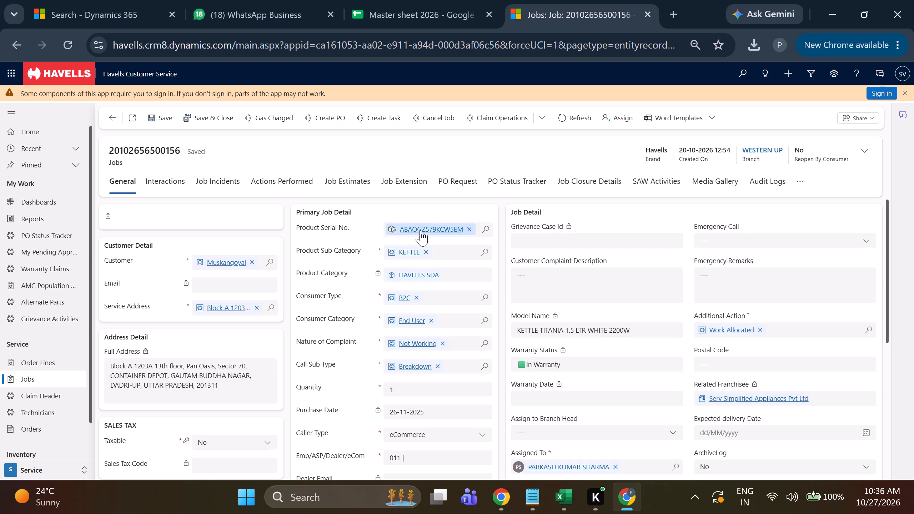
# Attach the image WhatsApp Image 2026-10-24 at 1.14.30 PM to the job's customer asset as a timeline note and add the note.
pyautogui.click(420, 230)
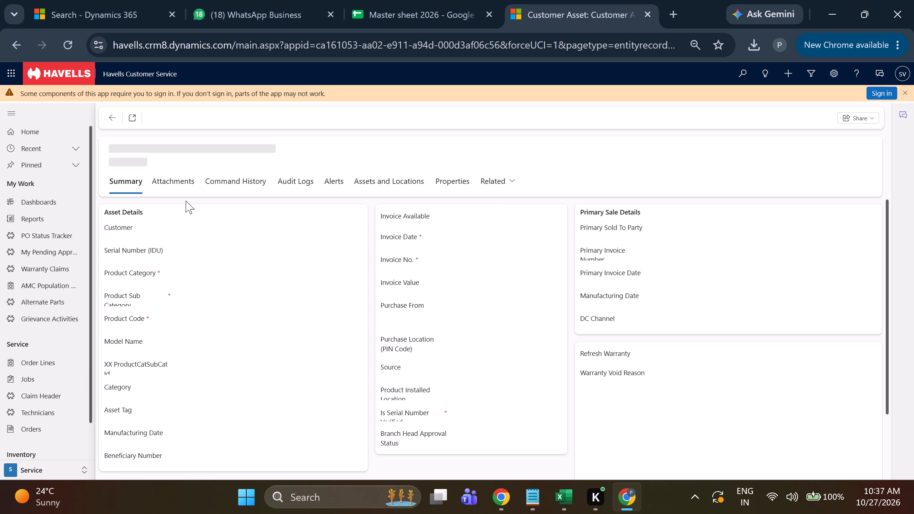
pyautogui.click(177, 196)
pyautogui.click(176, 194)
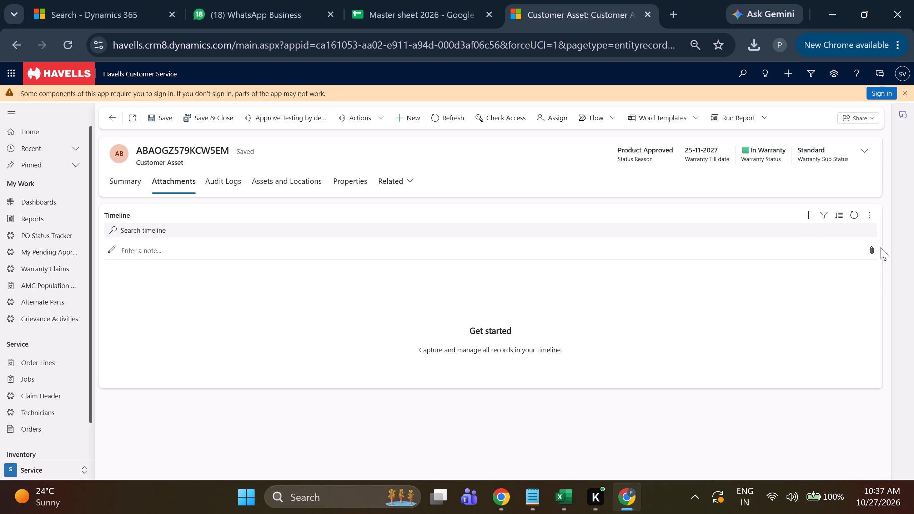
pyautogui.click(874, 249)
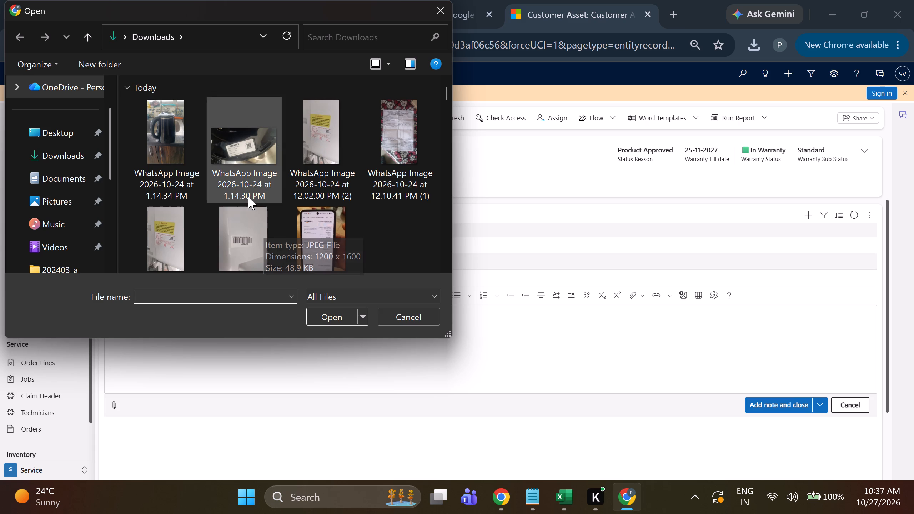
pyautogui.doubleClick(236, 153)
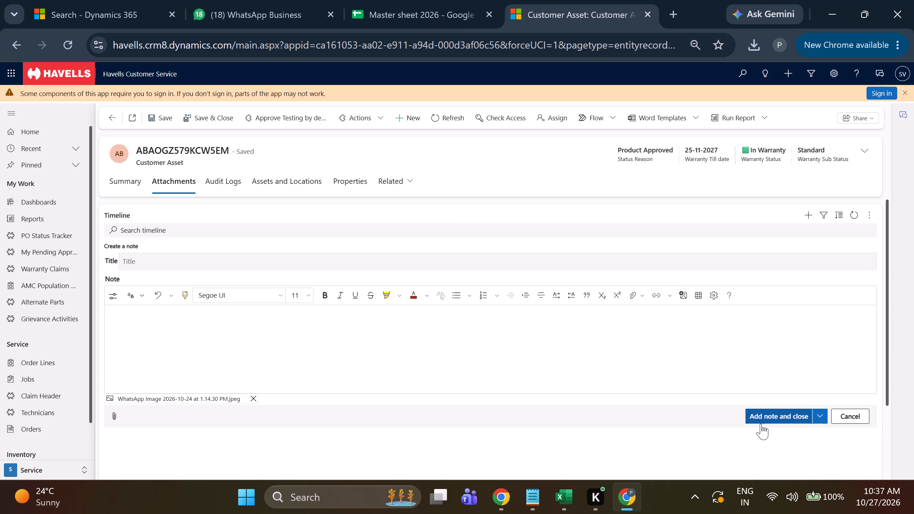
pyautogui.click(762, 424)
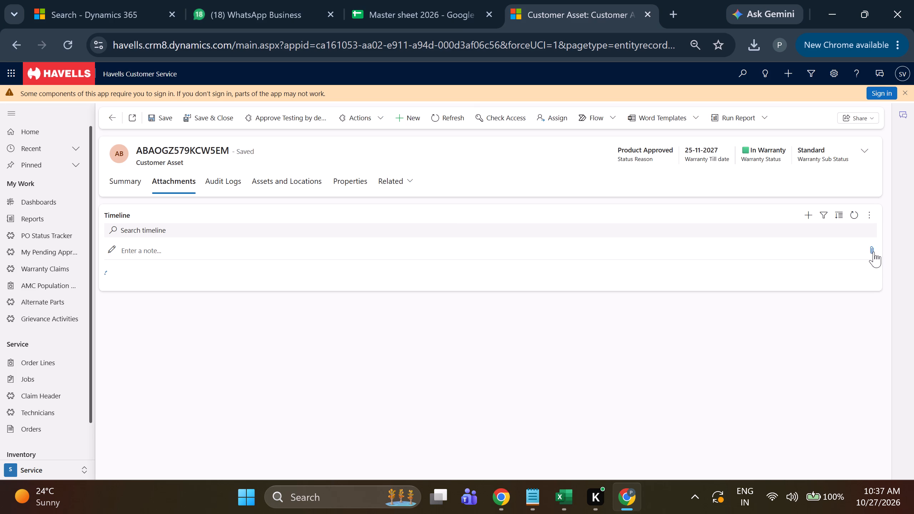
# Attach the image WhatsApp Image 2026-10-24 at 1.14.34 PM to a second asset note, and save and close the asset.
pyautogui.click(873, 250)
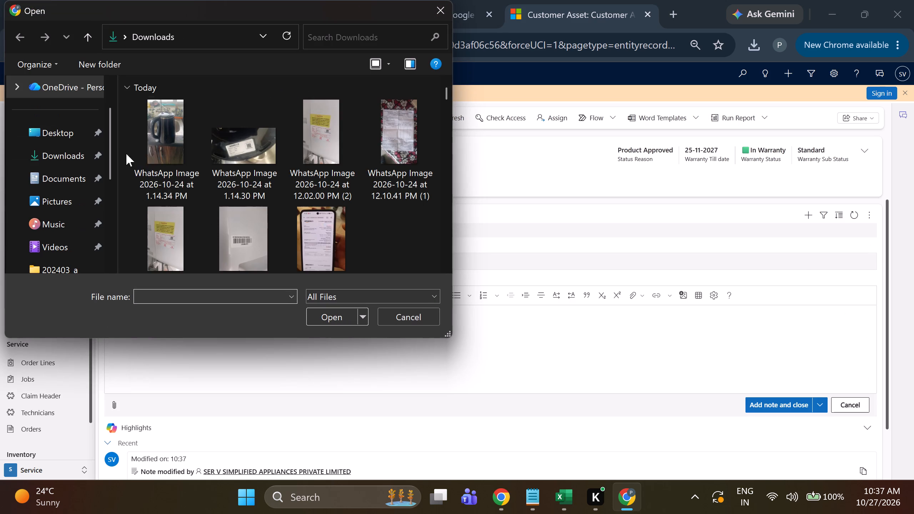
pyautogui.doubleClick(154, 153)
pyautogui.click(190, 119)
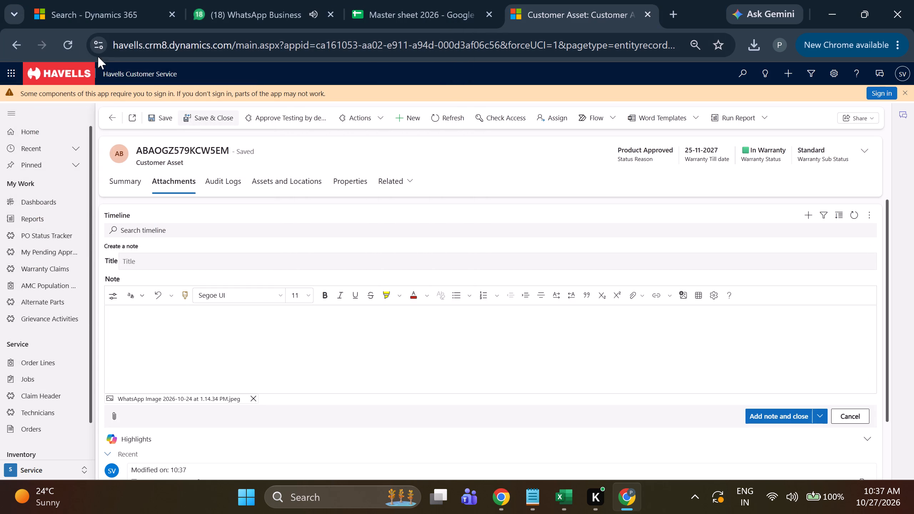
# Reload the page and open the closure details of the kettle job.
pyautogui.click(67, 40)
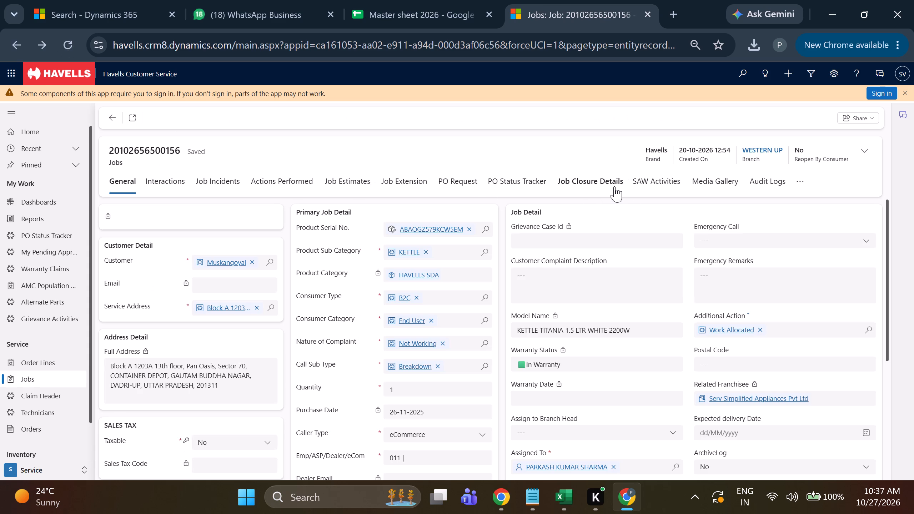
pyautogui.scroll(-2, 636, 234)
pyautogui.scroll(3, 607, 267)
pyautogui.click(590, 196)
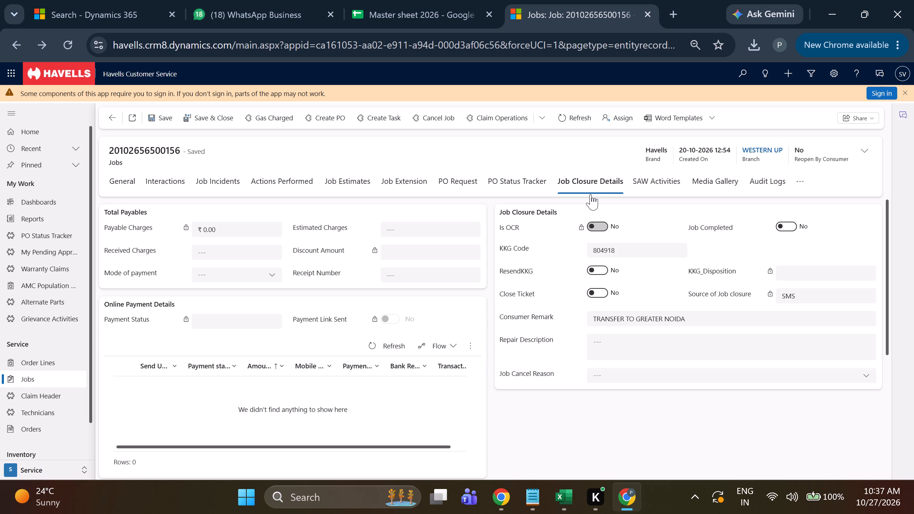
# Replace the consumer remark in the job closure details with WORK DONE and copy it into the repair description.
pyautogui.tripleClick(714, 318)
pyautogui.press('BackSpace')
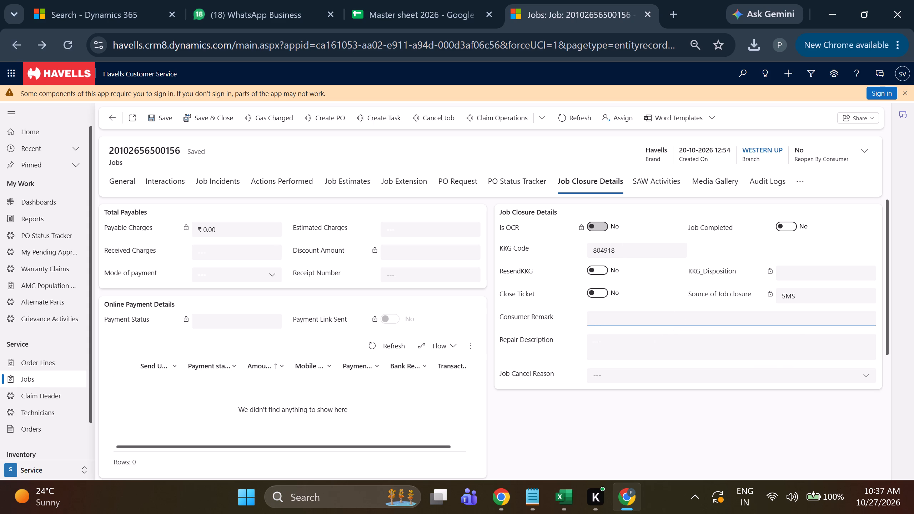
pyautogui.write('WO')
pyautogui.click(703, 371)
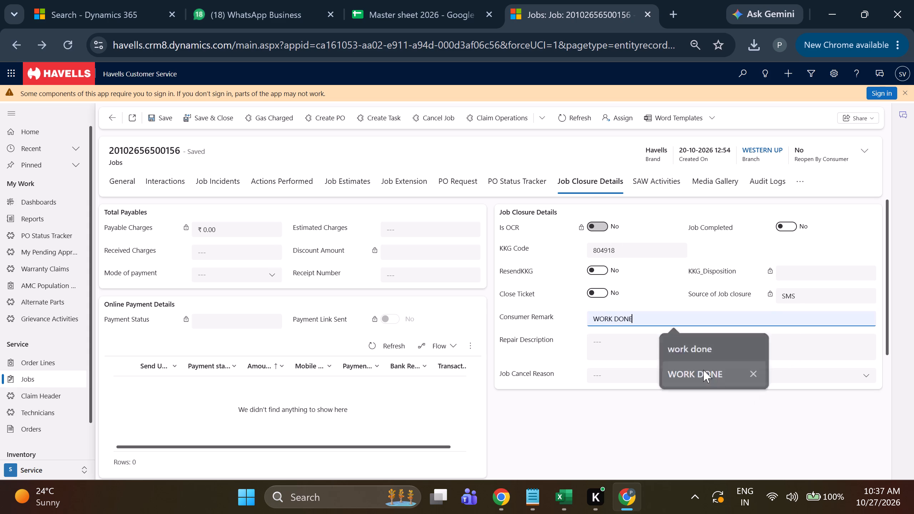
pyautogui.tripleClick(646, 320)
pyautogui.hotkey('ctrl', 'c')
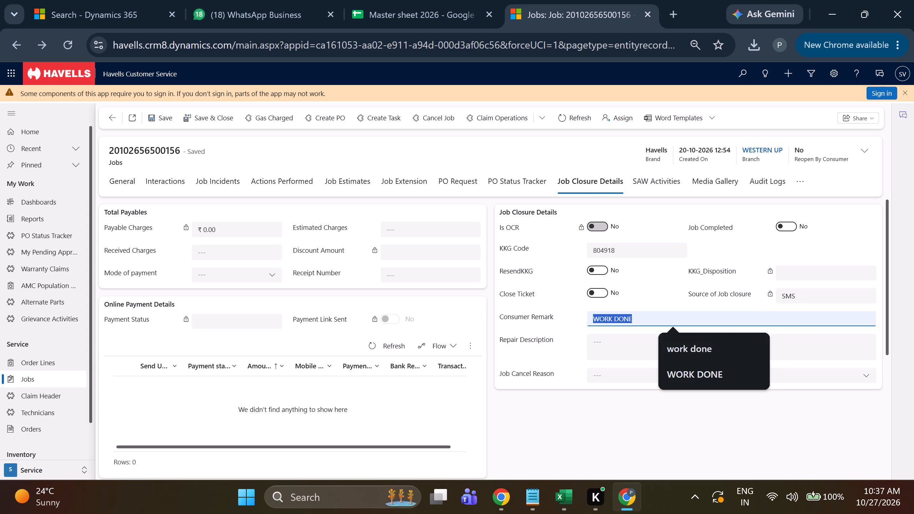
pyautogui.click(661, 350)
pyautogui.click(639, 343)
pyautogui.hotkey('ctrl', 'v')
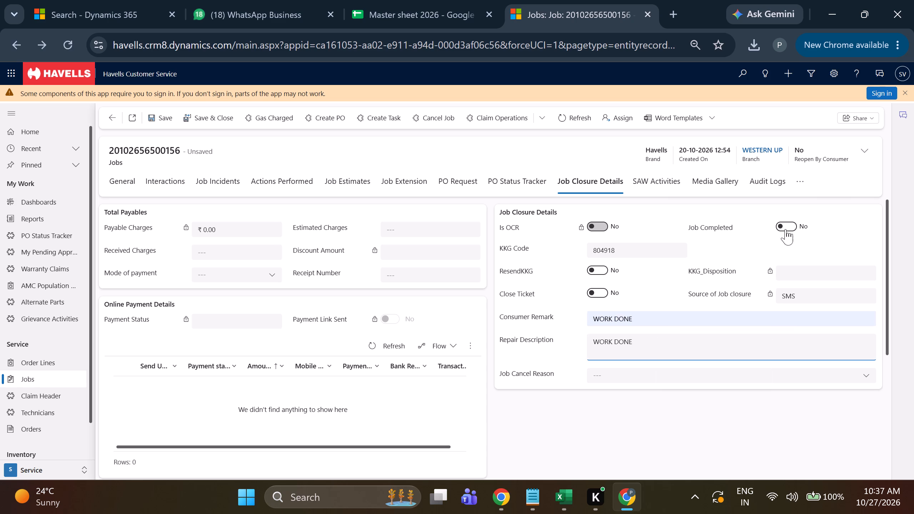
# Set Job Completed to Yes, then save and close the job.
pyautogui.click(789, 226)
pyautogui.click(152, 120)
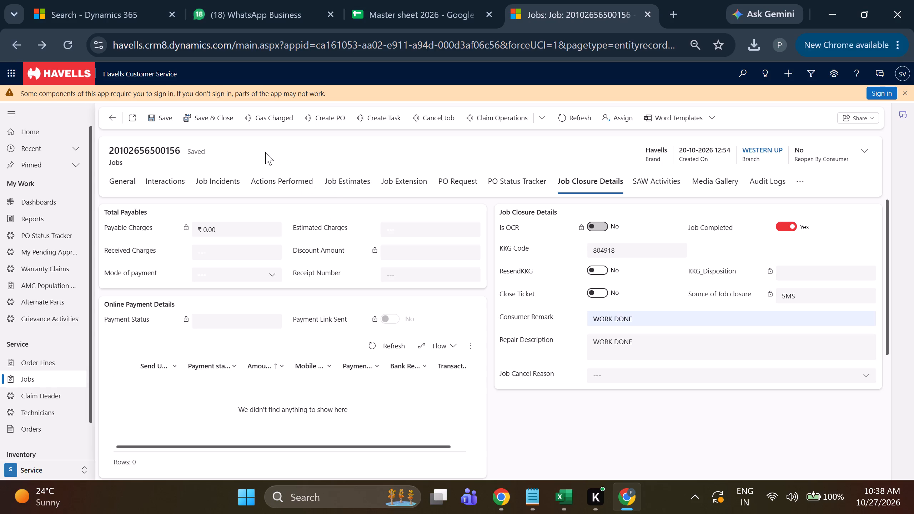
pyautogui.click(206, 117)
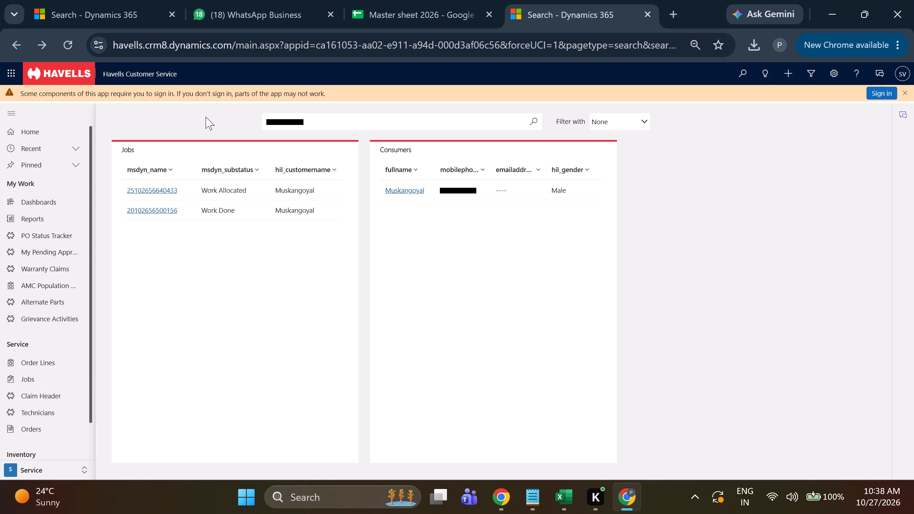
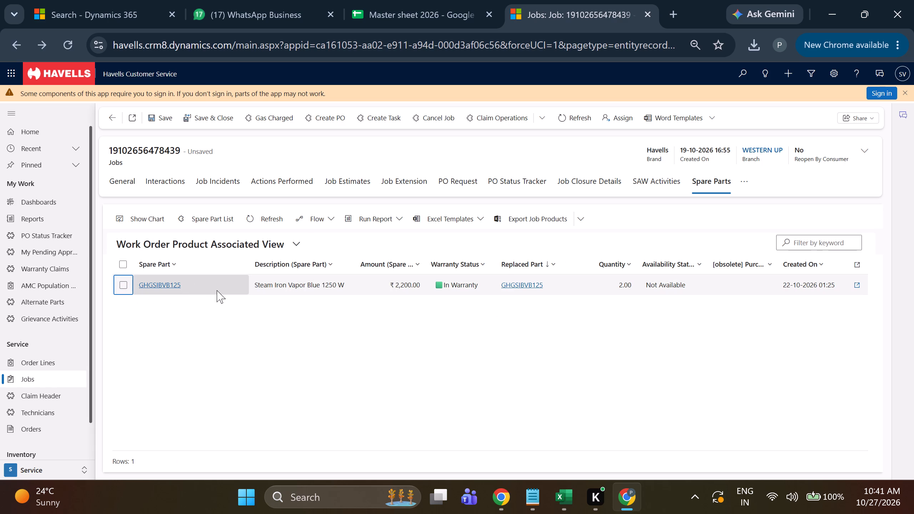
pyautogui.doubleClick(217, 290)
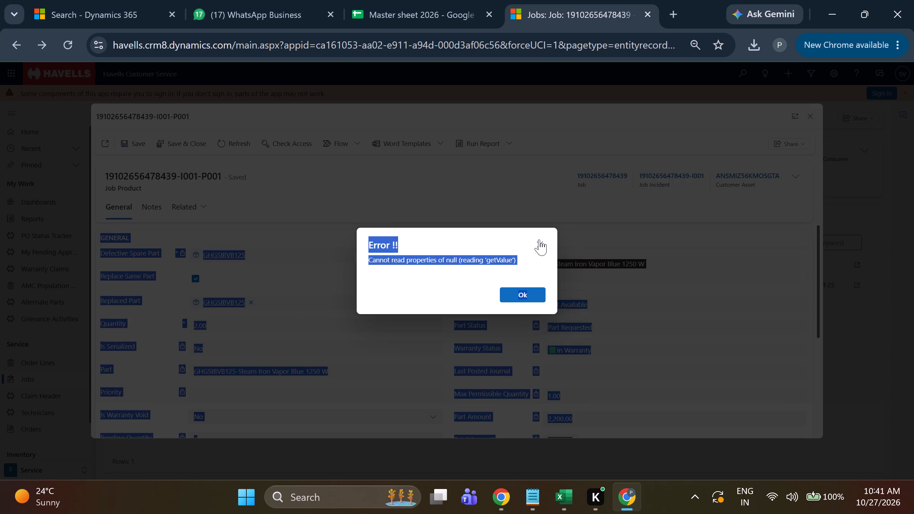
pyautogui.click(542, 241)
pyautogui.click(506, 289)
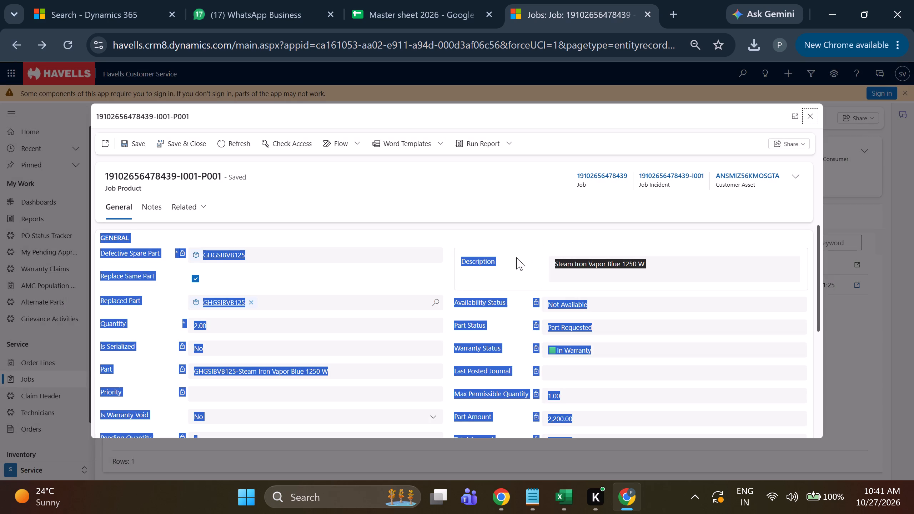
pyautogui.click(457, 218)
pyautogui.scroll(-1, 379, 275)
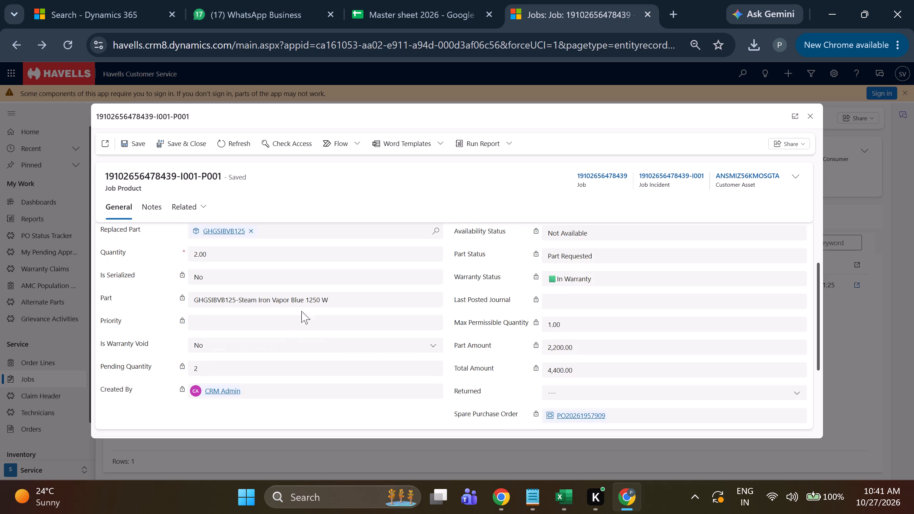
pyautogui.scroll(-2, 289, 321)
pyautogui.tripleClick(537, 246)
pyautogui.tripleClick(537, 246)
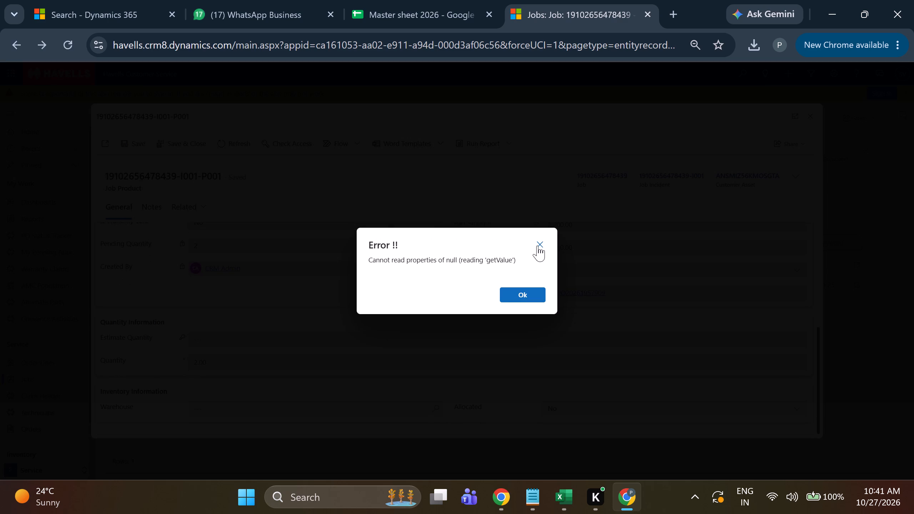
pyautogui.tripleClick(537, 246)
pyautogui.click(537, 246)
pyautogui.scroll(3, 495, 261)
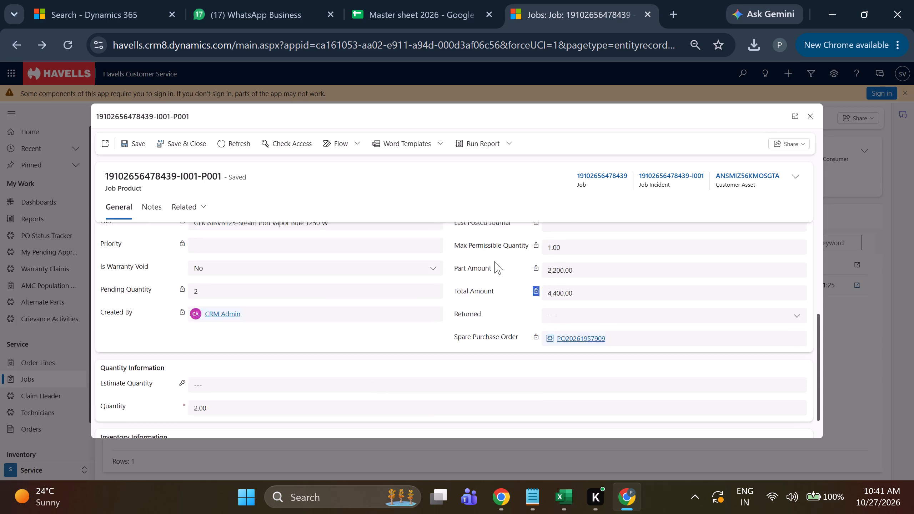
pyautogui.scroll(4, 494, 261)
pyautogui.click(813, 117)
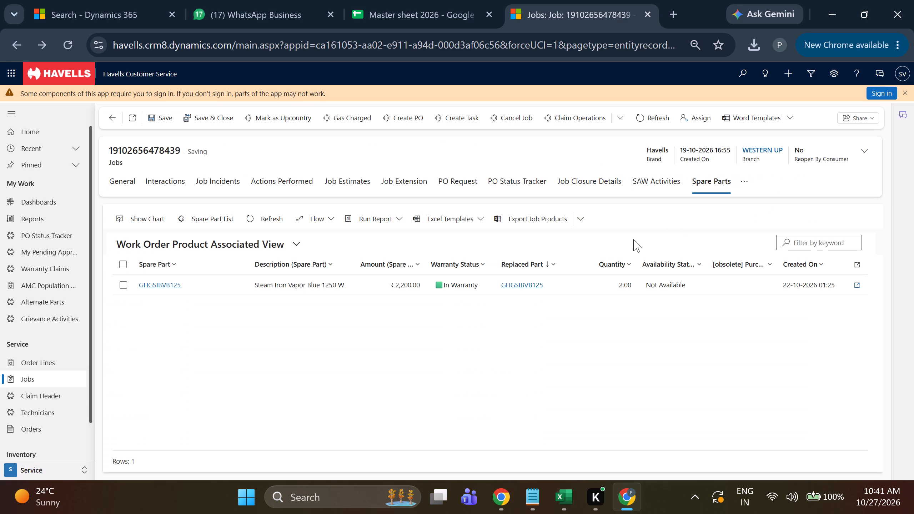
# Review the job's closure details, general details, incidents and actions performed for open items.
pyautogui.click(574, 184)
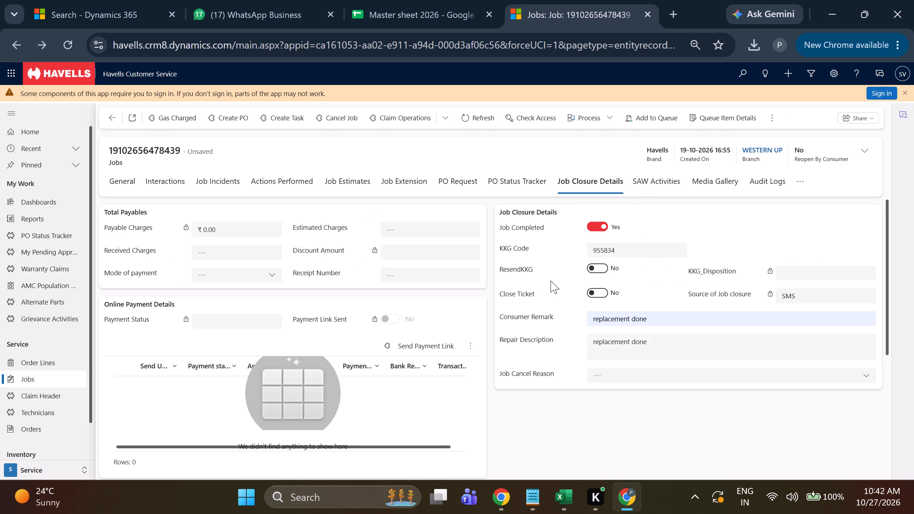
pyautogui.click(123, 184)
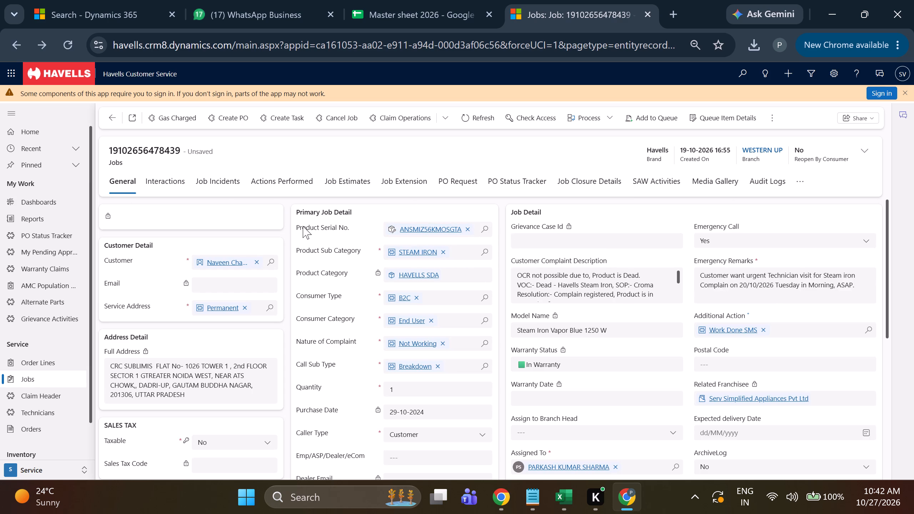
pyautogui.click(233, 176)
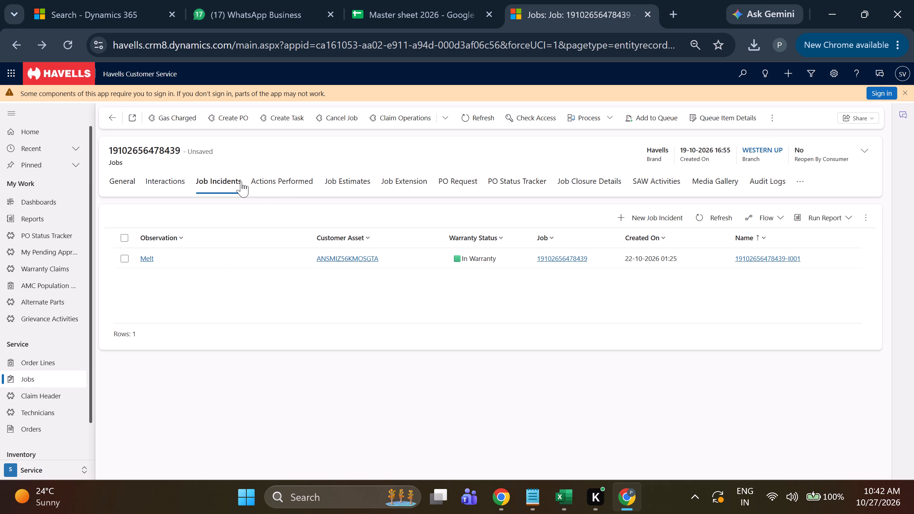
pyautogui.click(279, 187)
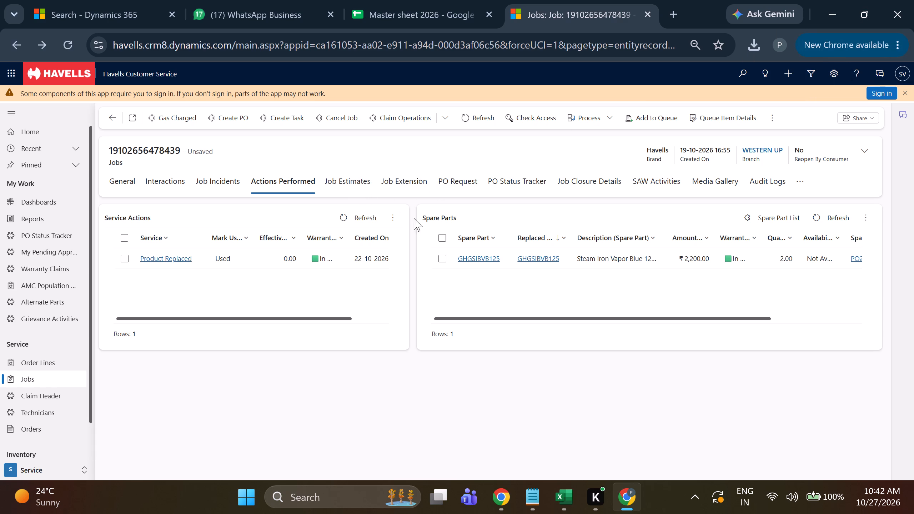
# Examine the steam iron spare part record from the actions performed and close it.
pyautogui.doubleClick(598, 261)
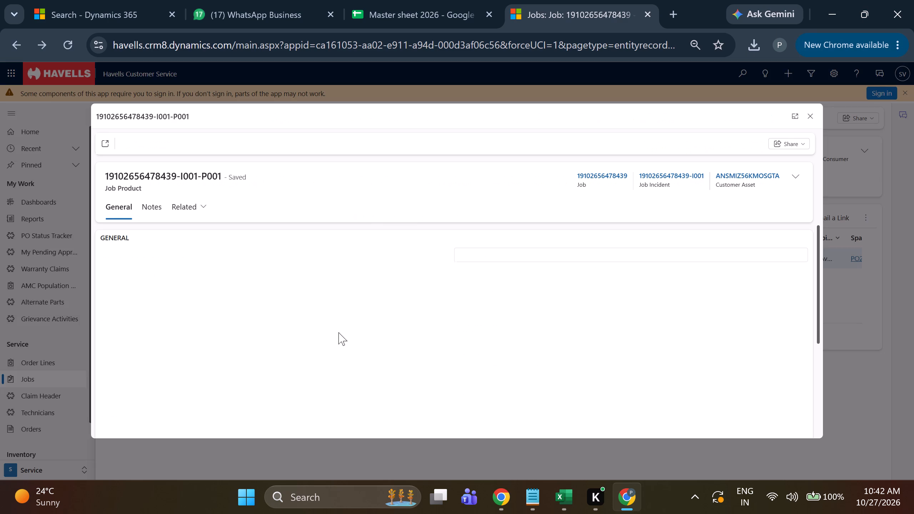
pyautogui.click(516, 297)
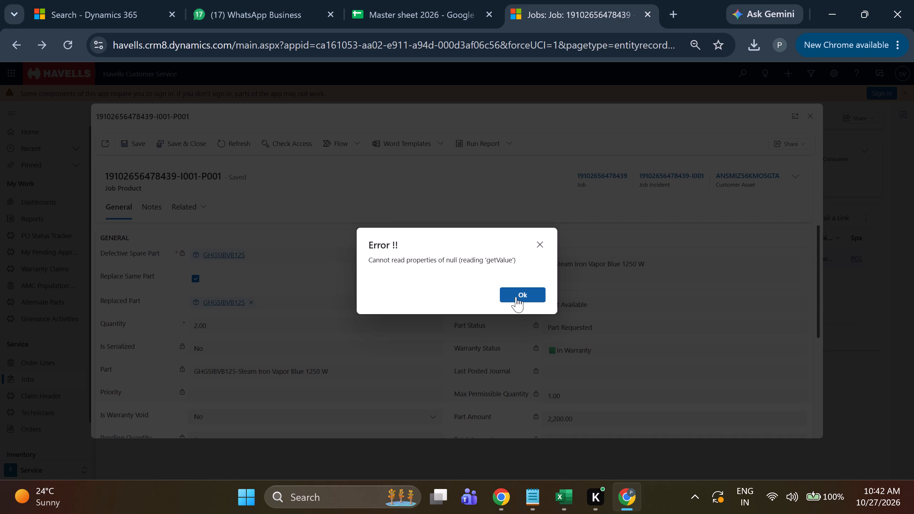
pyautogui.click(516, 297)
pyautogui.click(516, 297)
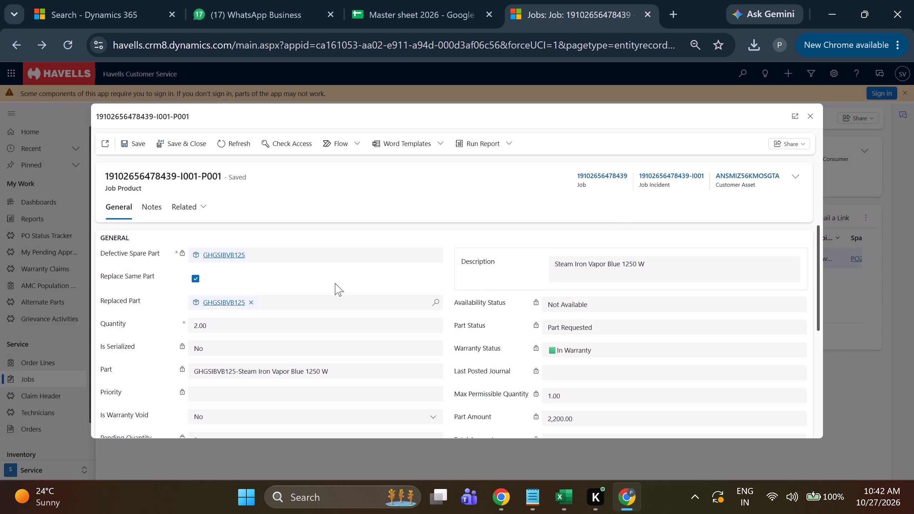
pyautogui.click(807, 119)
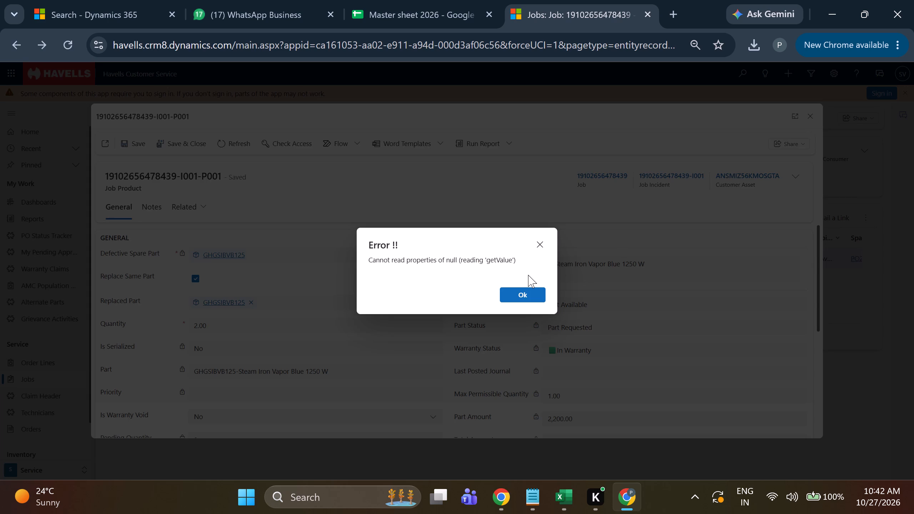
pyautogui.press('Return')
pyautogui.press('Return')
pyautogui.press('Return')
pyautogui.press('Return')
pyautogui.press('Return')
pyautogui.press('Return')
pyautogui.press('Return')
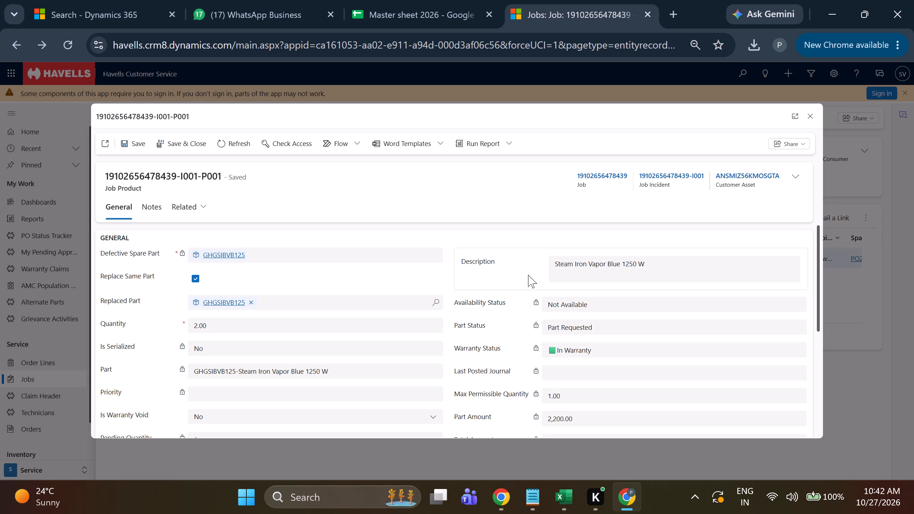
pyautogui.click(814, 112)
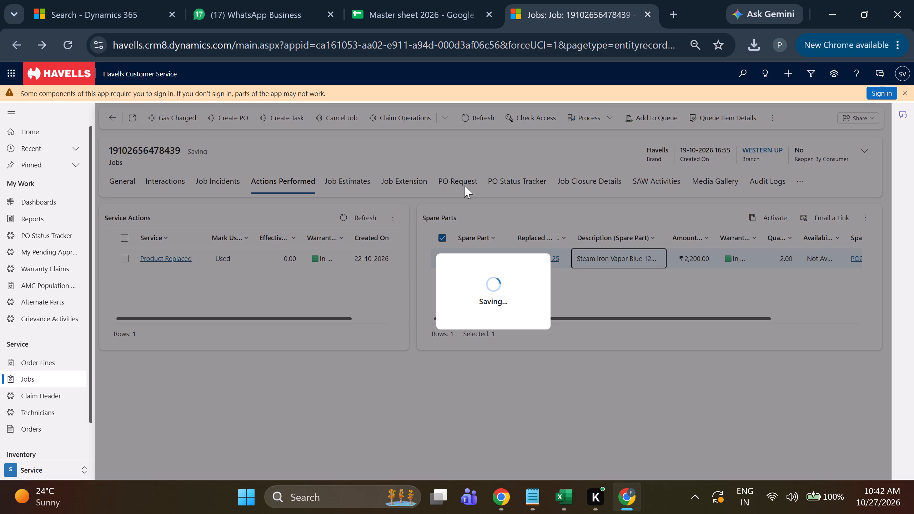
pyautogui.click(517, 307)
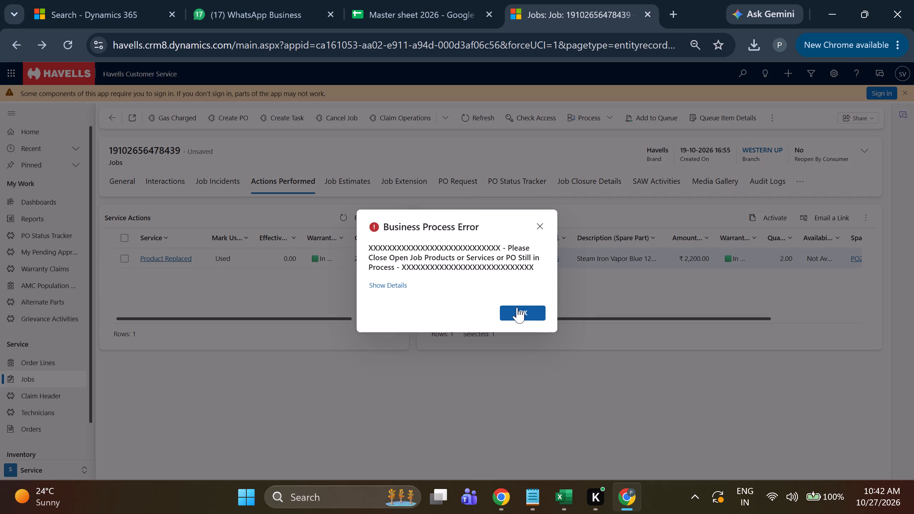
pyautogui.click(112, 114)
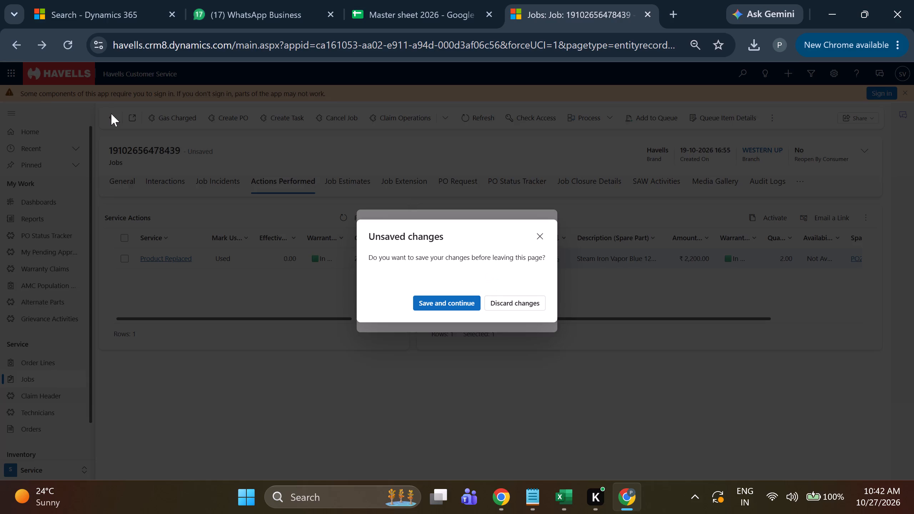
pyautogui.press('Right')
pyautogui.press('Return')
pyautogui.press('Return')
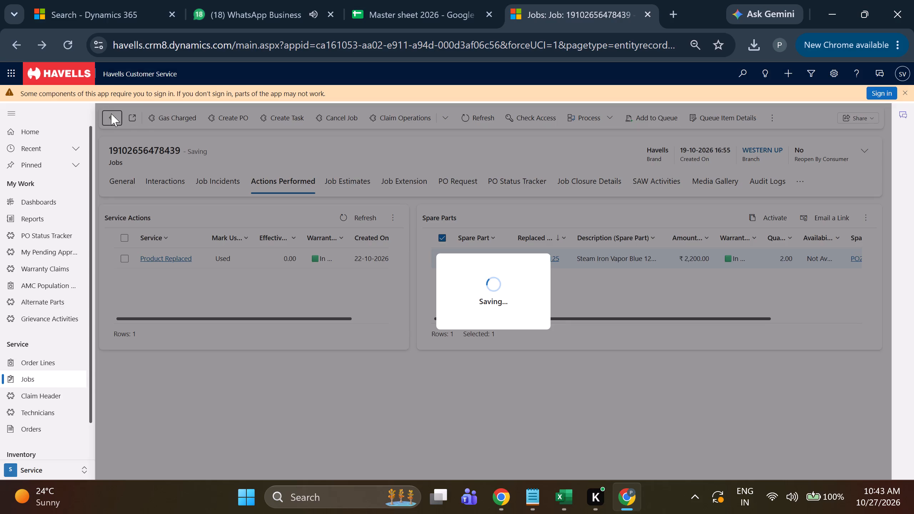
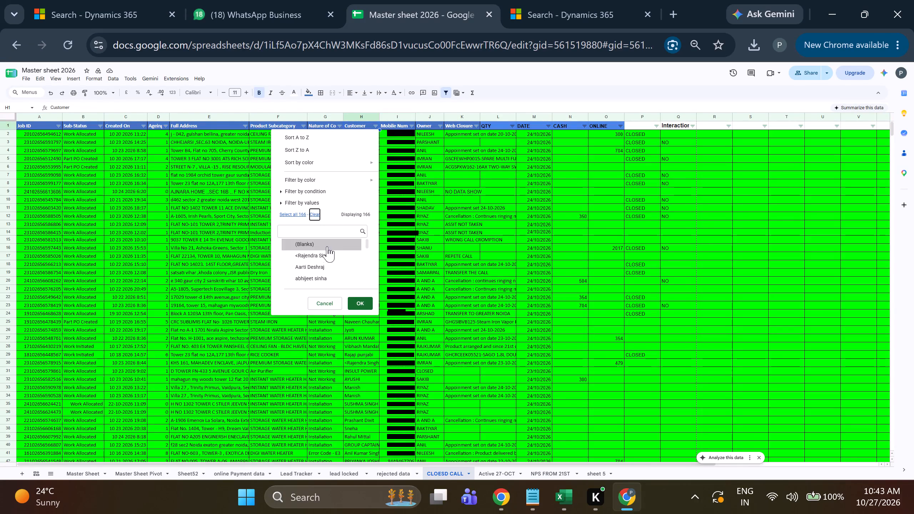
# Filter the Nature of Complaint column on the CLOESD CALL sheet to show only Installation calls.
pyautogui.click(436, 200)
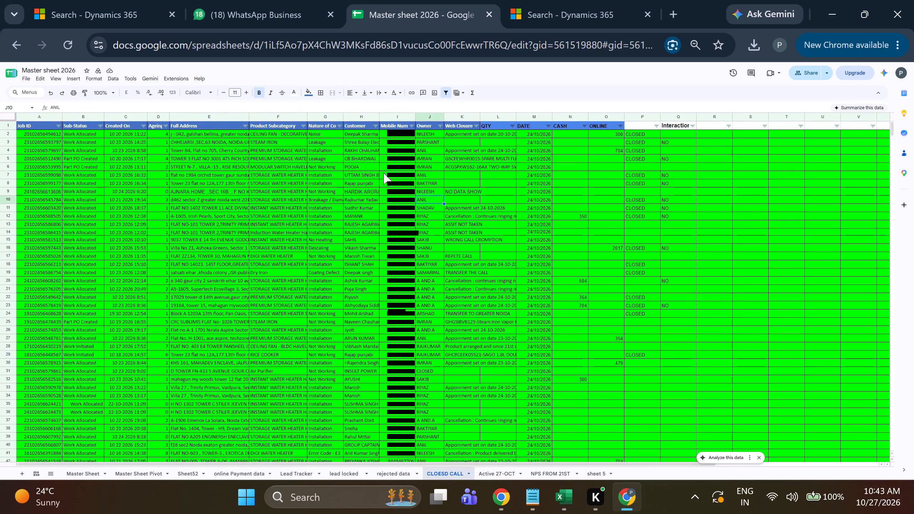
pyautogui.click(338, 125)
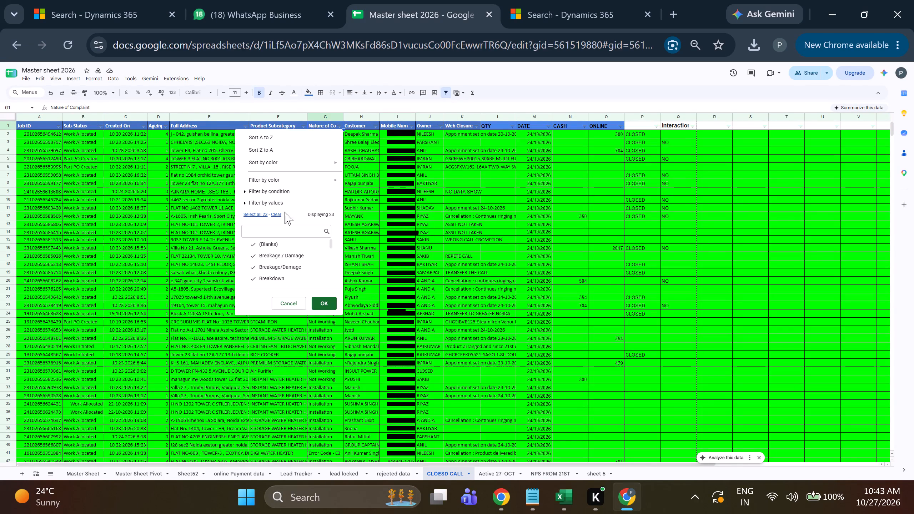
pyautogui.click(280, 212)
pyautogui.scroll(-2, 294, 262)
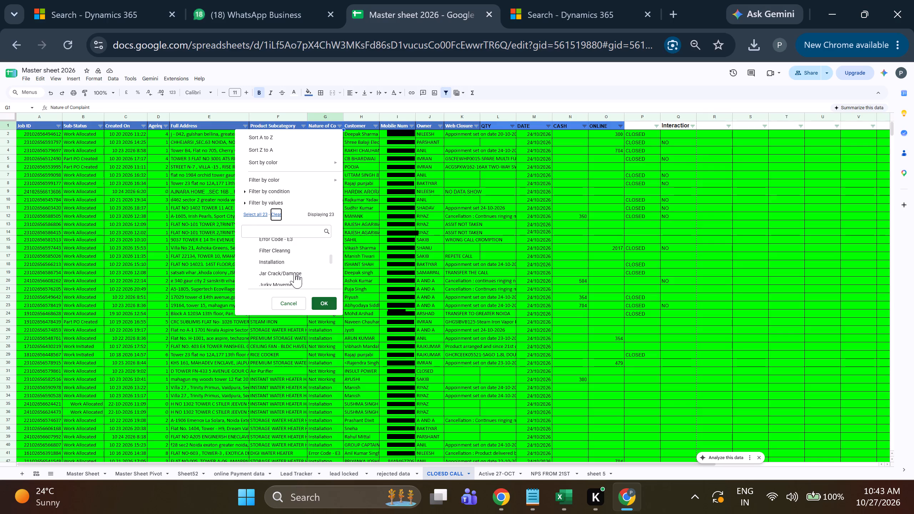
pyautogui.click(289, 263)
pyautogui.click(321, 301)
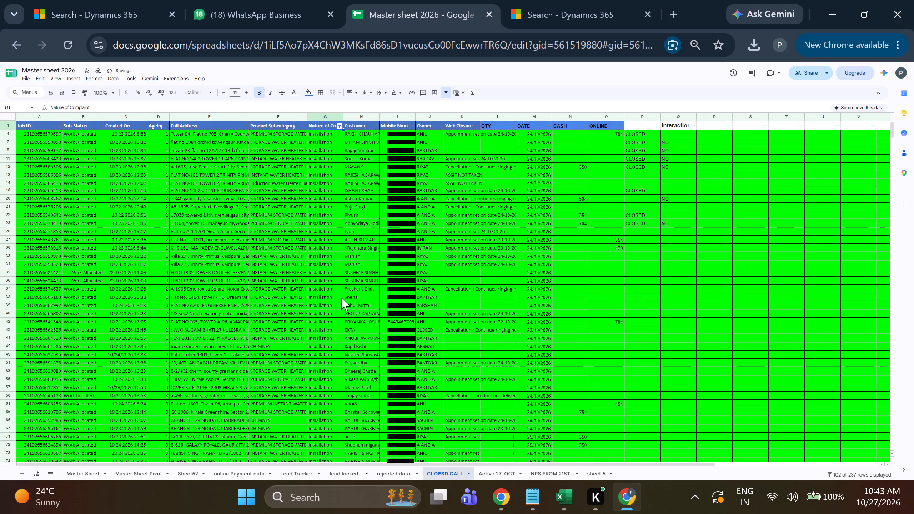
pyautogui.scroll(-8, 382, 269)
pyautogui.scroll(6, 389, 283)
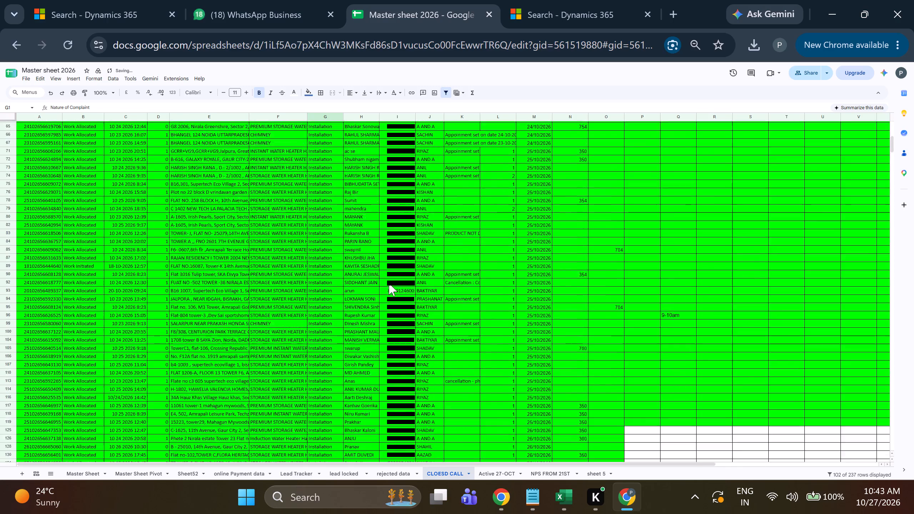
pyautogui.scroll(8, 389, 283)
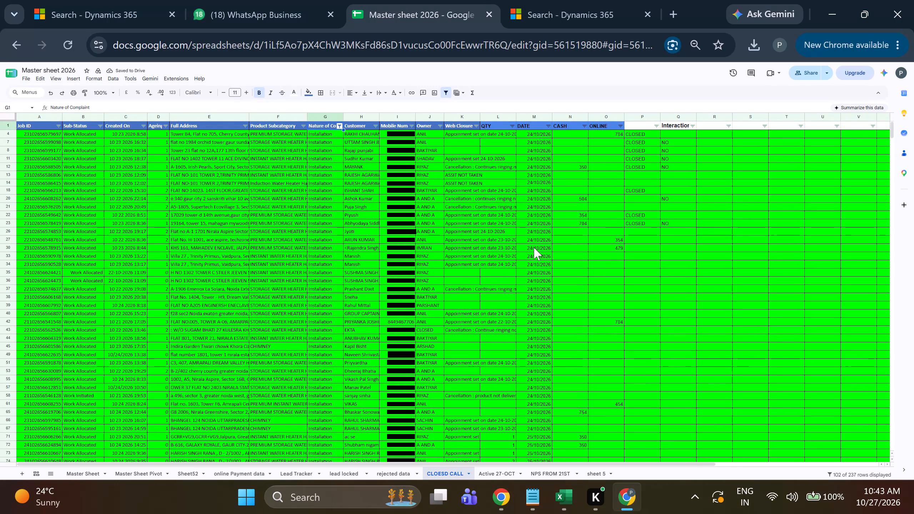
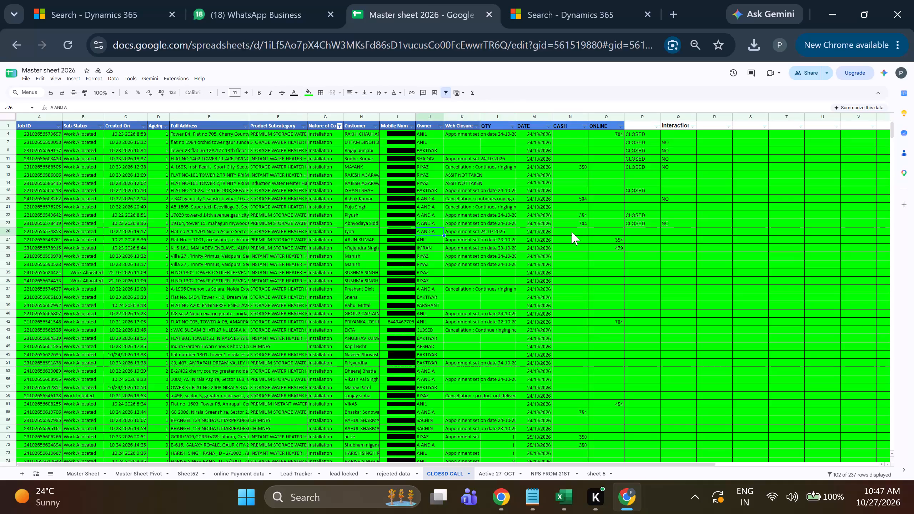
# Copy the customer's mobile number from row 26 of the CLOESD CALL sheet and search for it in Dynamics 365.
pyautogui.press('Left')
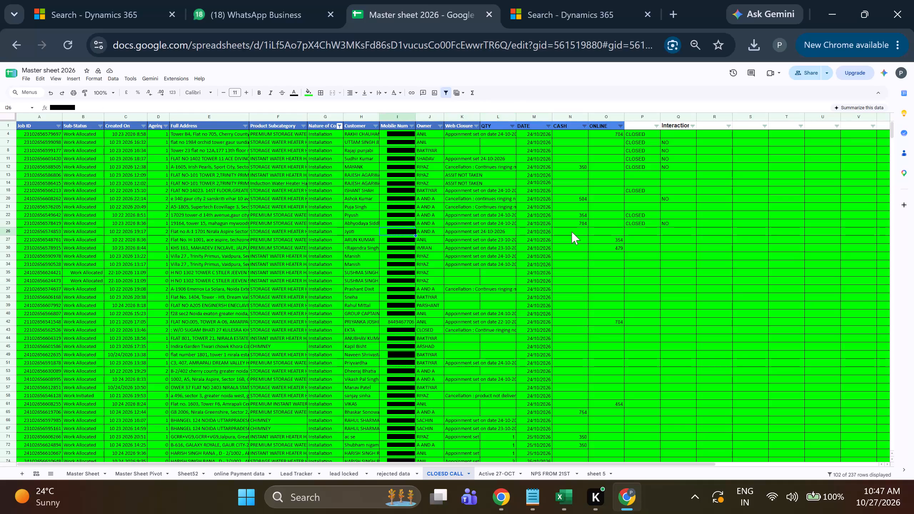
pyautogui.hotkey('ctrl', 'c')
pyautogui.click(551, 0)
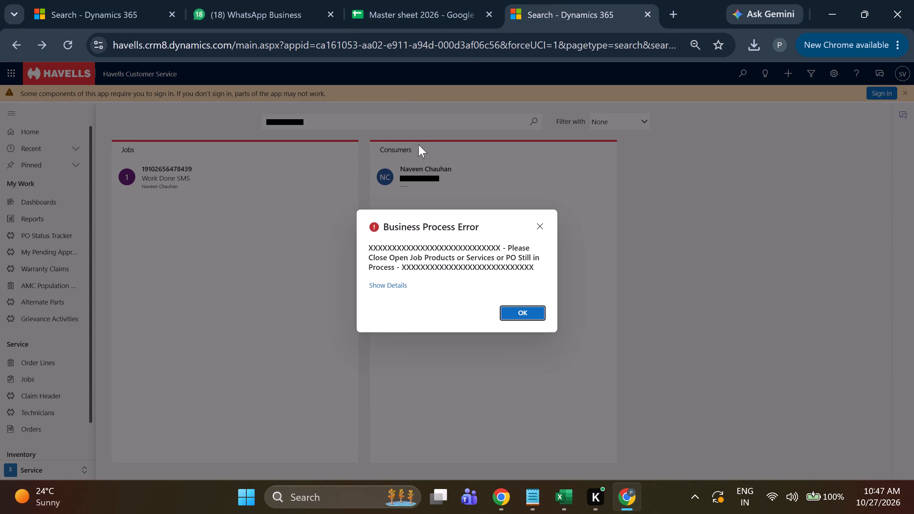
pyautogui.click(539, 234)
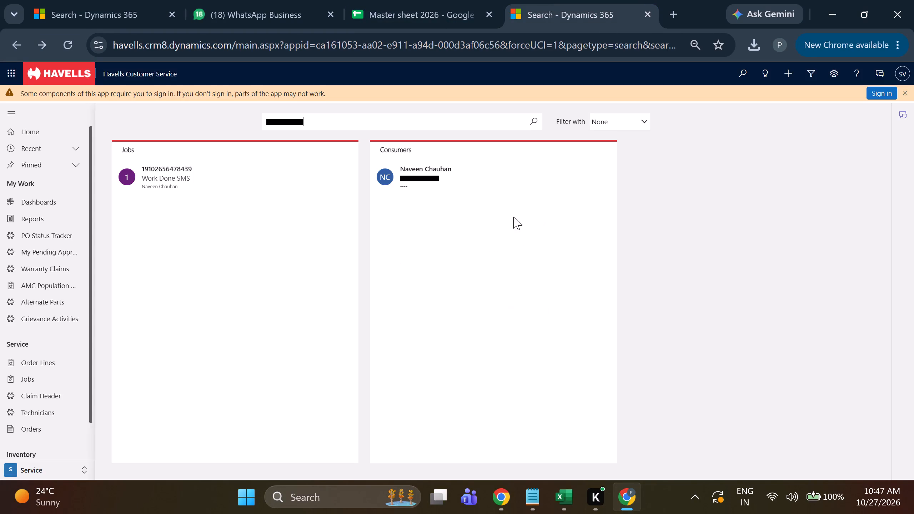
pyautogui.tripleClick(350, 121)
pyautogui.hotkey('ctrl', 'v')
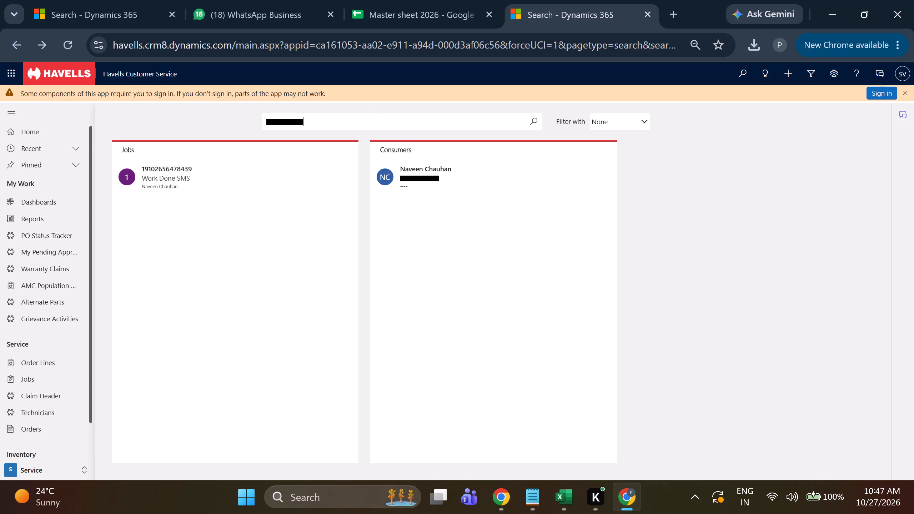
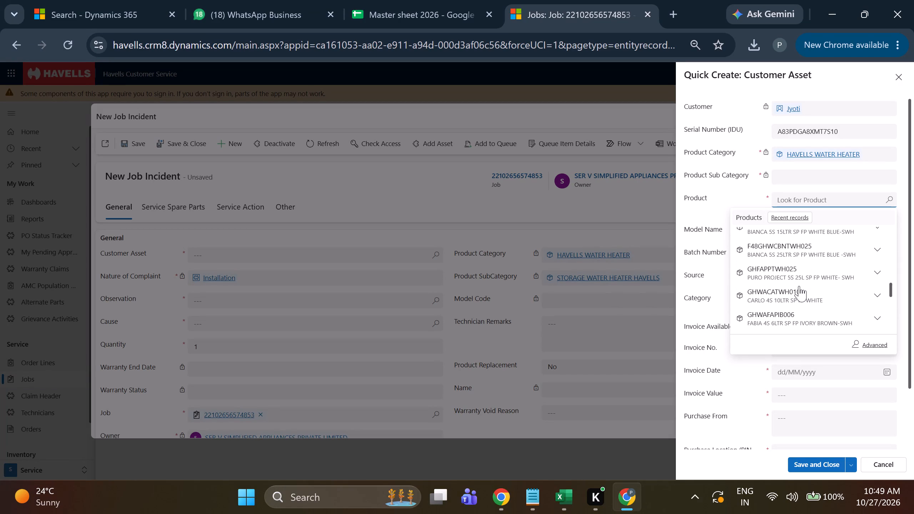
# Look through the product choices for the new Havells water heater customer asset to find the matching model.
pyautogui.scroll(-4, 799, 286)
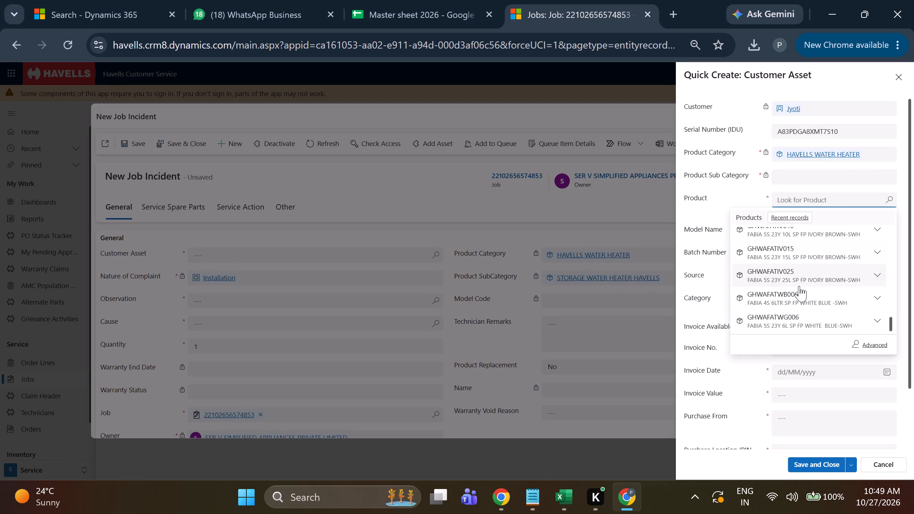
pyautogui.scroll(-2, 799, 286)
pyautogui.scroll(10, 817, 255)
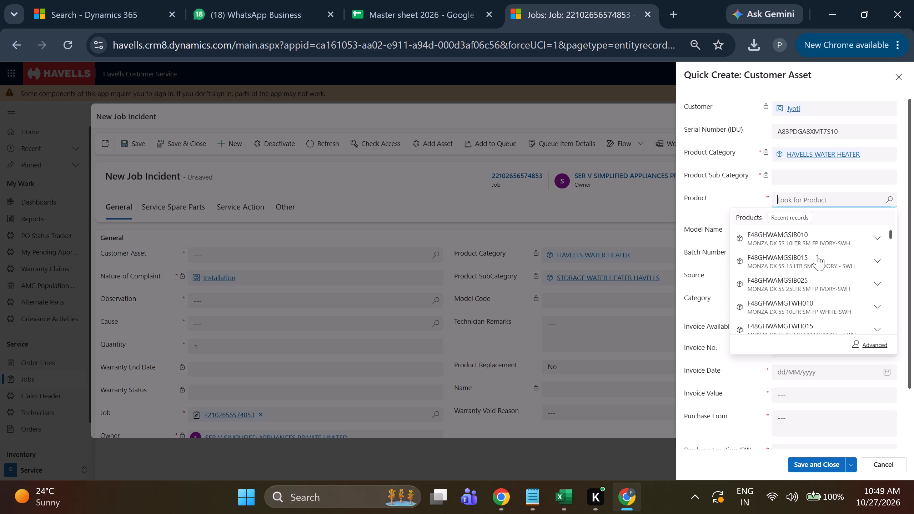
pyautogui.scroll(4, 817, 255)
# Select product F48GHWCBNTWH015, the BIANCA 5S 15LTR white-blue water heater, for the new customer asset.
pyautogui.scroll(-1, 816, 269)
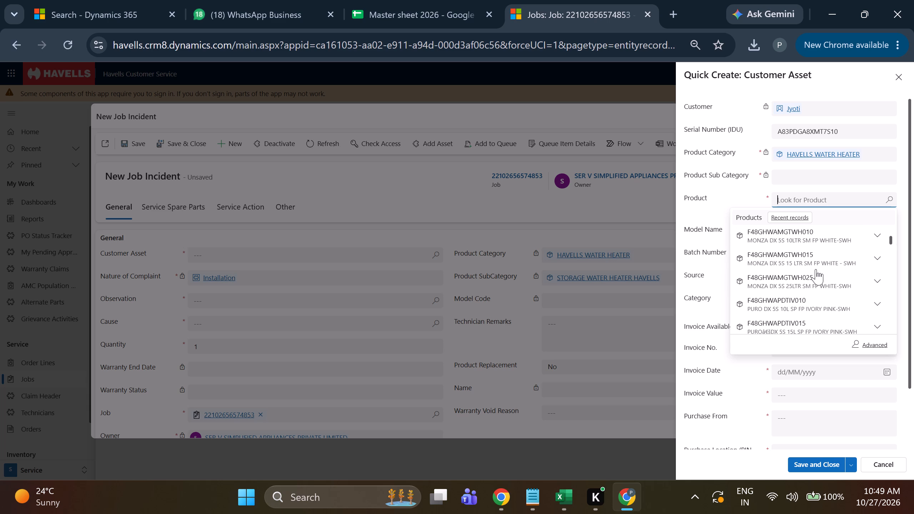
pyautogui.scroll(-1, 818, 296)
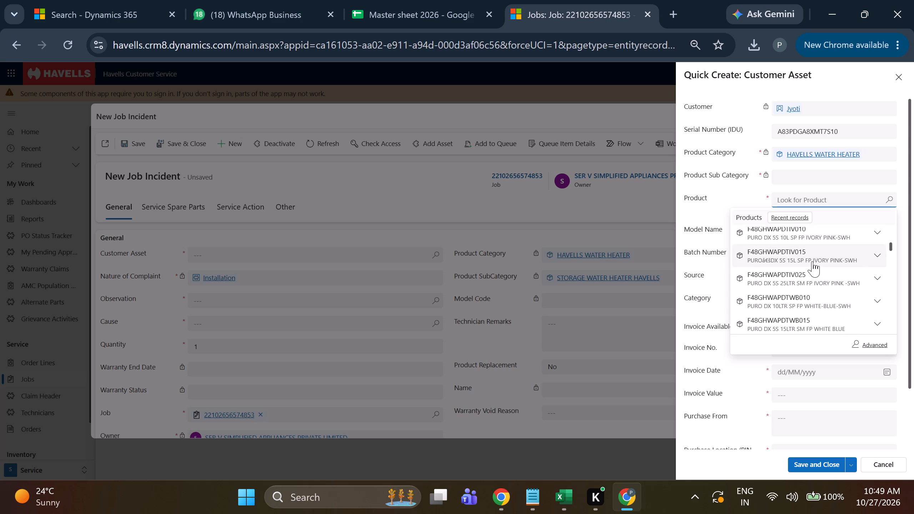
pyautogui.scroll(-1, 812, 261)
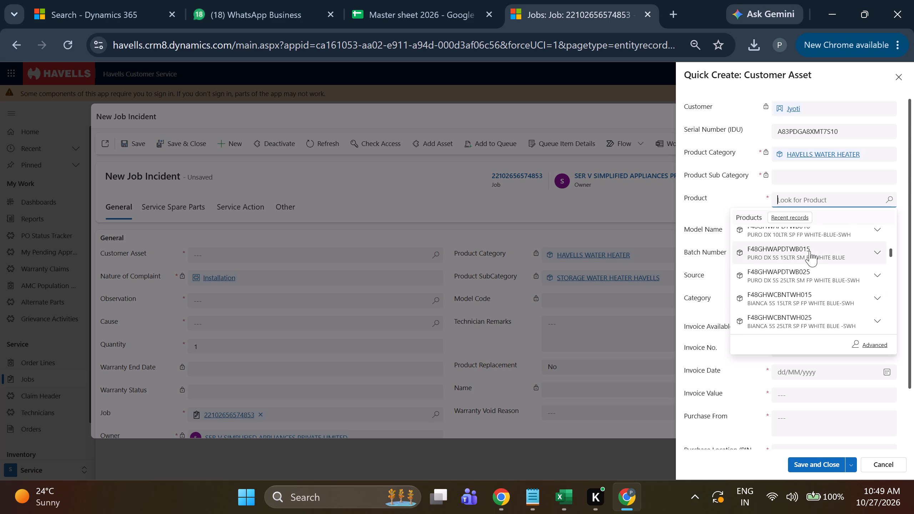
pyautogui.click(827, 299)
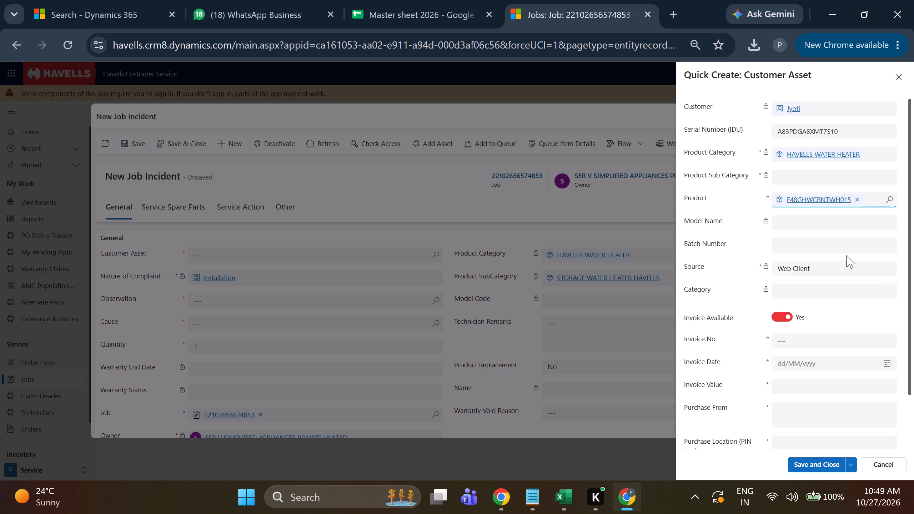
# Start filling in the Invoice No. of the new customer asset.
pyautogui.scroll(-1, 840, 298)
pyautogui.click(828, 280)
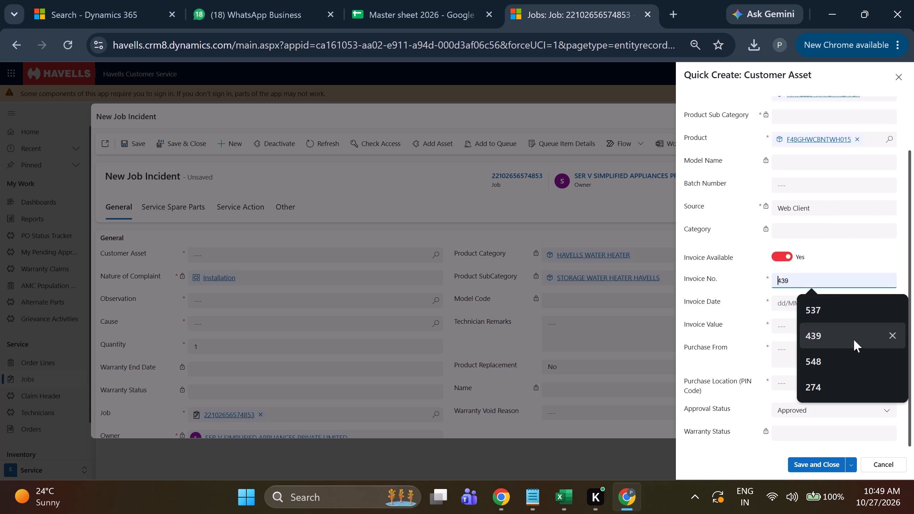
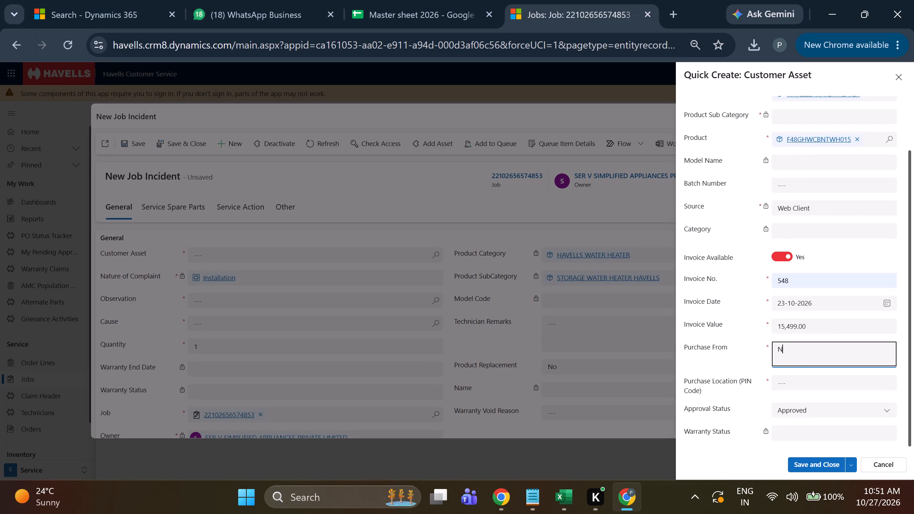
# Complete the customer asset with Purchase From NOIDA and purchase location PIN code 201301, and save it.
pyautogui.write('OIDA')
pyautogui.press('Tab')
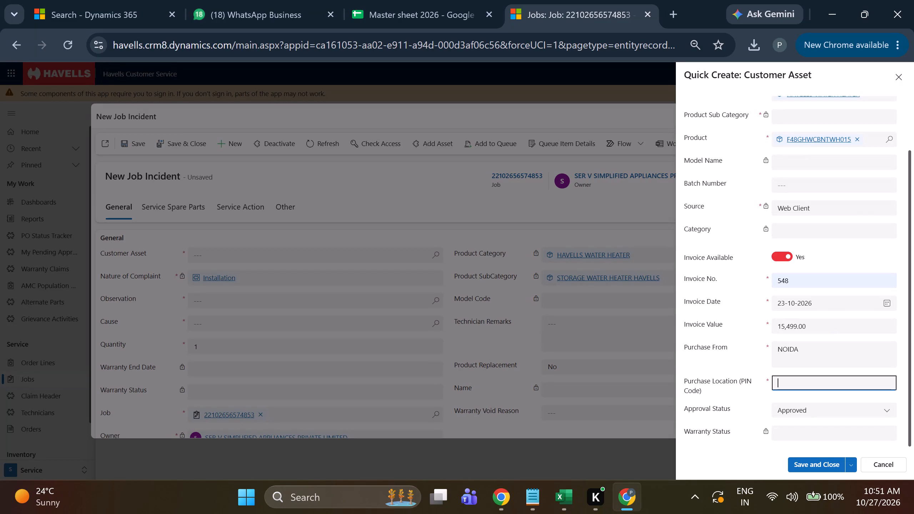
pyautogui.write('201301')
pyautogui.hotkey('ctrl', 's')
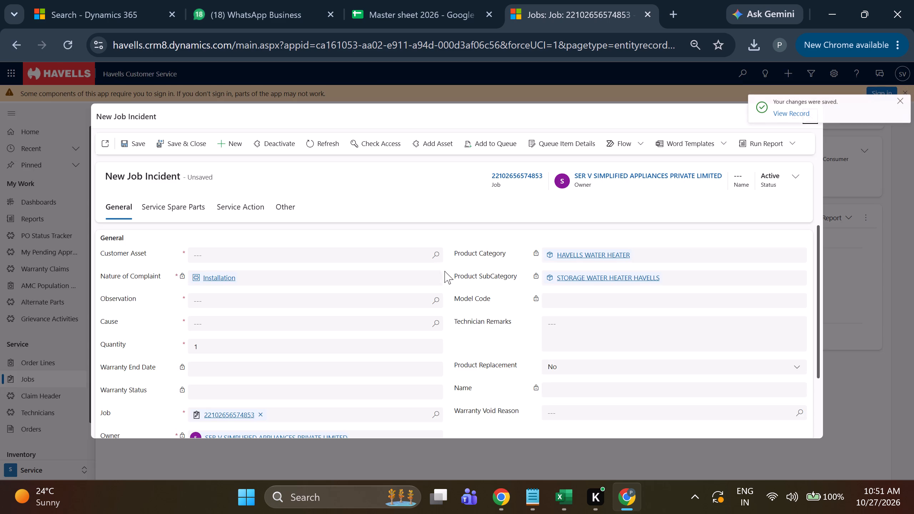
pyautogui.click(432, 254)
pyautogui.click(331, 297)
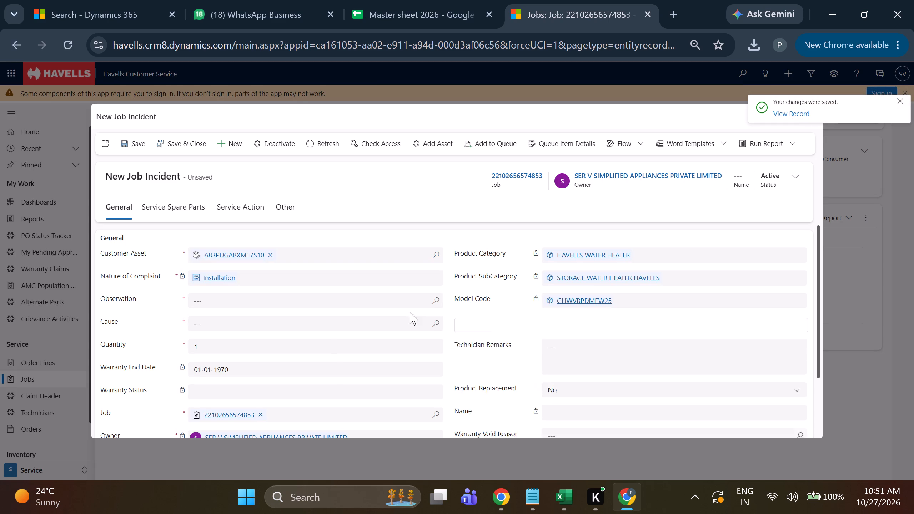
pyautogui.click(441, 300)
pyautogui.click(281, 226)
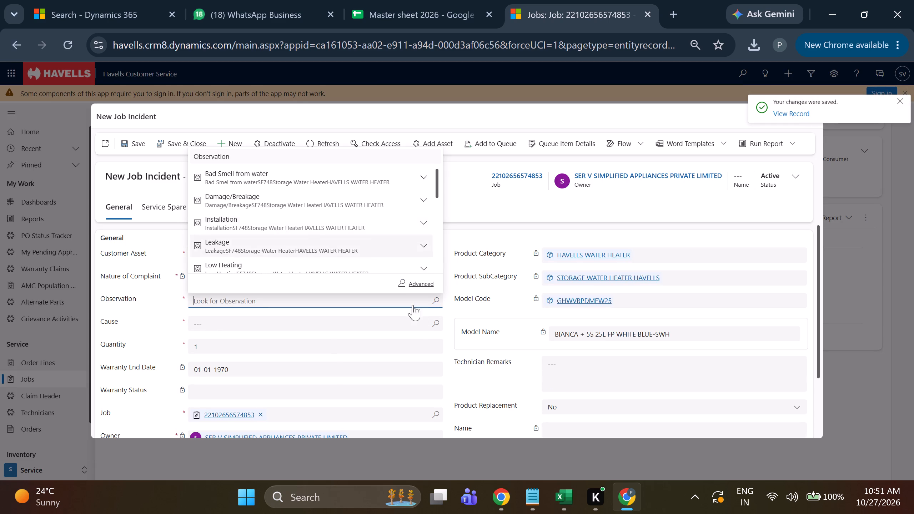
pyautogui.click(435, 324)
pyautogui.click(277, 284)
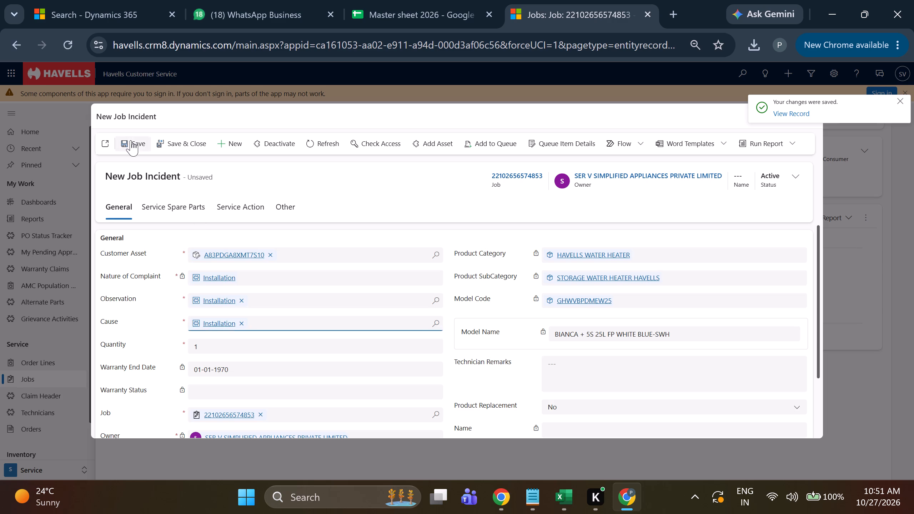
pyautogui.click(124, 136)
pyautogui.click(128, 145)
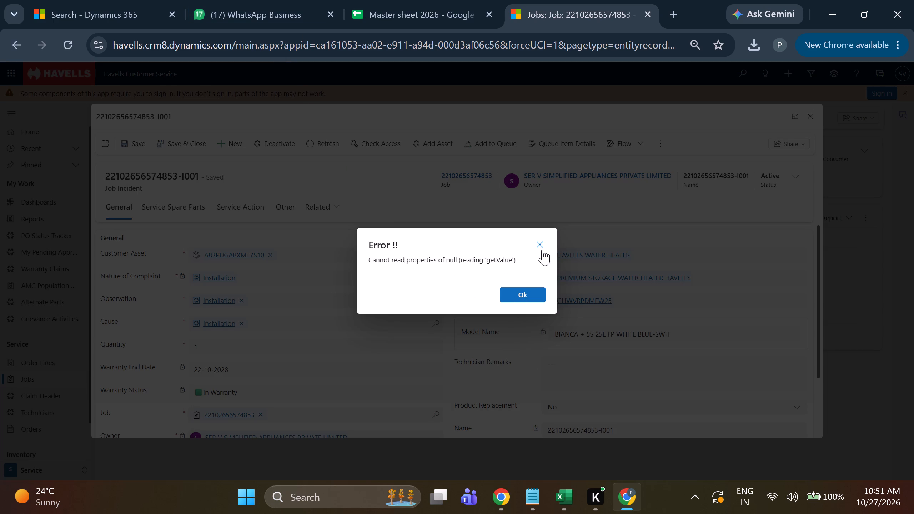
pyautogui.click(542, 250)
pyautogui.click(538, 245)
pyautogui.click(538, 245)
# Check the service actions of the saved job incident, refreshing the list, and close the incident.
pyautogui.click(230, 212)
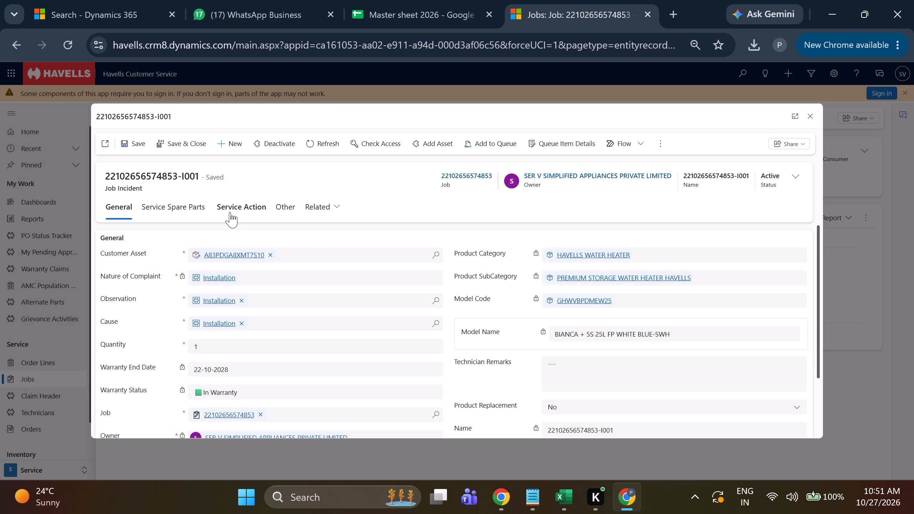
pyautogui.click(550, 240)
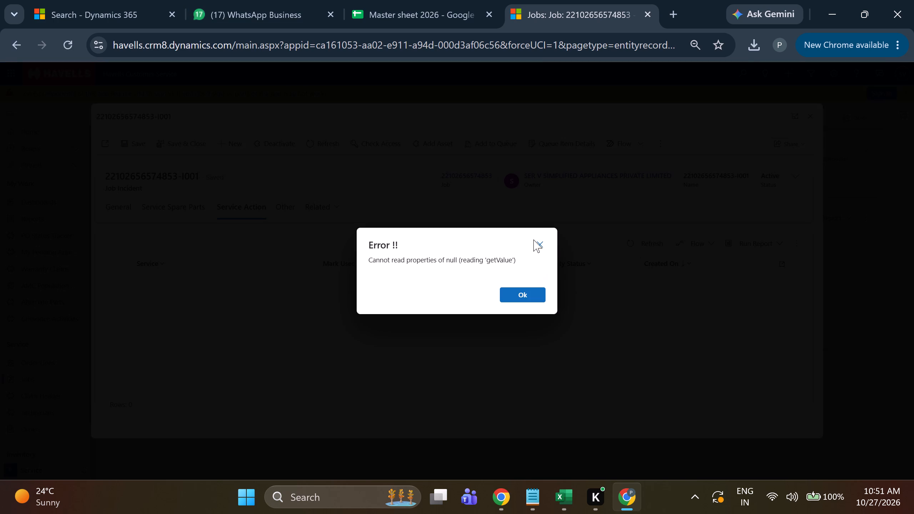
pyautogui.click(532, 240)
pyautogui.tripleClick(539, 244)
pyautogui.tripleClick(539, 244)
pyautogui.click(539, 244)
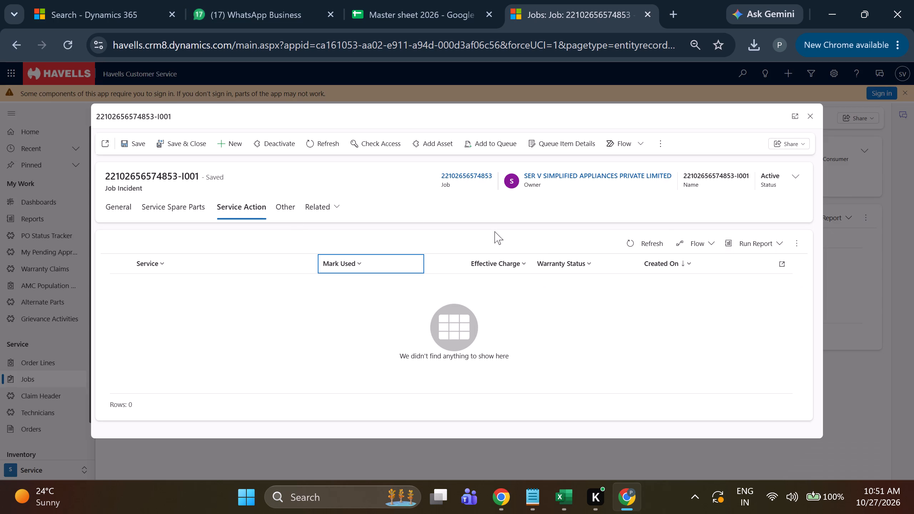
pyautogui.click(647, 243)
pyautogui.click(816, 118)
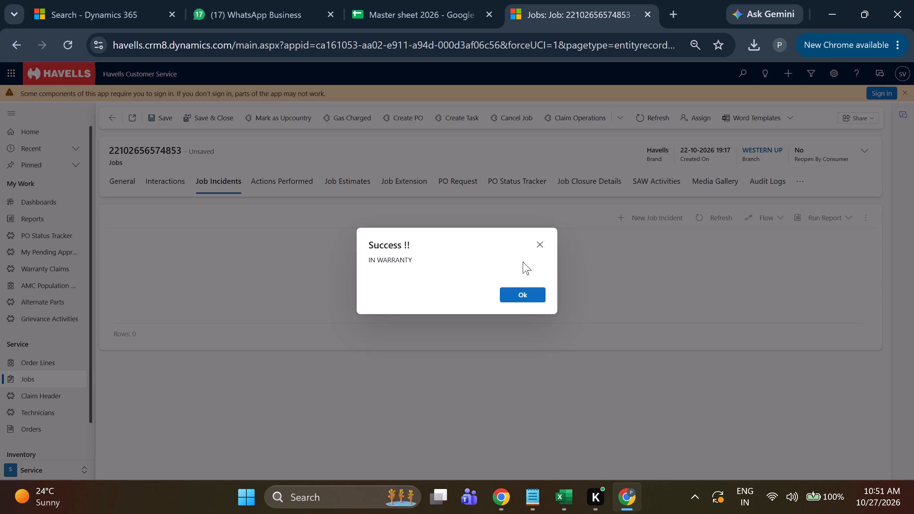
pyautogui.click(516, 295)
pyautogui.tripleClick(260, 262)
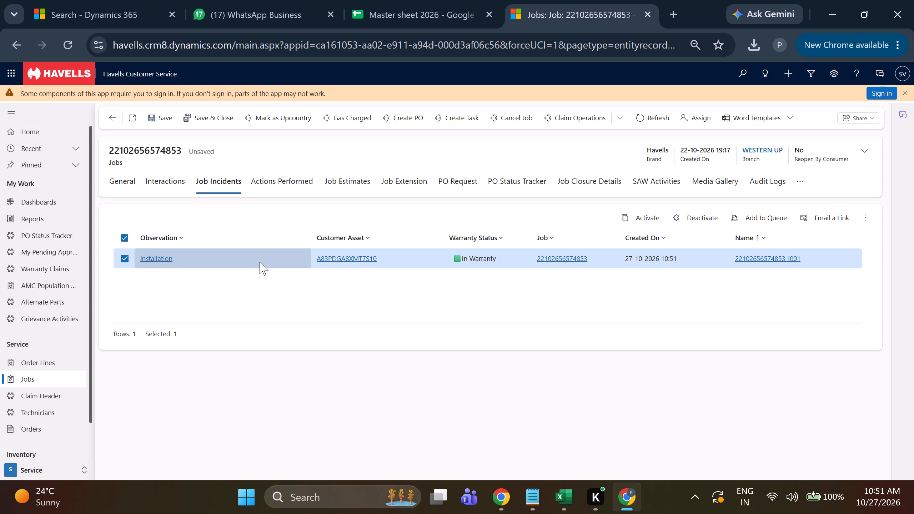
pyautogui.doubleClick(260, 262)
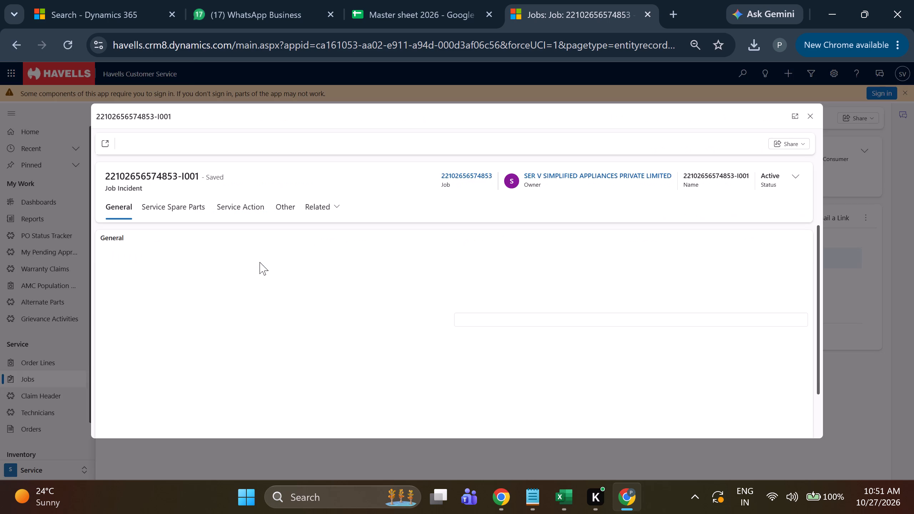
pyautogui.click(541, 240)
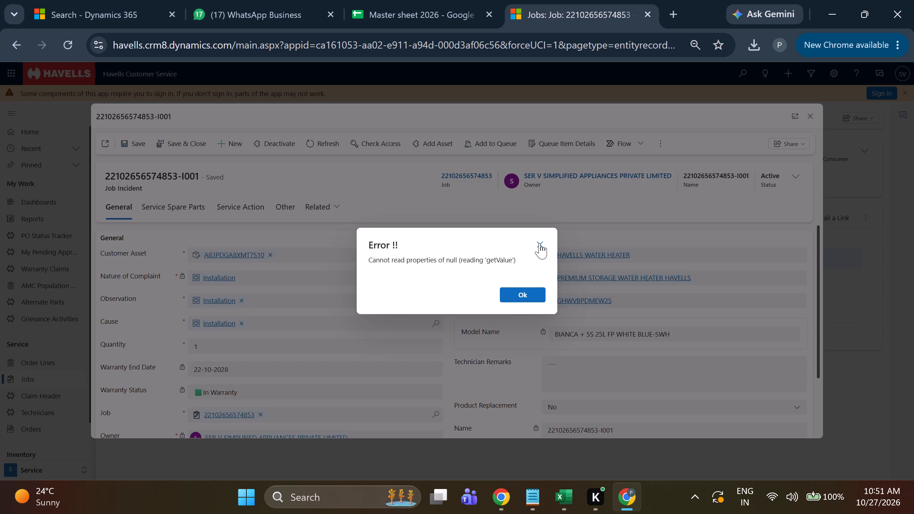
pyautogui.tripleClick(539, 243)
pyautogui.doubleClick(539, 244)
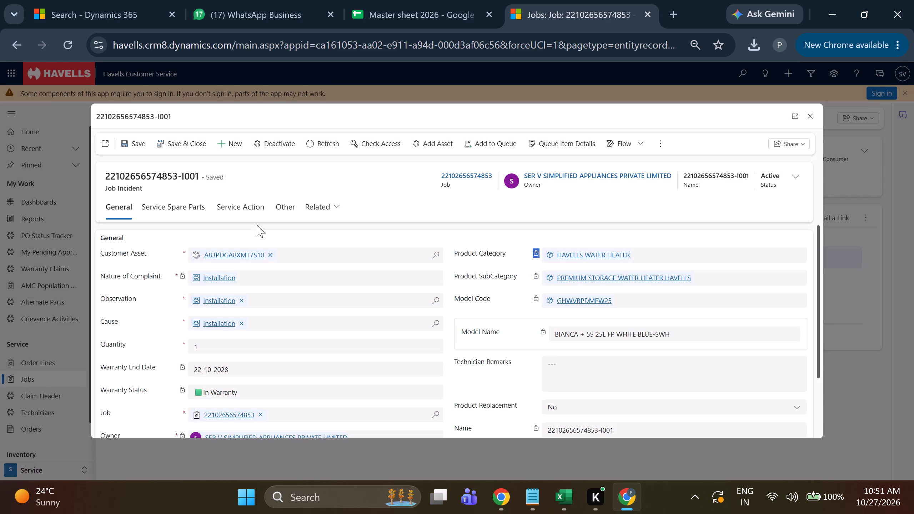
pyautogui.click(243, 216)
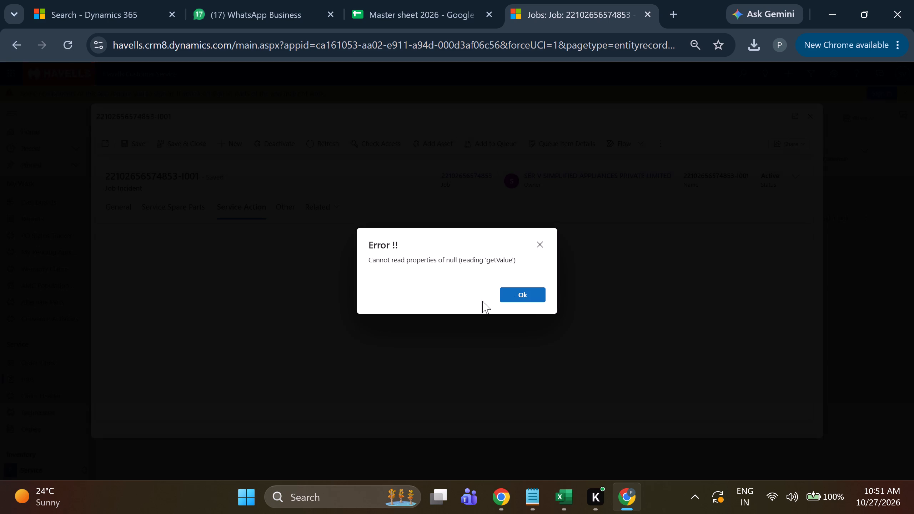
pyautogui.tripleClick(538, 246)
pyautogui.tripleClick(538, 246)
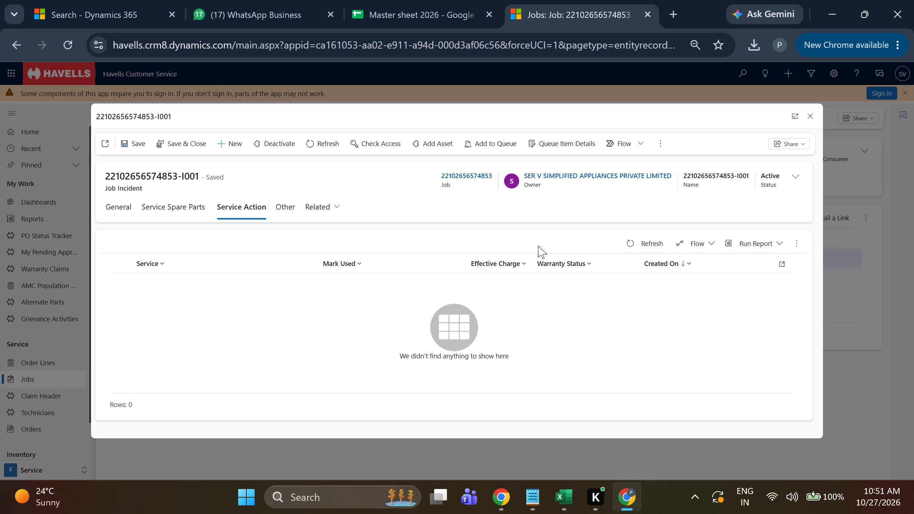
pyautogui.tripleClick(636, 241)
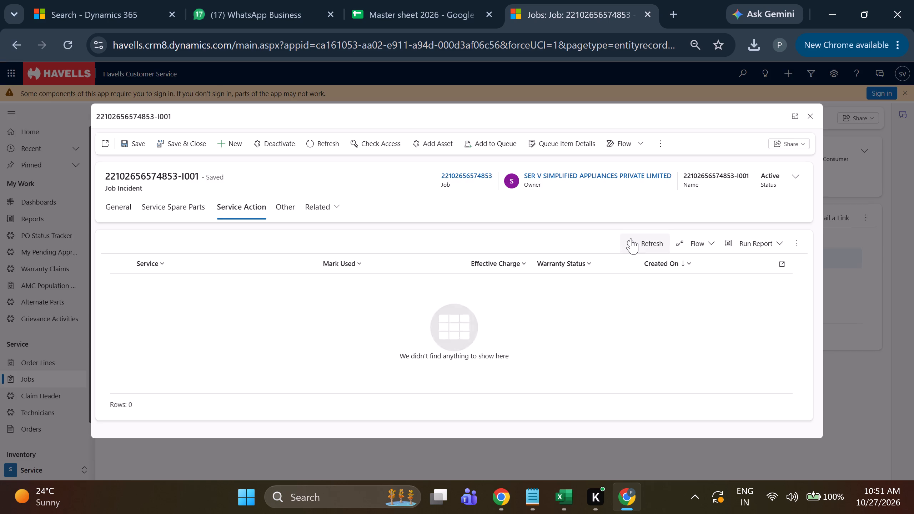
pyautogui.doubleClick(643, 243)
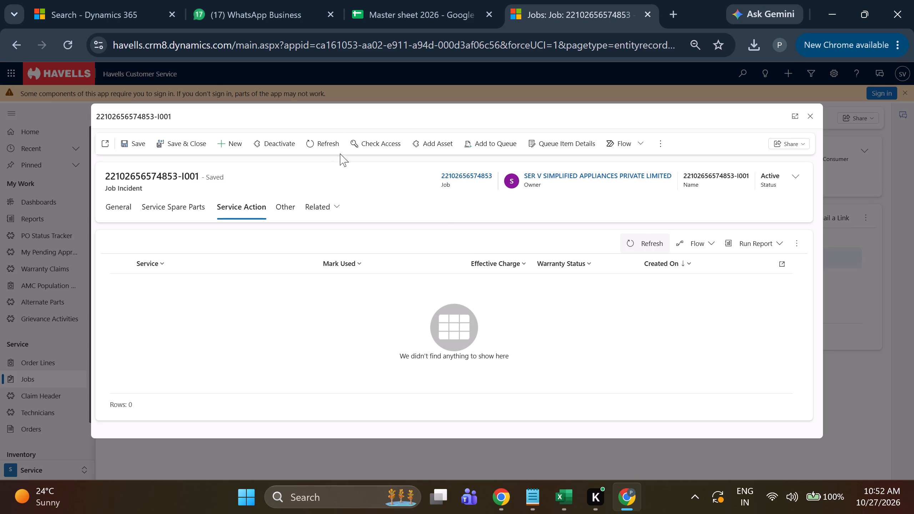
# Refresh the whole job incident record, recheck its service actions, and close the incident.
pyautogui.click(330, 146)
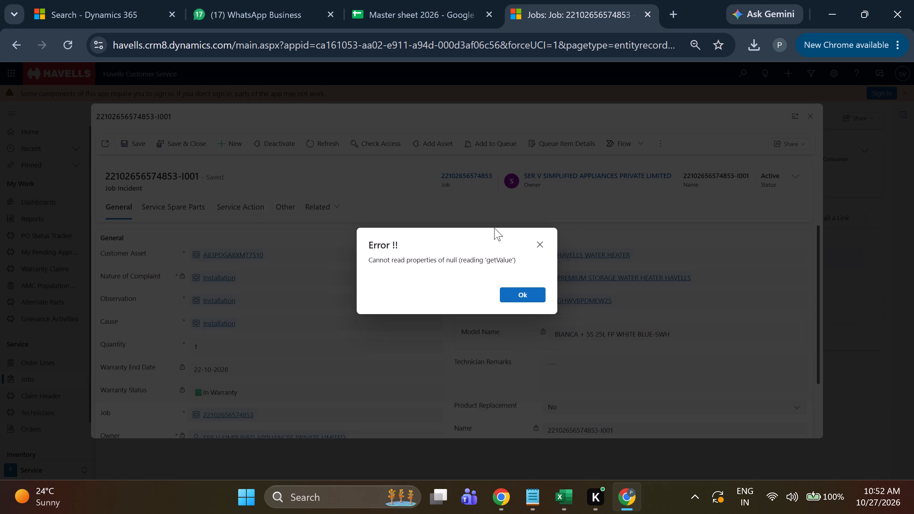
pyautogui.tripleClick(538, 245)
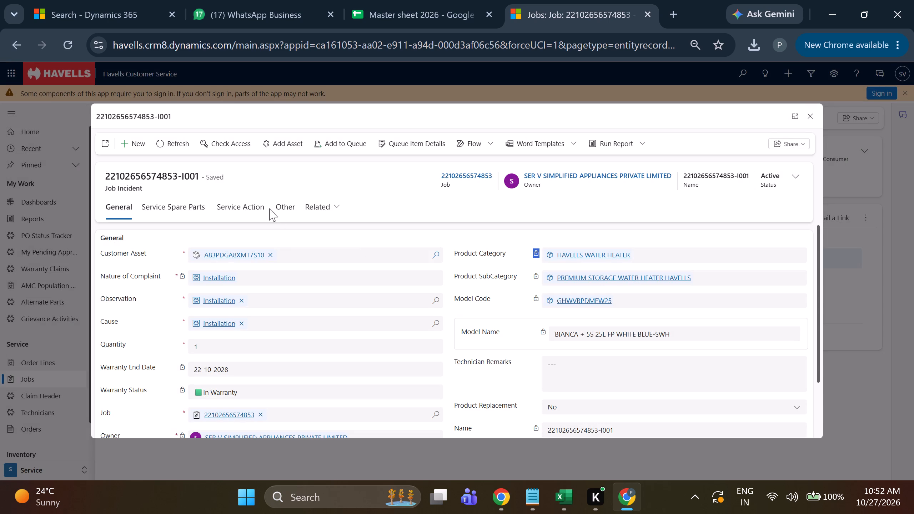
pyautogui.click(249, 207)
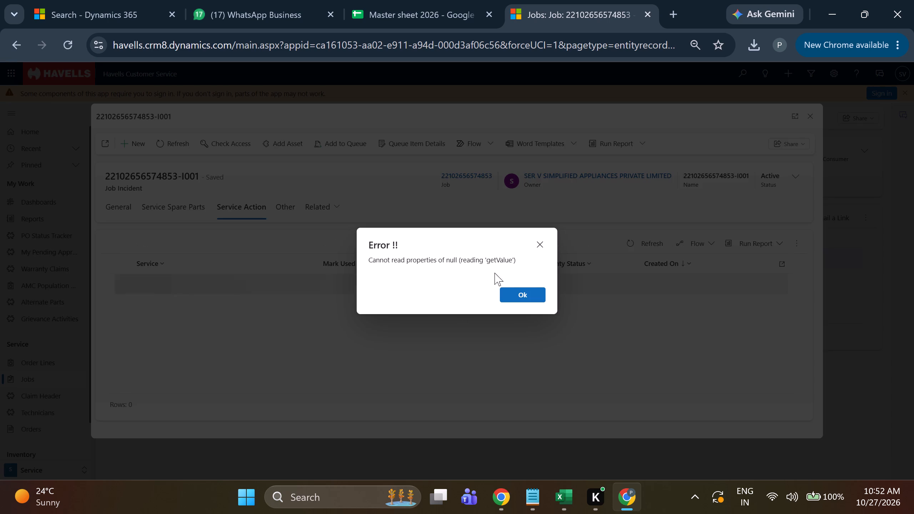
pyautogui.click(536, 247)
pyautogui.tripleClick(538, 247)
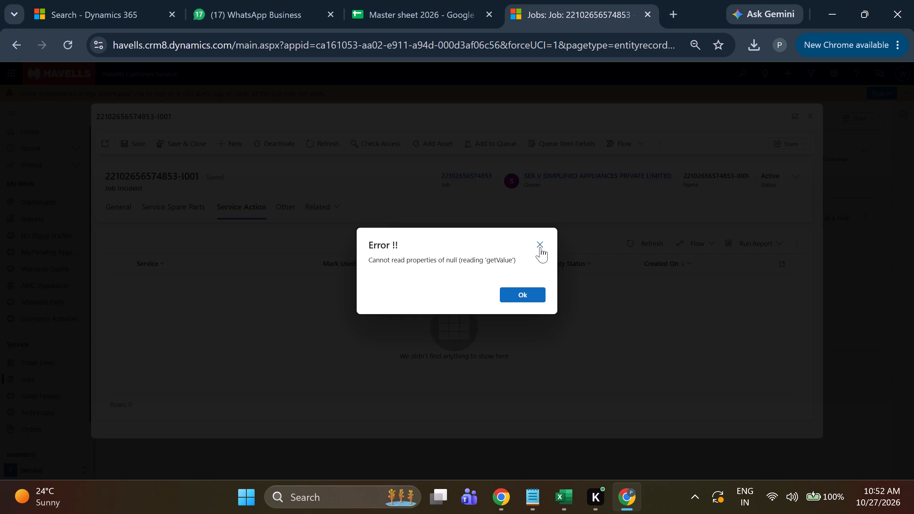
pyautogui.tripleClick(540, 247)
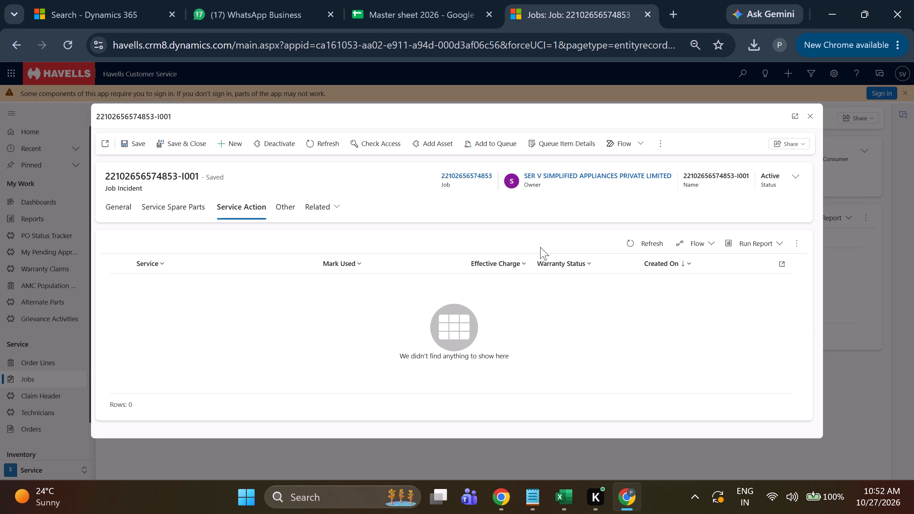
pyautogui.click(638, 242)
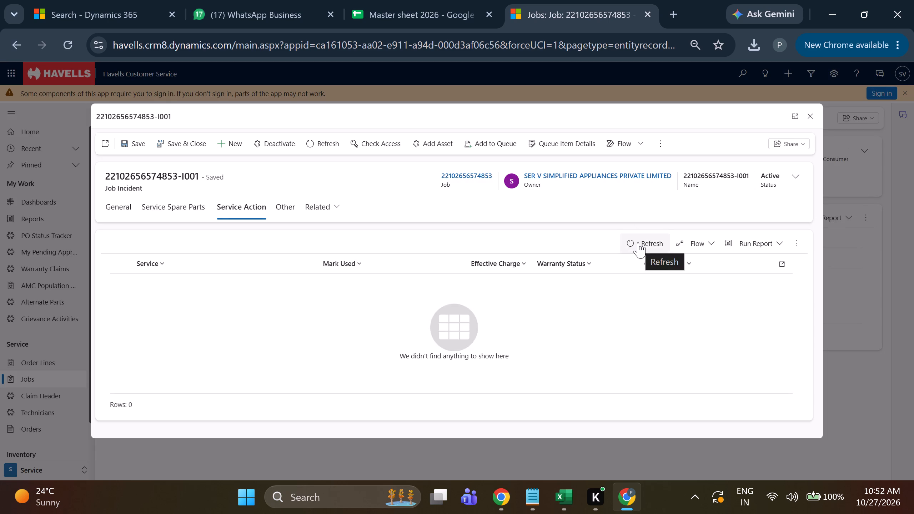
pyautogui.click(815, 113)
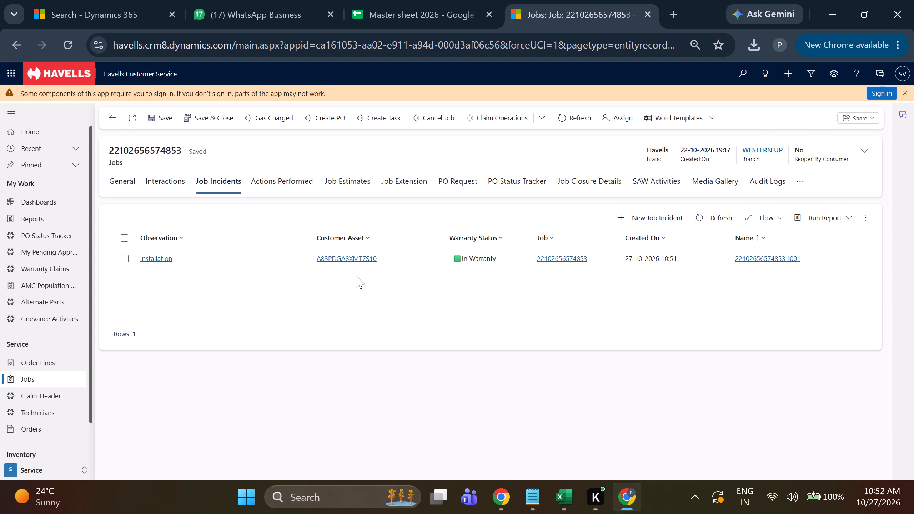
pyautogui.click(342, 261)
pyautogui.click(342, 261)
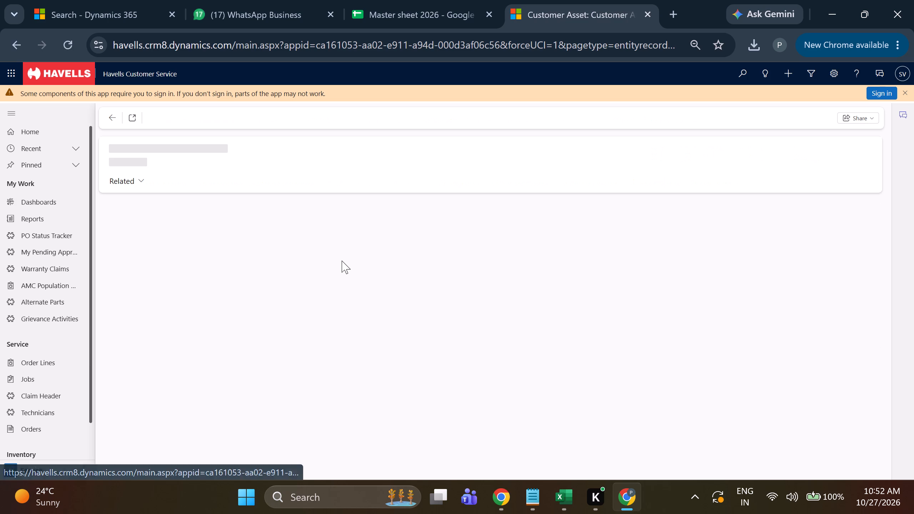
pyautogui.click(160, 188)
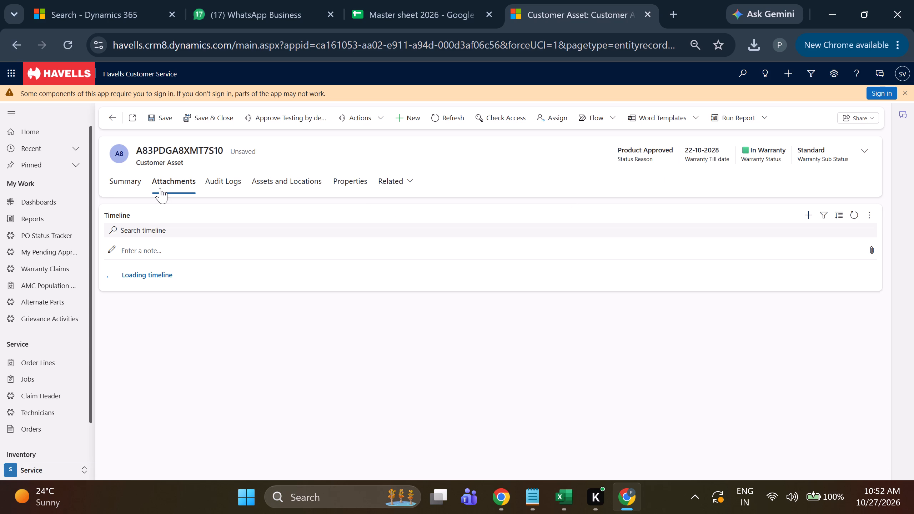
# Attach the image WhatsApp Image 2026-10-24 at 1.22.31 PM from Downloads to a new timeline note on the customer asset.
pyautogui.click(872, 251)
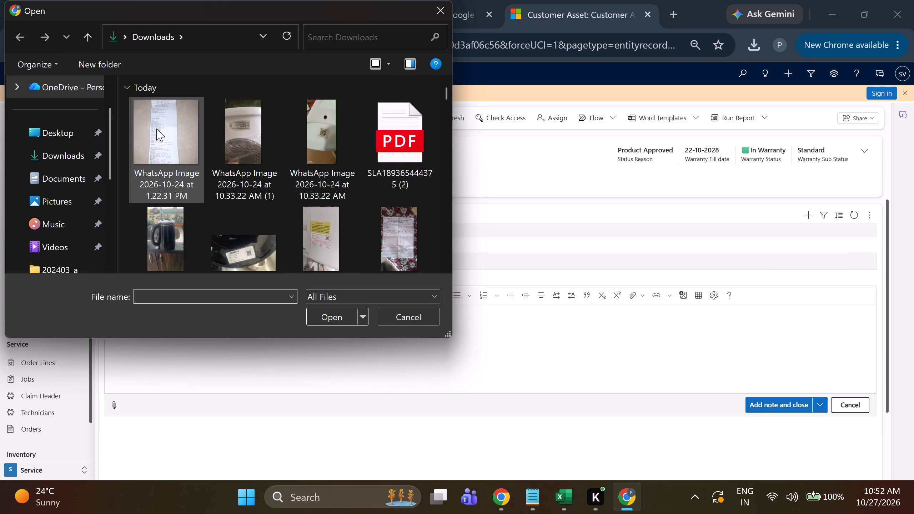
pyautogui.doubleClick(172, 139)
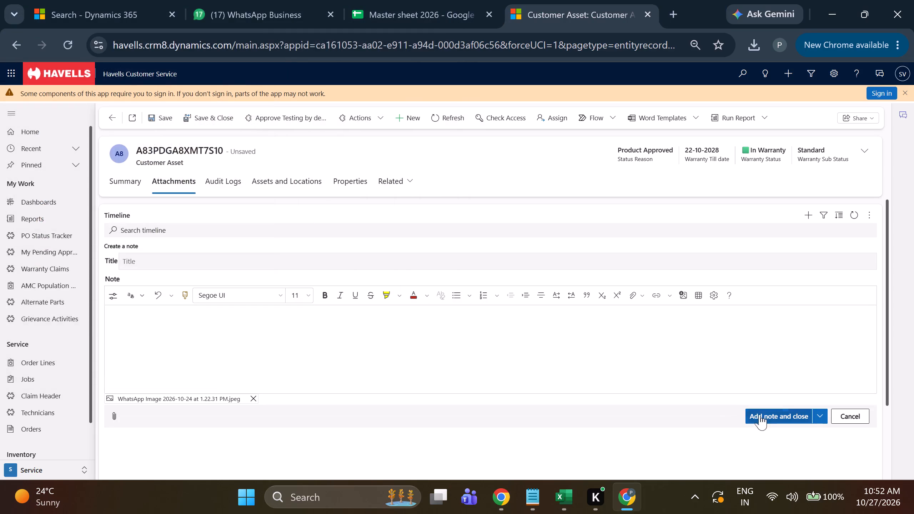
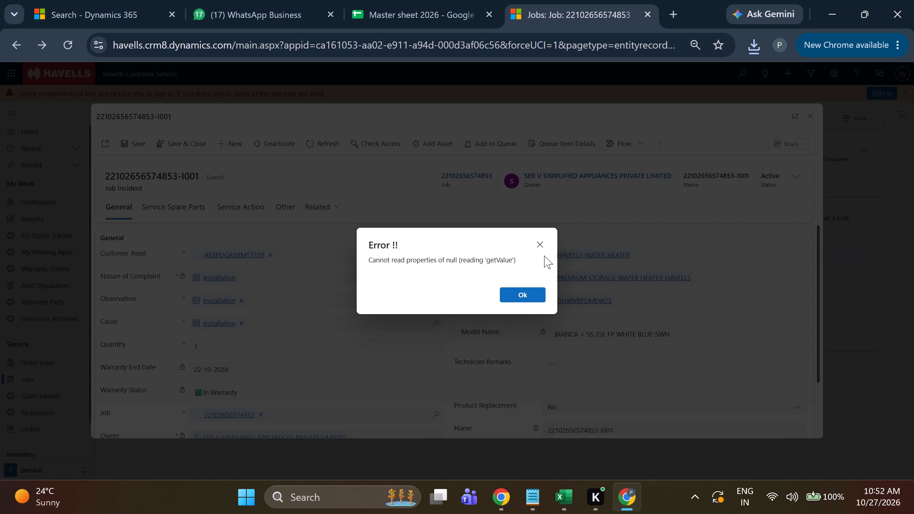
pyautogui.tripleClick(544, 241)
pyautogui.click(544, 241)
pyautogui.click(233, 211)
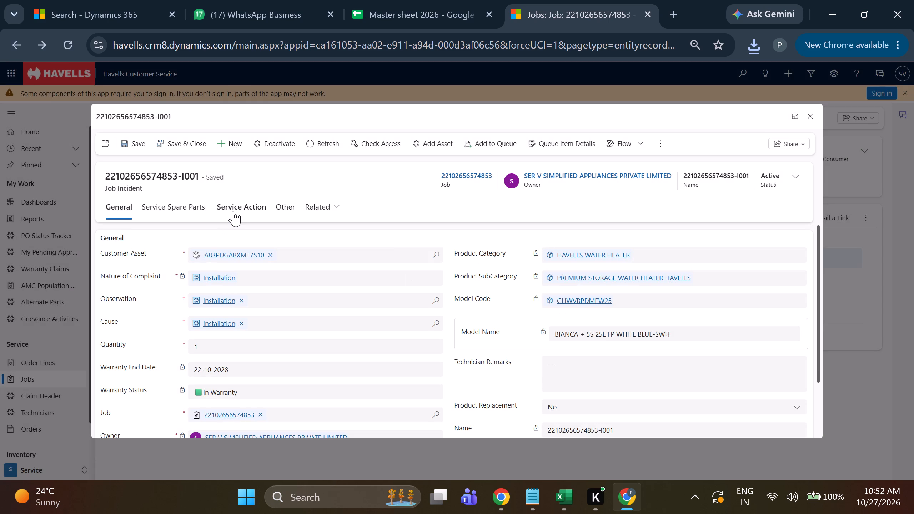
pyautogui.click(646, 240)
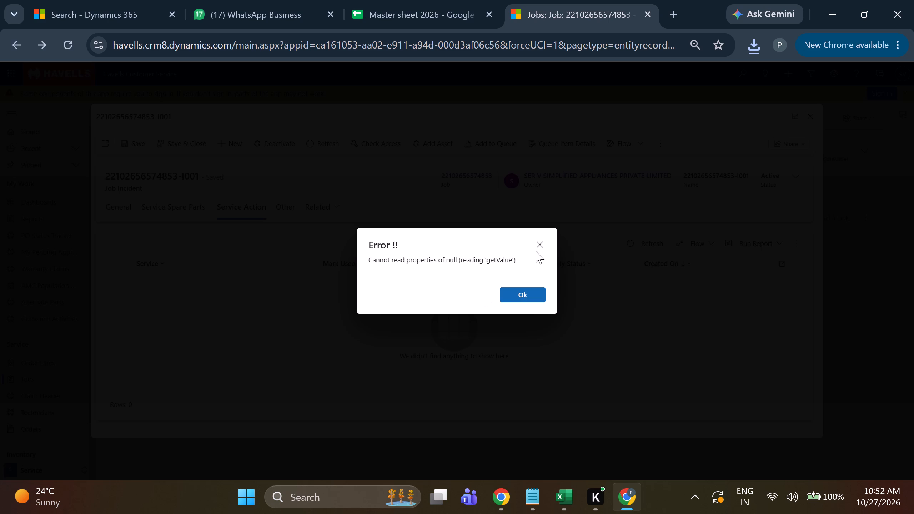
pyautogui.doubleClick(542, 242)
pyautogui.doubleClick(542, 242)
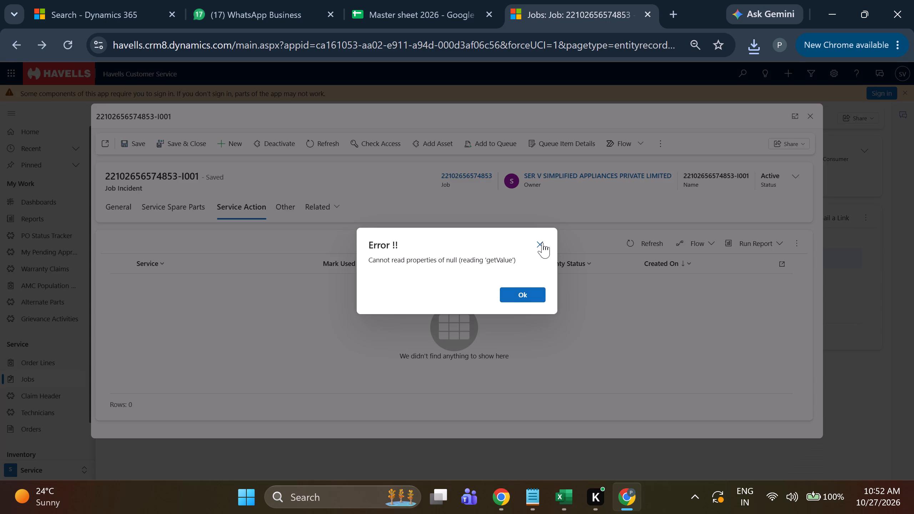
pyautogui.doubleClick(542, 242)
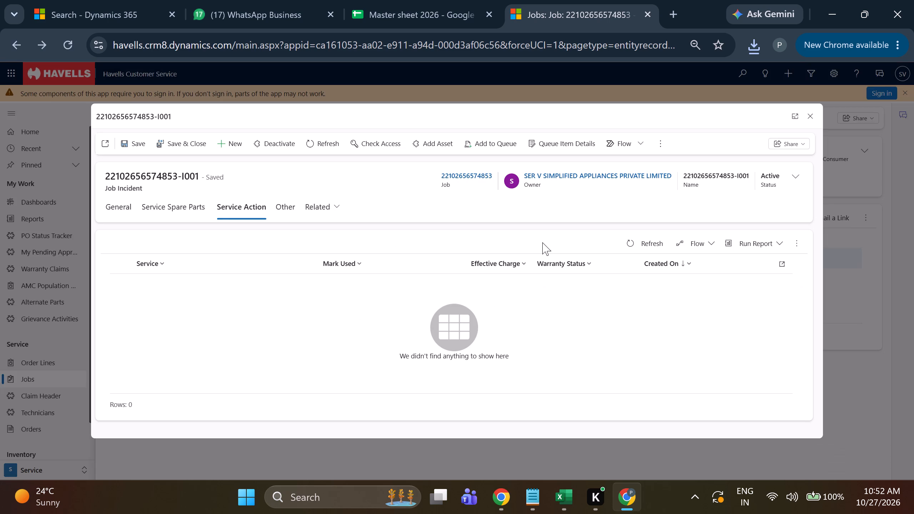
pyautogui.click(810, 117)
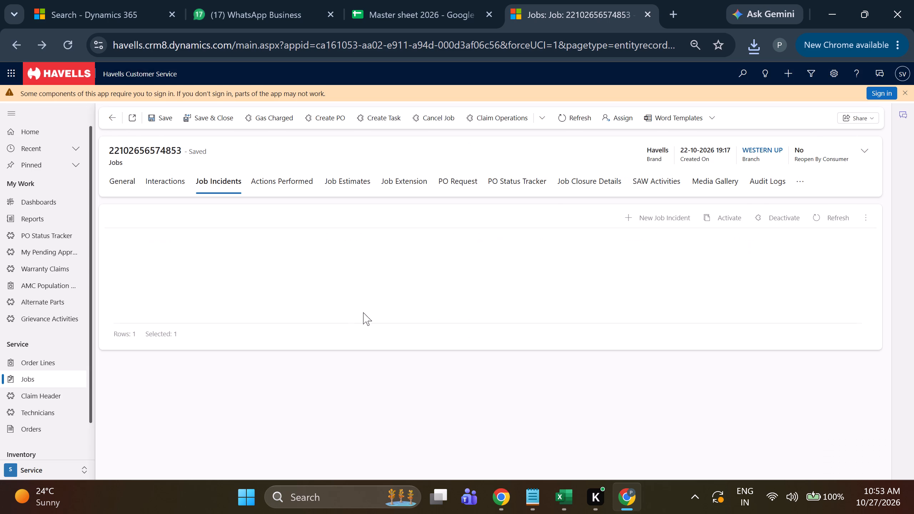
pyautogui.click(127, 179)
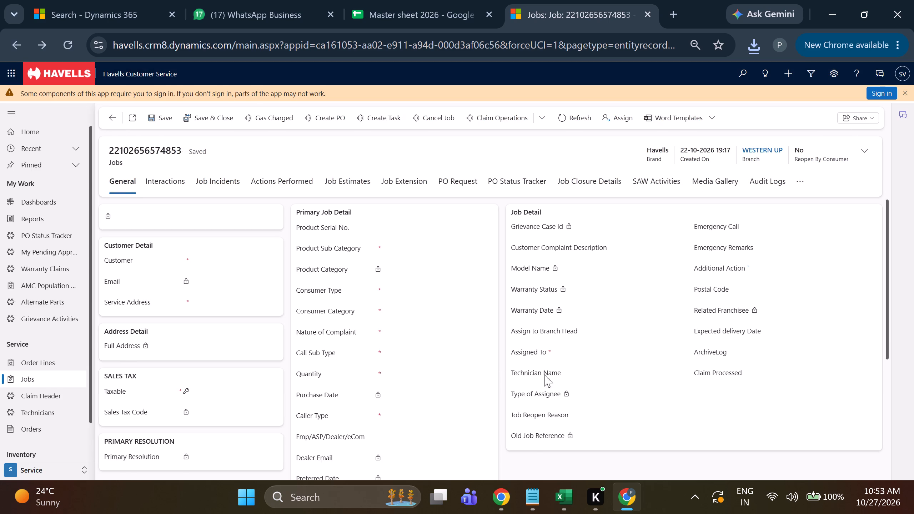
pyautogui.scroll(-1, 608, 378)
pyautogui.click(678, 397)
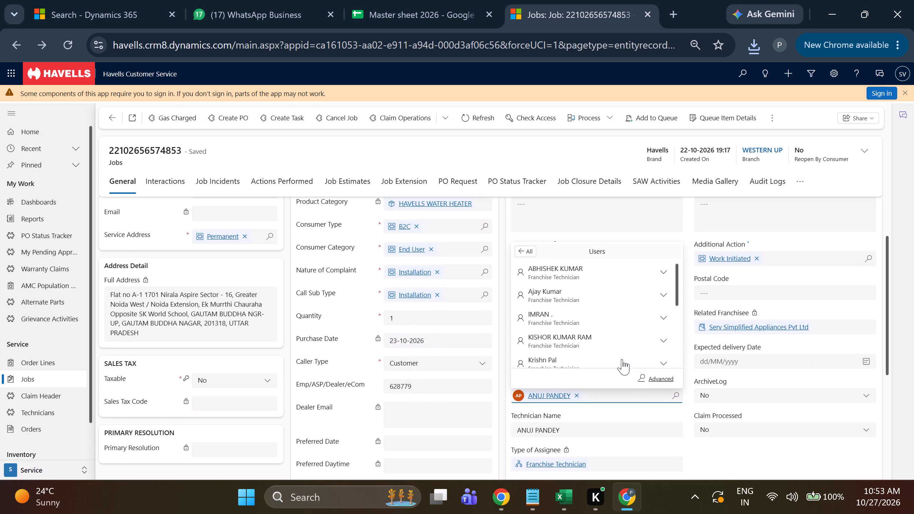
pyautogui.scroll(-2, 616, 348)
pyautogui.click(532, 308)
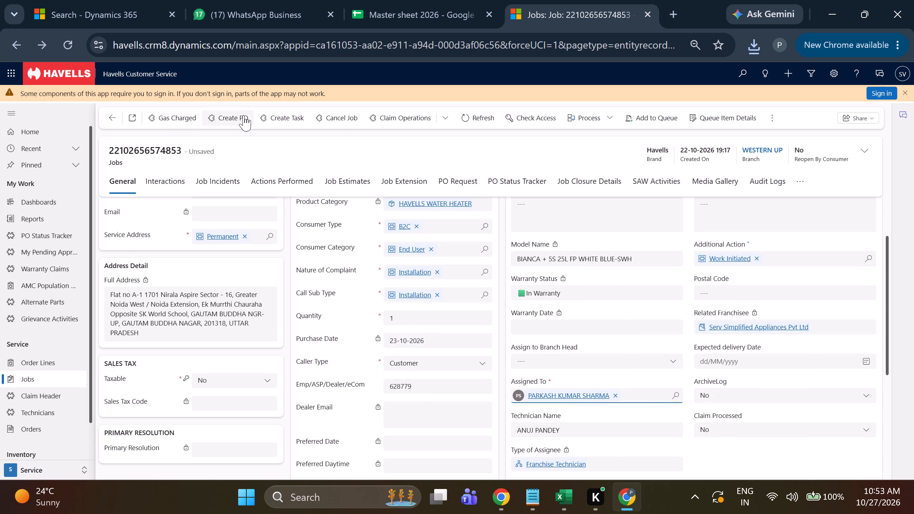
pyautogui.scroll(4, 224, 180)
pyautogui.click(463, 119)
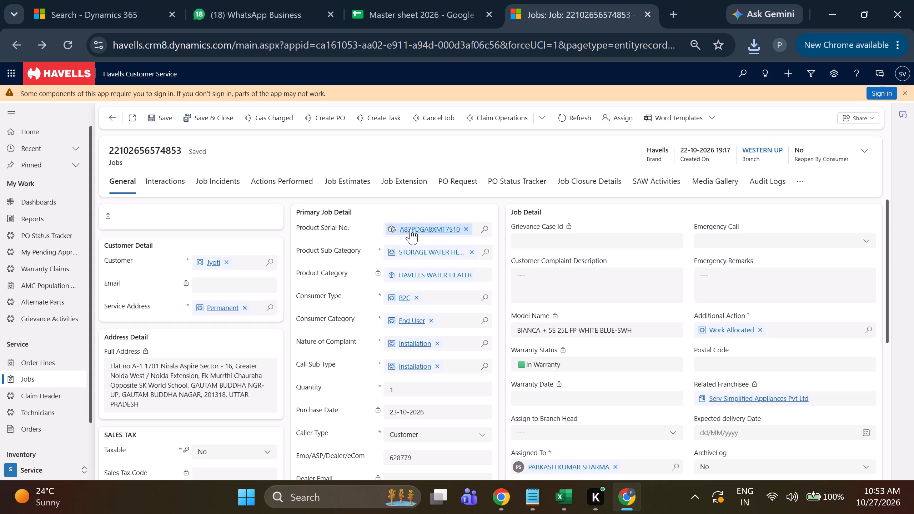
# Reopen the job's Installation incident, check its service actions list, refresh the list, and close the incident.
pyautogui.click(226, 187)
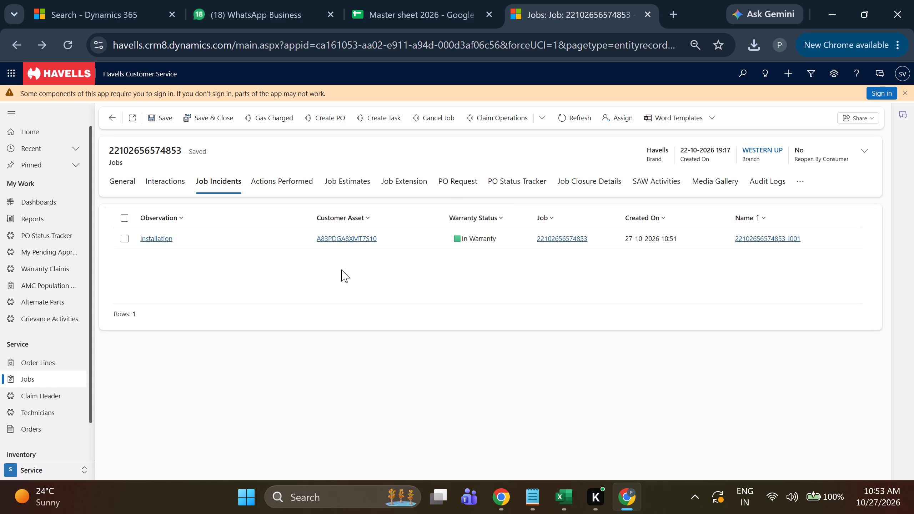
pyautogui.doubleClick(257, 265)
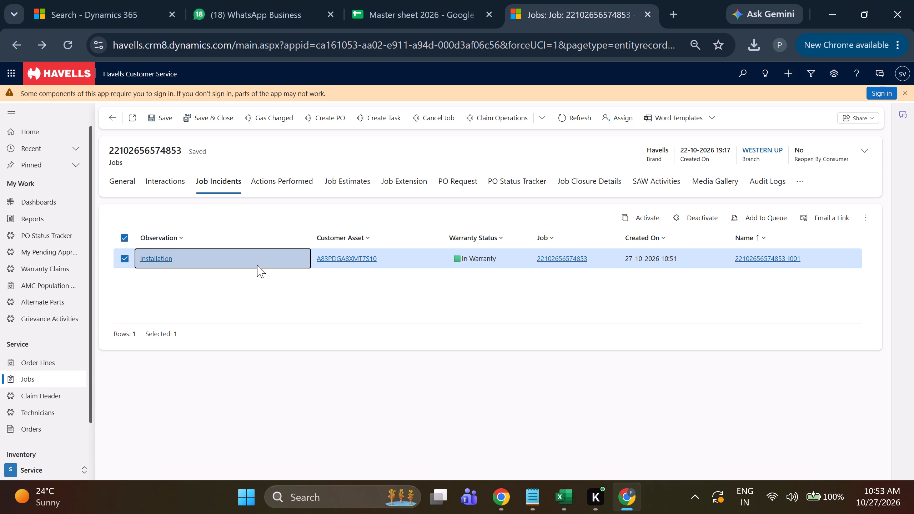
pyautogui.click(538, 240)
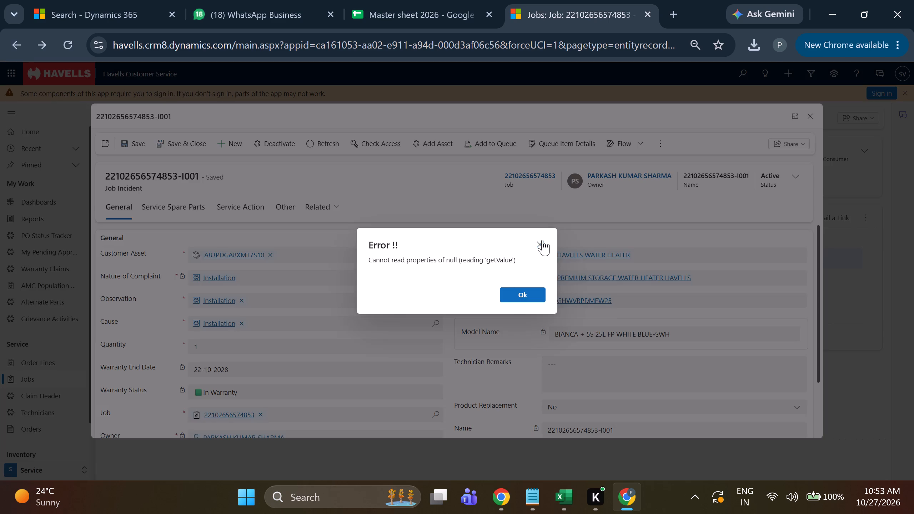
pyautogui.click(542, 240)
pyautogui.moveTo(249, 212); pyautogui.dragTo(245, 214)
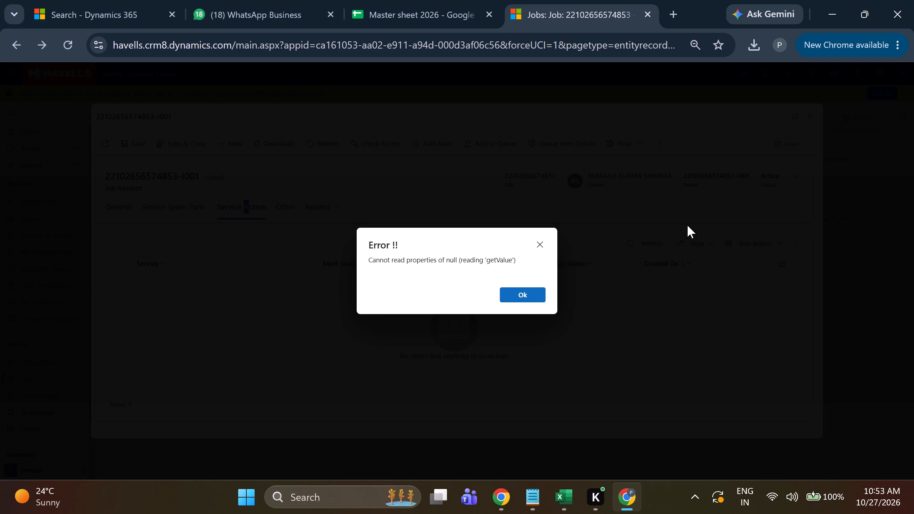
pyautogui.click(523, 291)
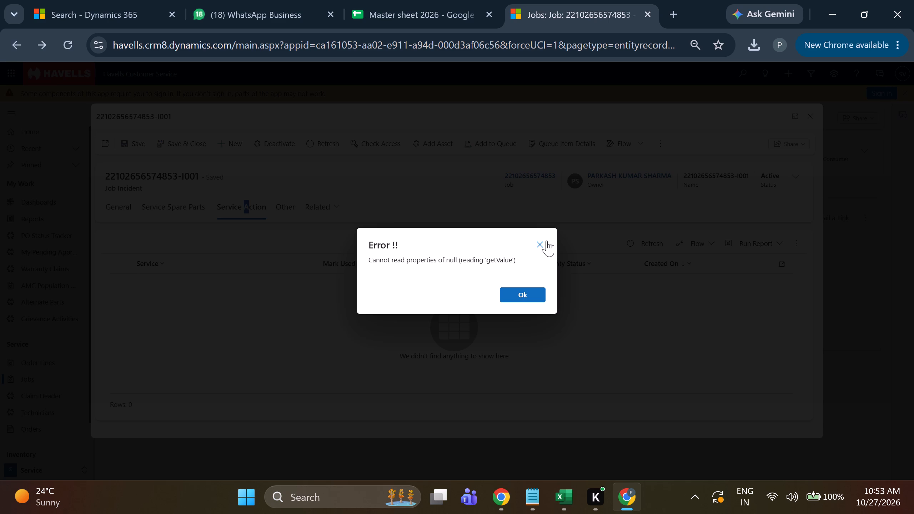
pyautogui.click(547, 241)
pyautogui.tripleClick(541, 243)
pyautogui.click(541, 243)
pyautogui.doubleClick(541, 243)
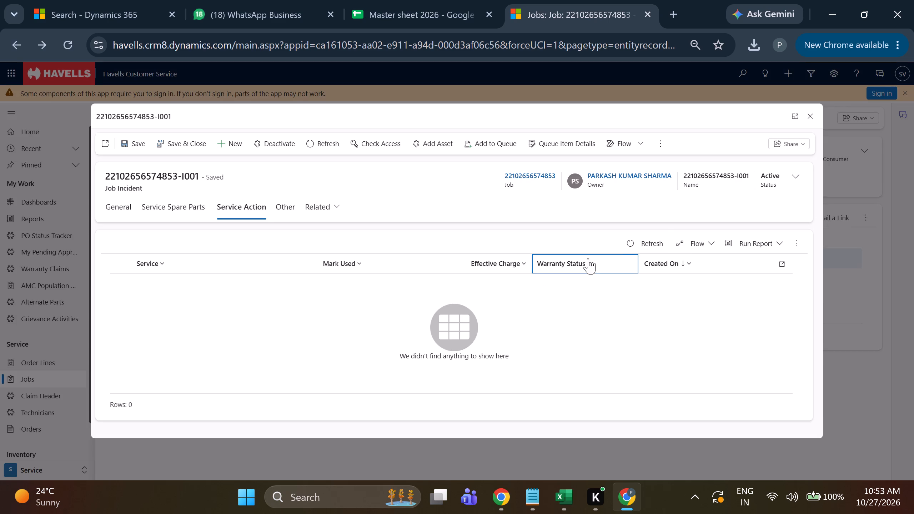
pyautogui.tripleClick(636, 238)
pyautogui.click(637, 238)
pyautogui.click(809, 114)
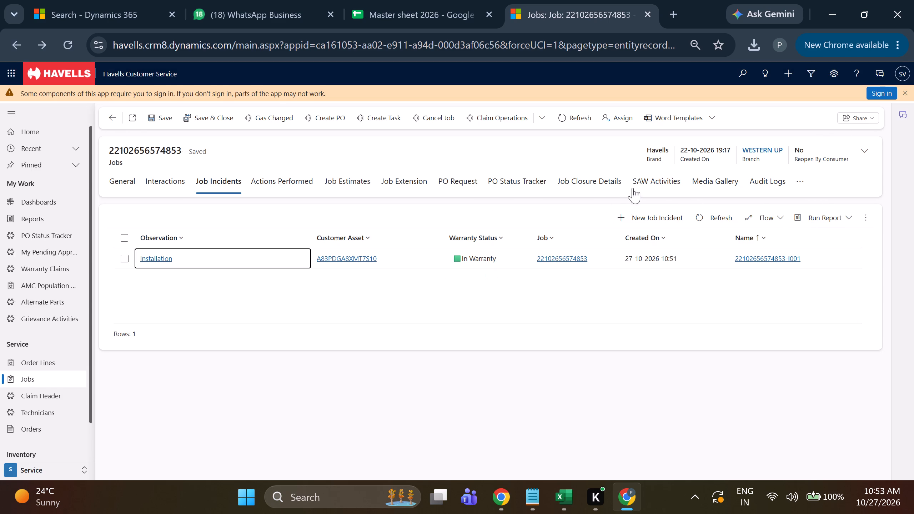
pyautogui.click(589, 185)
pyautogui.tripleClick(649, 319)
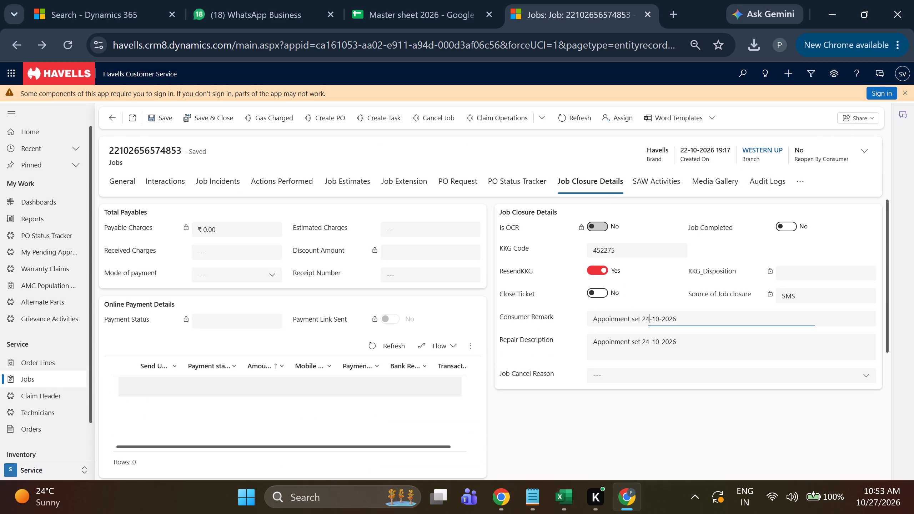
pyautogui.press('BackSpace')
pyautogui.press('BackSpace')
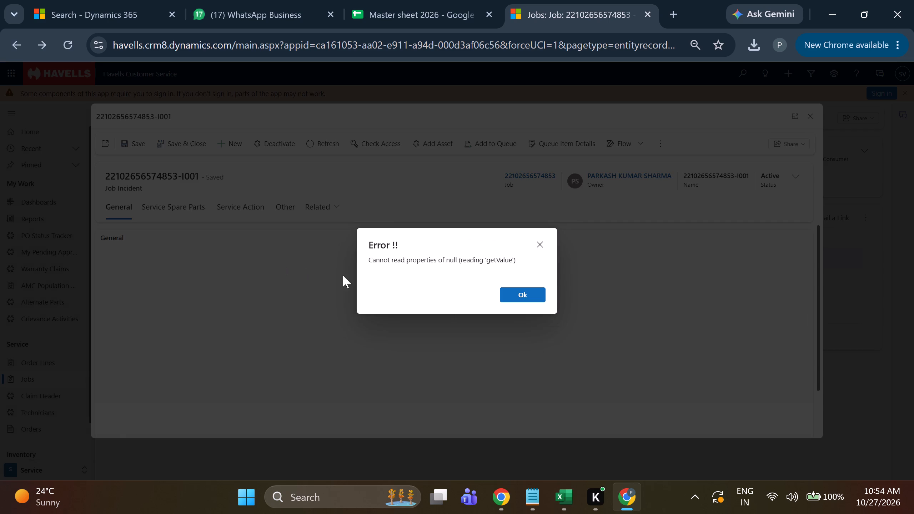
pyautogui.click(546, 245)
pyautogui.click(535, 245)
pyautogui.click(538, 246)
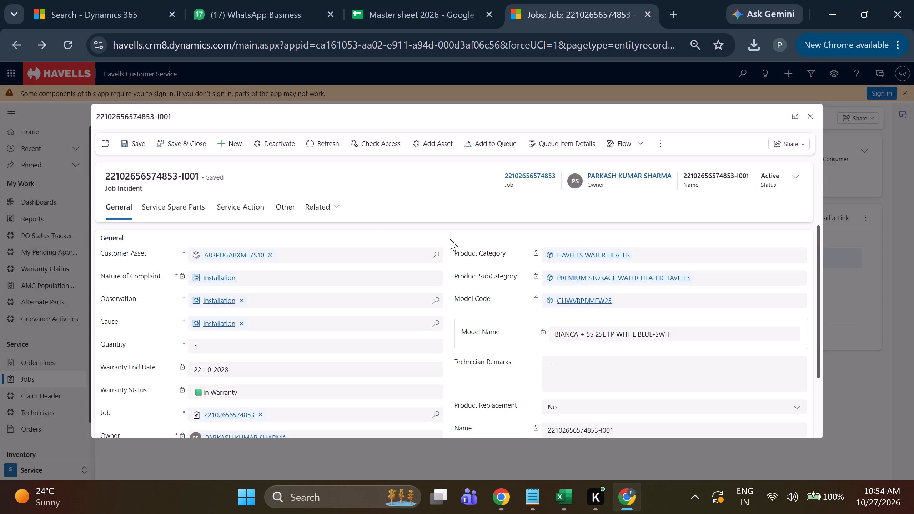
pyautogui.click(247, 214)
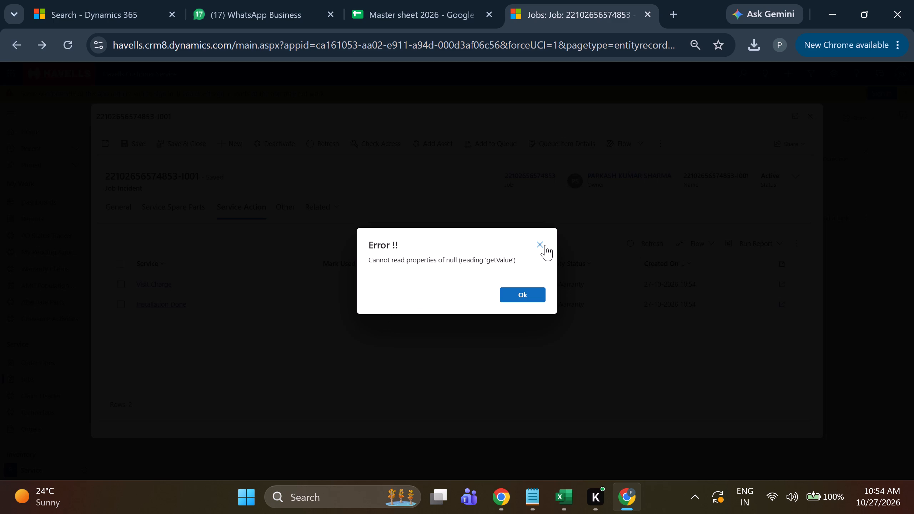
pyautogui.tripleClick(541, 245)
pyautogui.doubleClick(540, 245)
# Set Mark Used to Used for the Installation Done service action, then save and close that job service record.
pyautogui.tripleClick(383, 305)
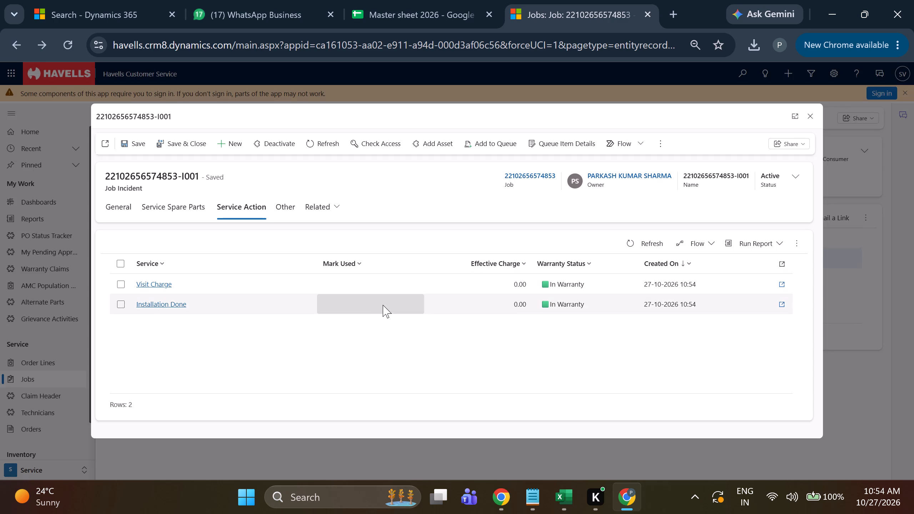
pyautogui.click(383, 304)
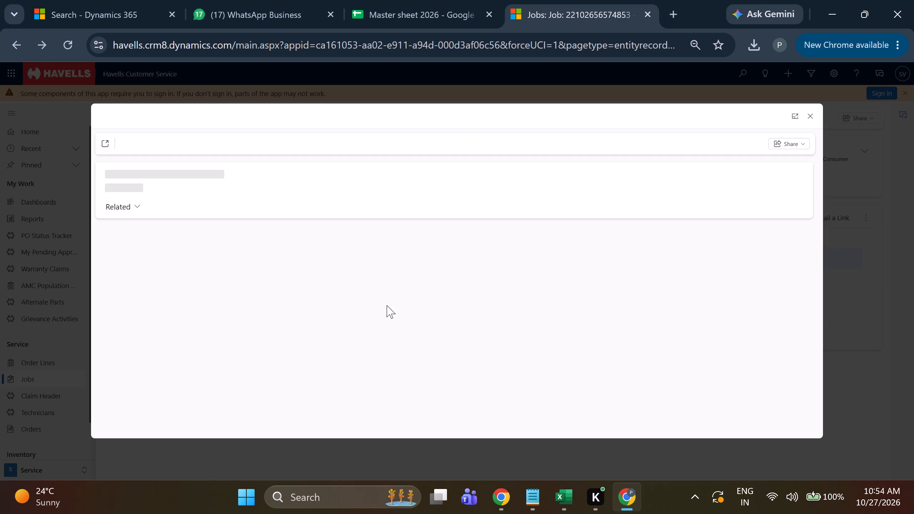
pyautogui.tripleClick(542, 248)
pyautogui.tripleClick(542, 248)
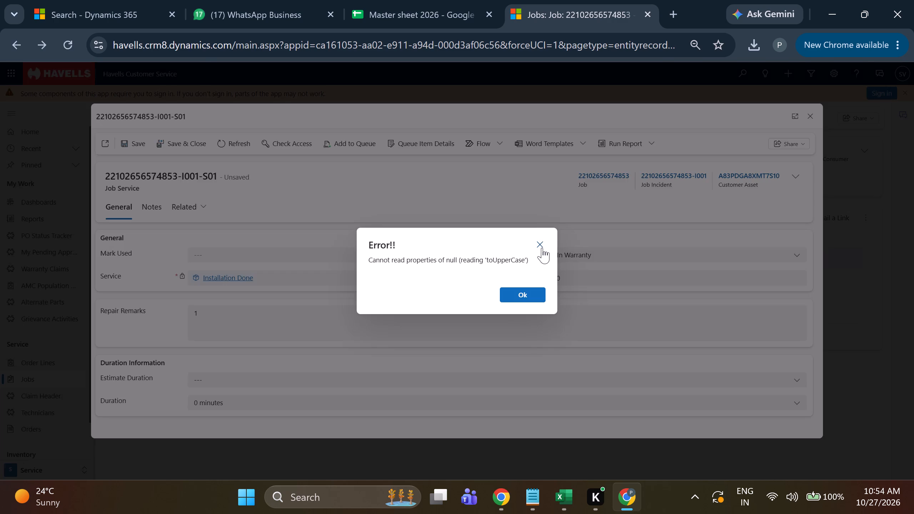
pyautogui.click(542, 248)
pyautogui.click(542, 248)
pyautogui.click(410, 256)
pyautogui.click(409, 301)
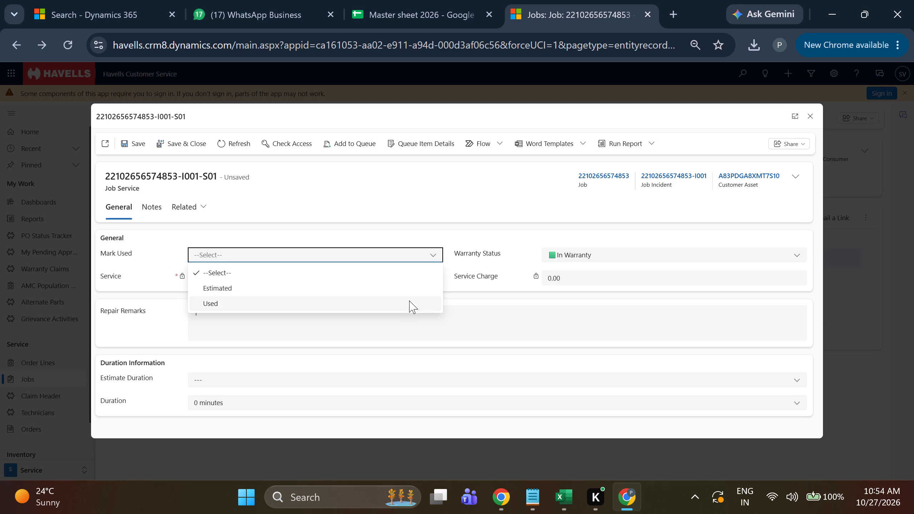
pyautogui.click(167, 151)
pyautogui.click(165, 139)
pyautogui.click(170, 141)
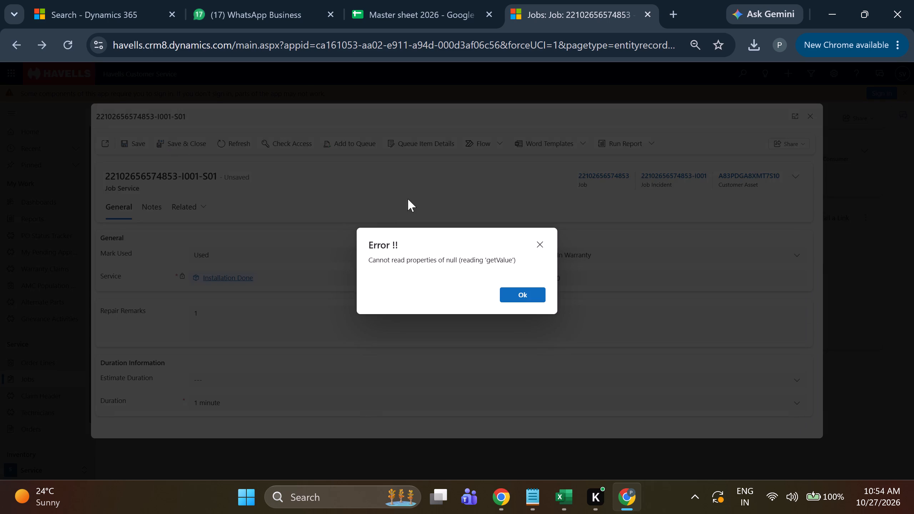
pyautogui.tripleClick(543, 243)
pyautogui.tripleClick(542, 243)
pyautogui.tripleClick(542, 243)
pyautogui.doubleClick(542, 243)
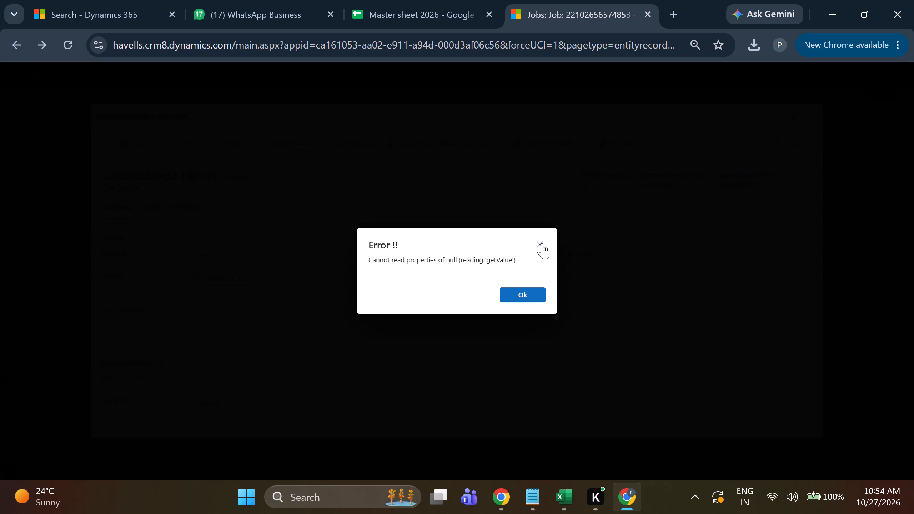
pyautogui.tripleClick(537, 244)
pyautogui.tripleClick(537, 244)
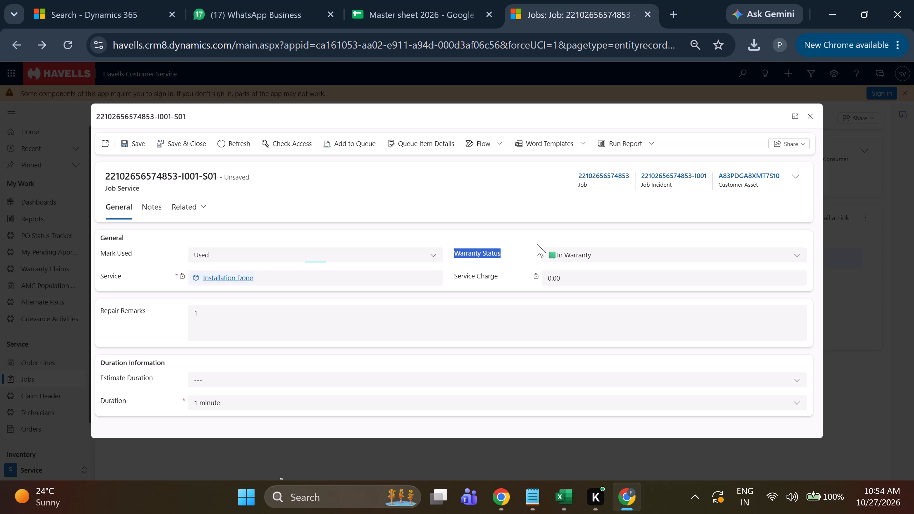
pyautogui.click(181, 144)
pyautogui.click(178, 146)
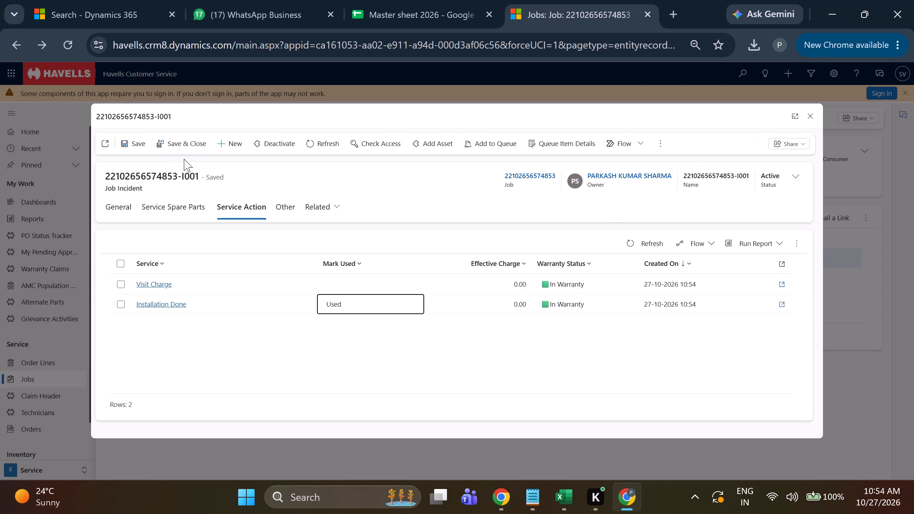
pyautogui.click(589, 184)
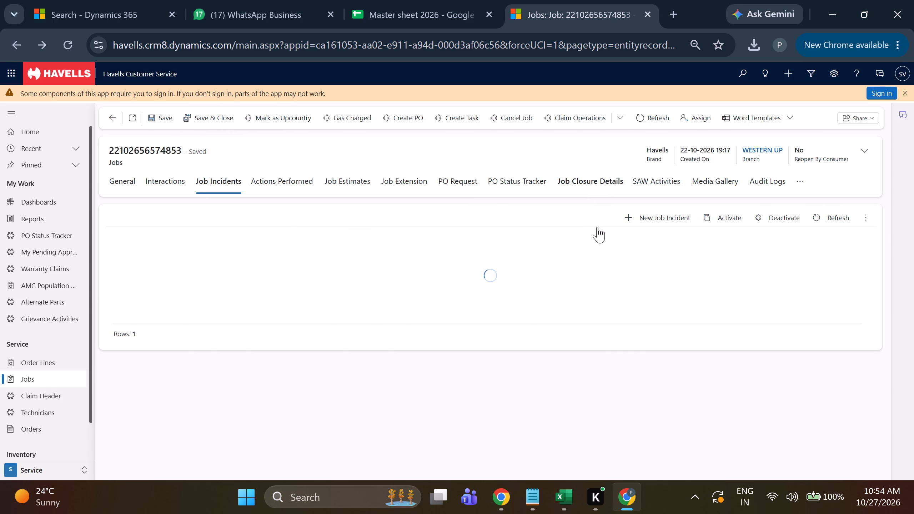
pyautogui.click(792, 231)
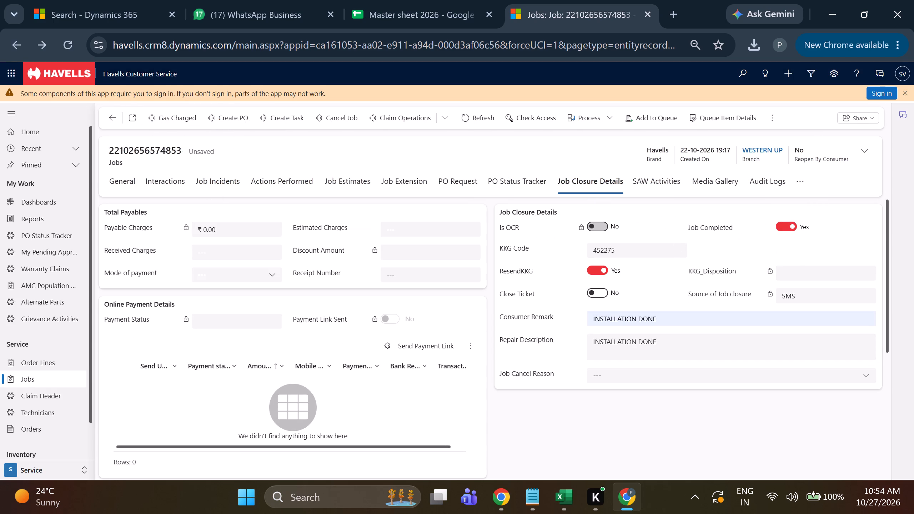
pyautogui.click(478, 112)
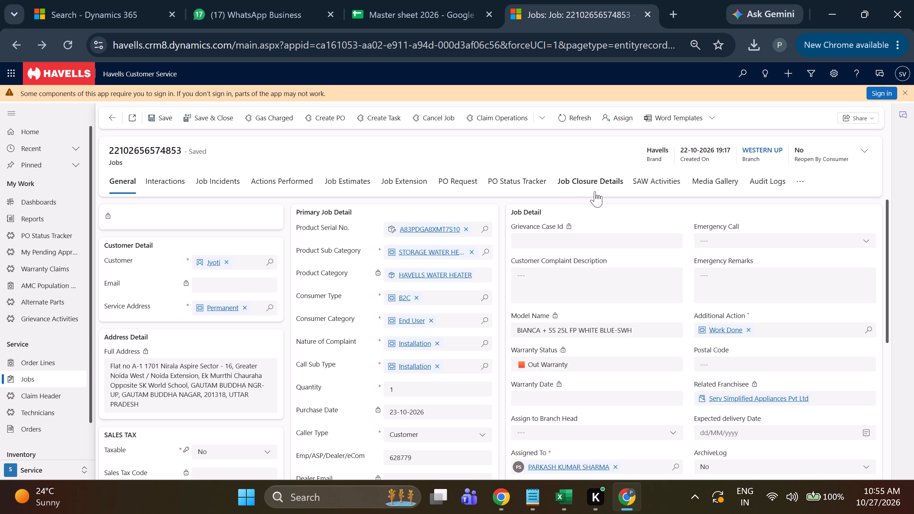
pyautogui.click(605, 185)
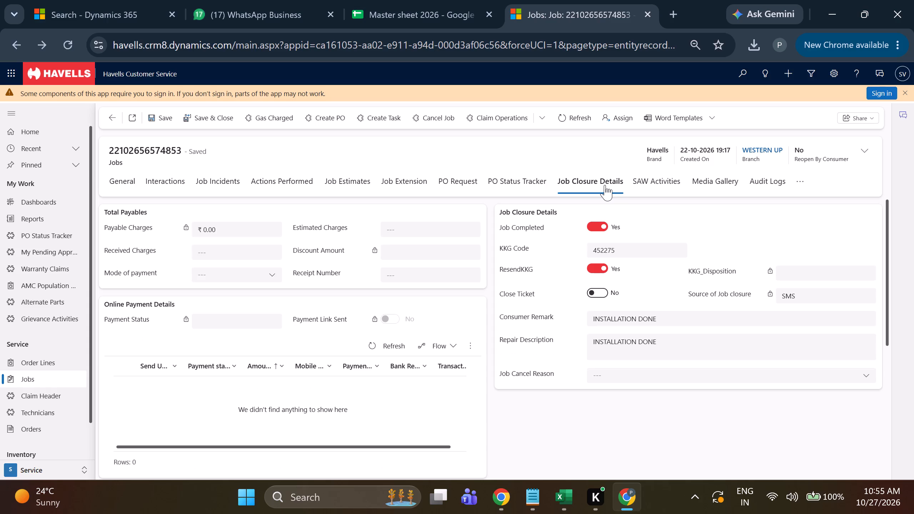
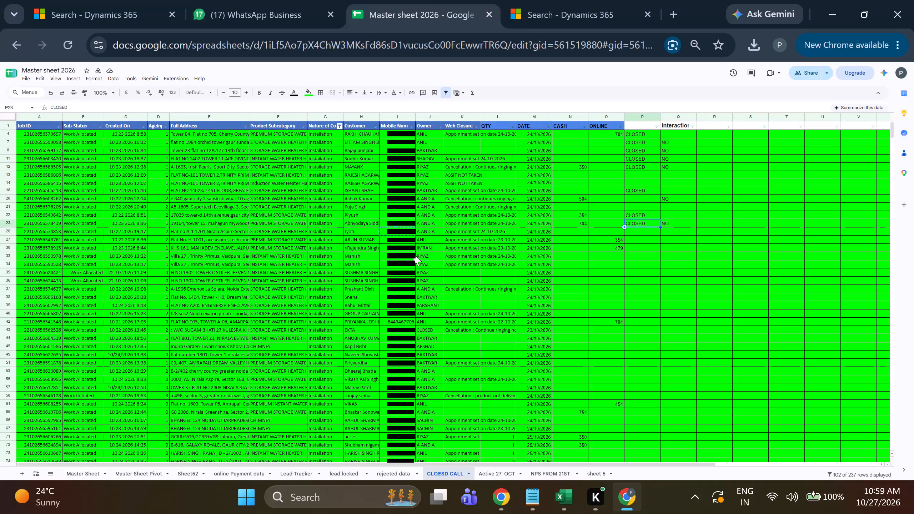
# Mark the call in row 26 as CLOSED in column P by copying the status from row 23.
pyautogui.hotkey('ctrl', 'c')
pyautogui.press('Down')
pyautogui.hotkey('ctrl', 'v')
# Copy the customer's mobile number from row 27 and switch to Dynamics 365 to replace the previous search term with it.
pyautogui.press('Down')
pyautogui.press('Left')
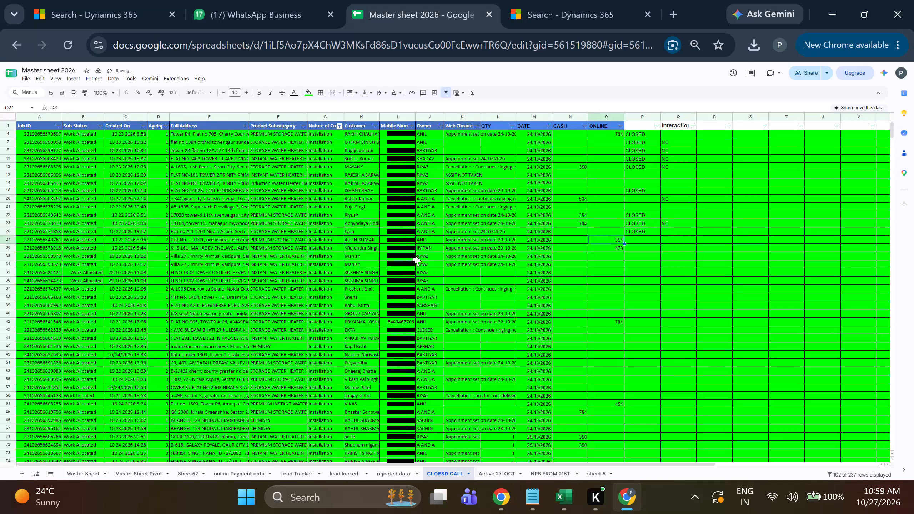
pyautogui.press('Left')
pyautogui.press('Left')
pyautogui.press('Left')
pyautogui.press('Left')
pyautogui.press('Left')
pyautogui.press('Left')
pyautogui.hotkey('ctrl', 'c')
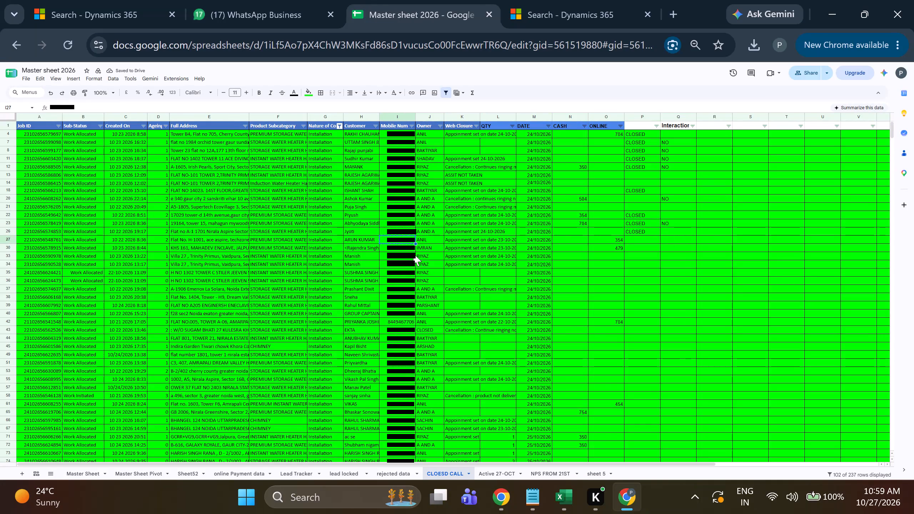
pyautogui.click(563, 0)
pyautogui.doubleClick(339, 124)
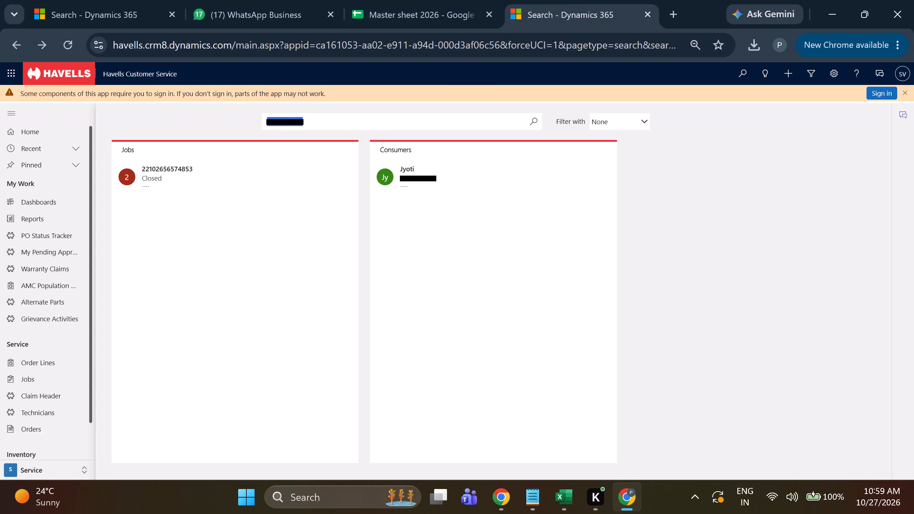
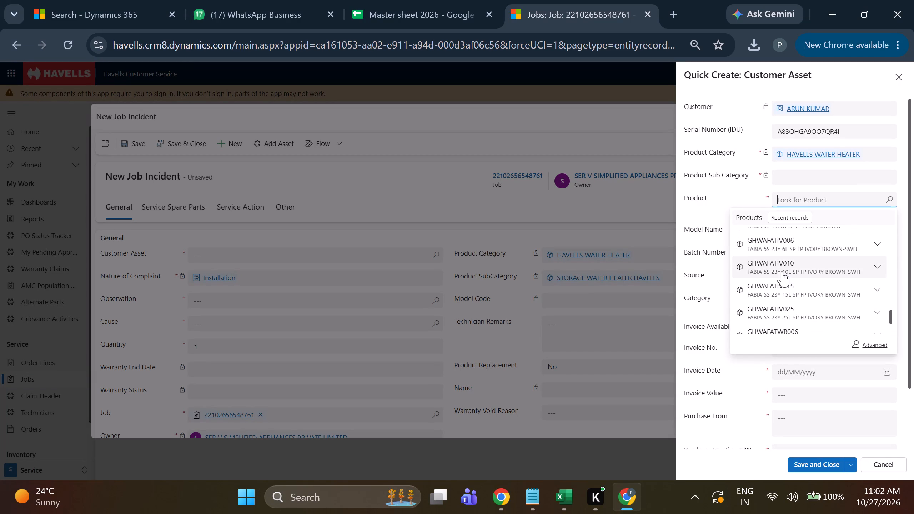
# Set the new customer asset's Product to GHWVGPUWAW15, the GRETA PRO 5S 15L WHITE BLUE water heater, by searching for GR.
pyautogui.scroll(-3, 783, 267)
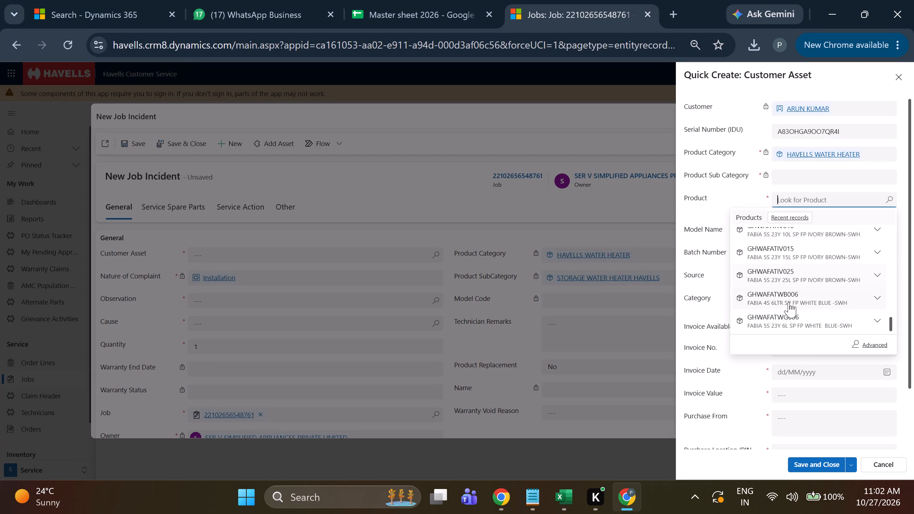
pyautogui.scroll(3, 789, 301)
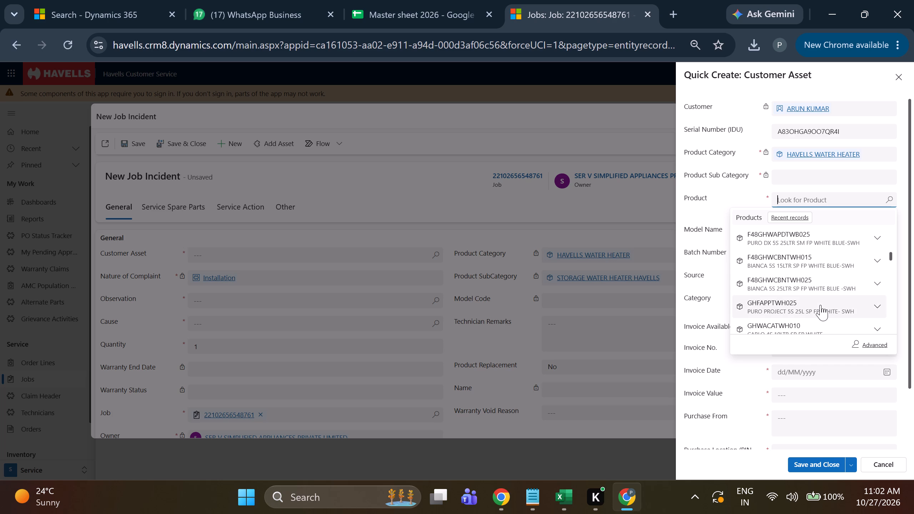
pyautogui.scroll(1, 819, 305)
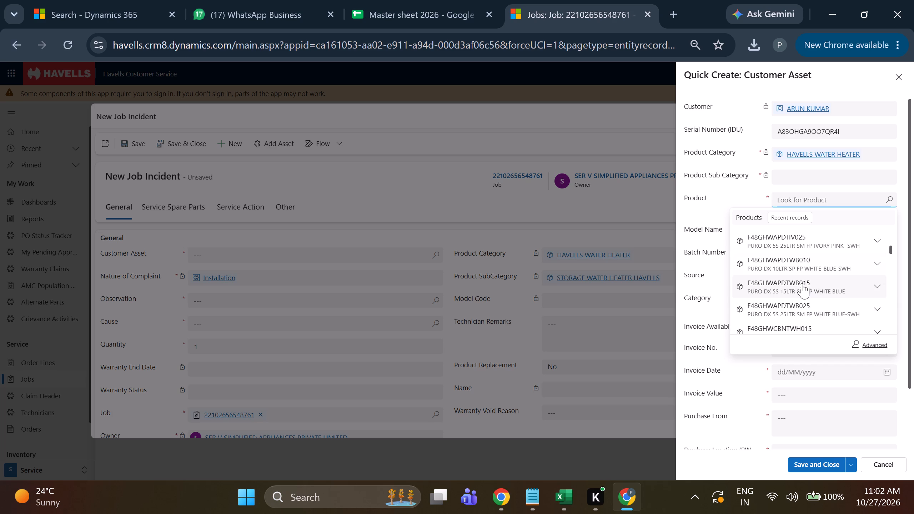
pyautogui.scroll(5, 802, 284)
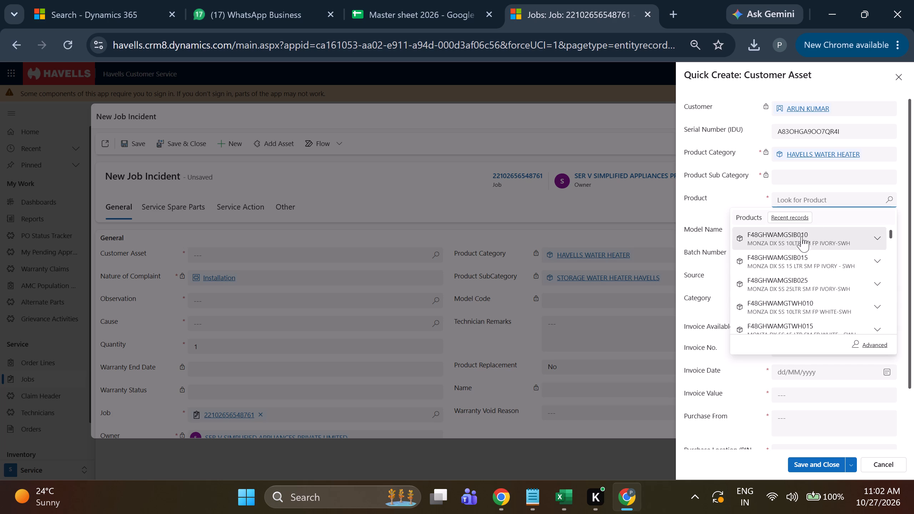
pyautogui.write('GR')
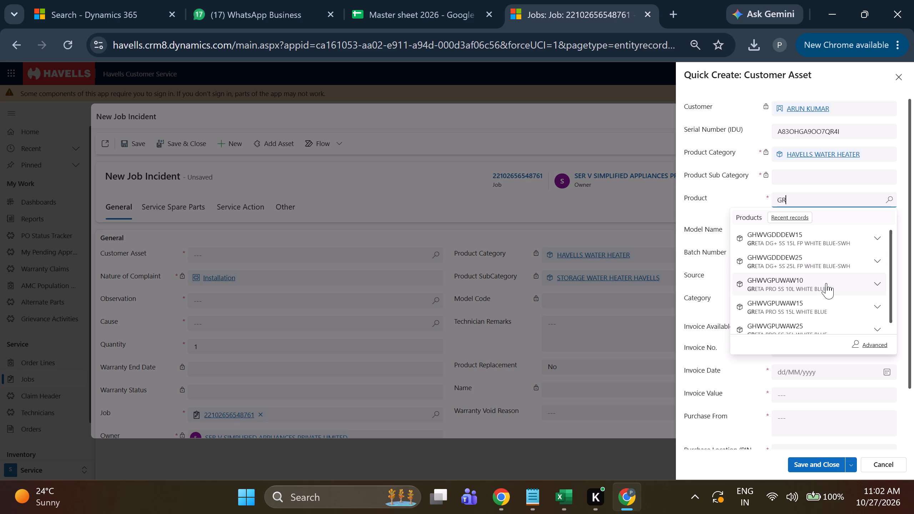
pyautogui.click(824, 305)
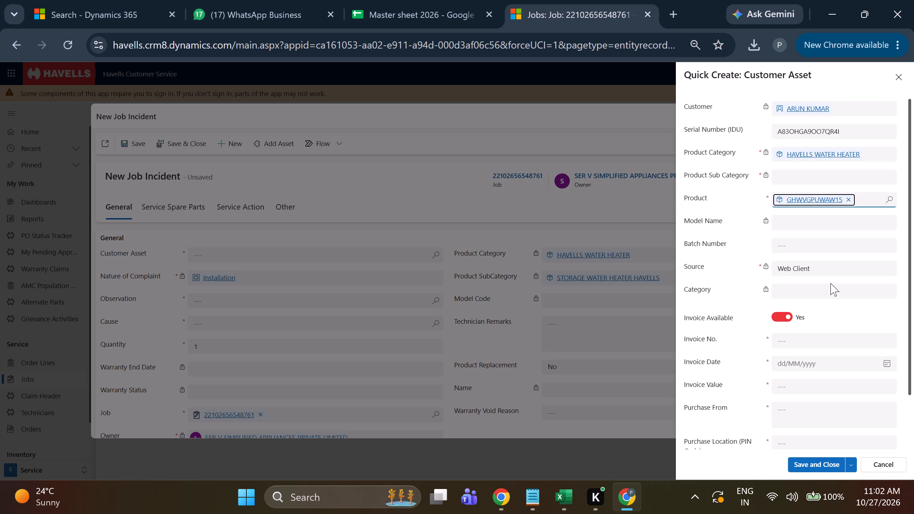
# Open the Invoice No. entry of the new customer asset for editing.
pyautogui.scroll(-1, 834, 275)
pyautogui.click(819, 282)
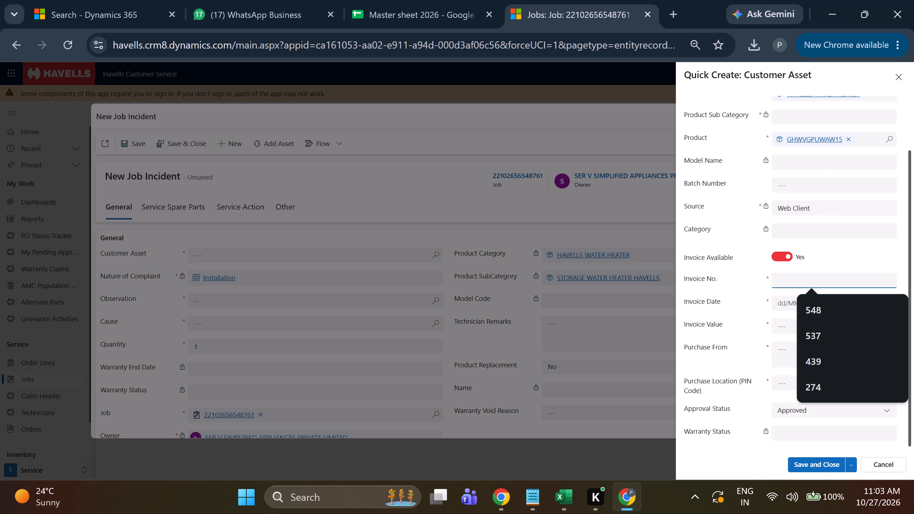
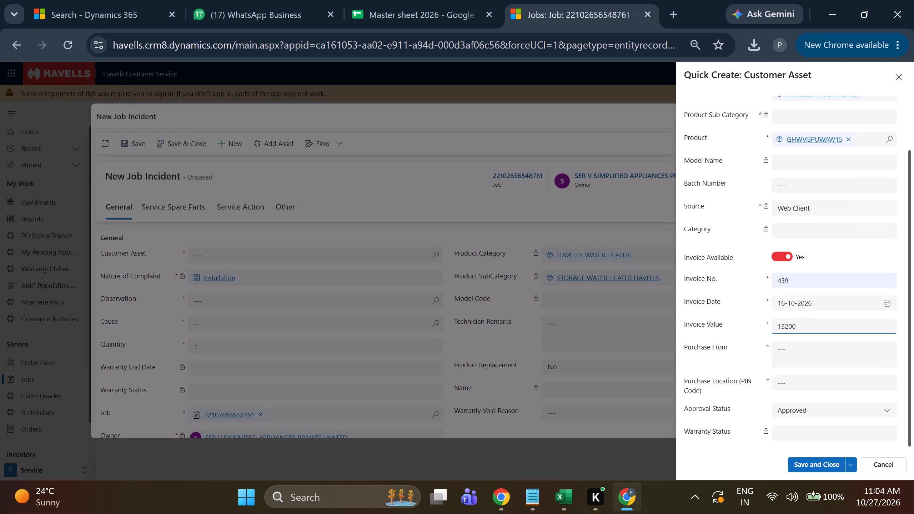
# Fill in NOIDA as the place of purchase and 201301 as the purchase location PIN code, and save the new customer asset.
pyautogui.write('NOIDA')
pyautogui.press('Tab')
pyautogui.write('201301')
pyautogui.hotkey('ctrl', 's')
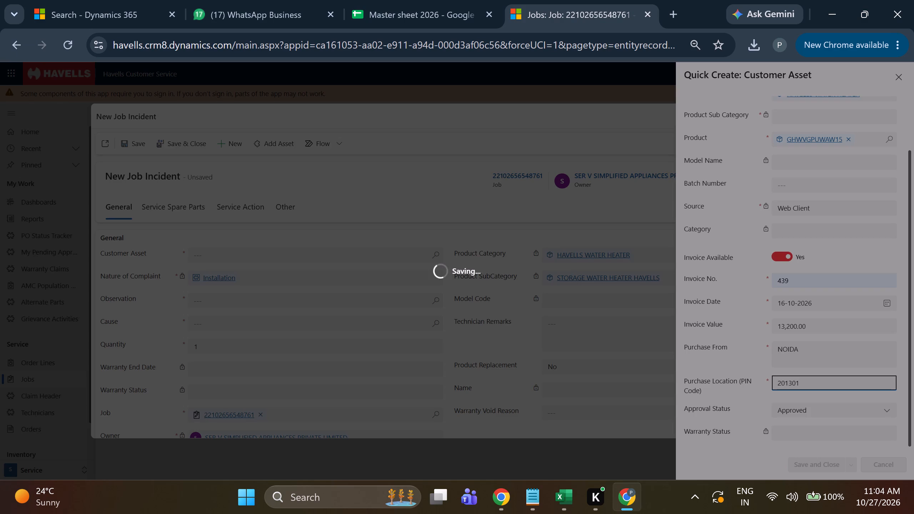
pyautogui.click(434, 254)
pyautogui.click(359, 303)
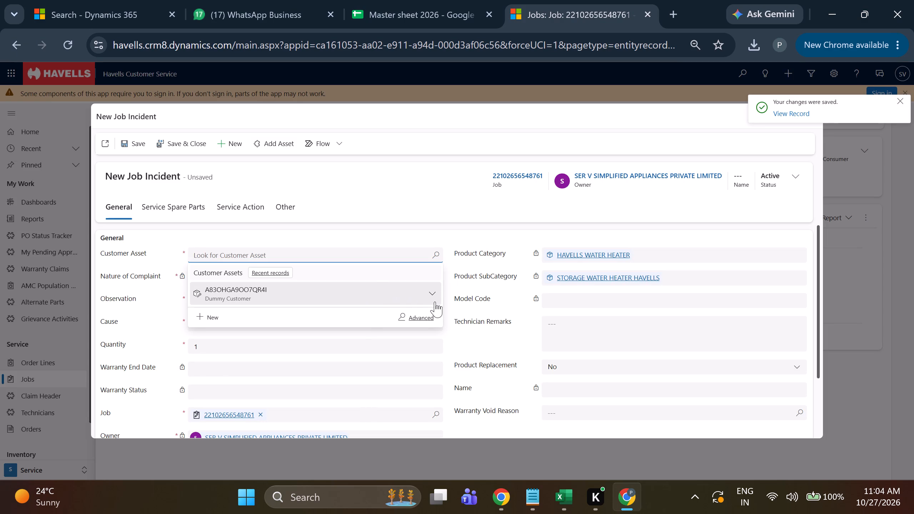
pyautogui.click(433, 302)
pyautogui.click(237, 224)
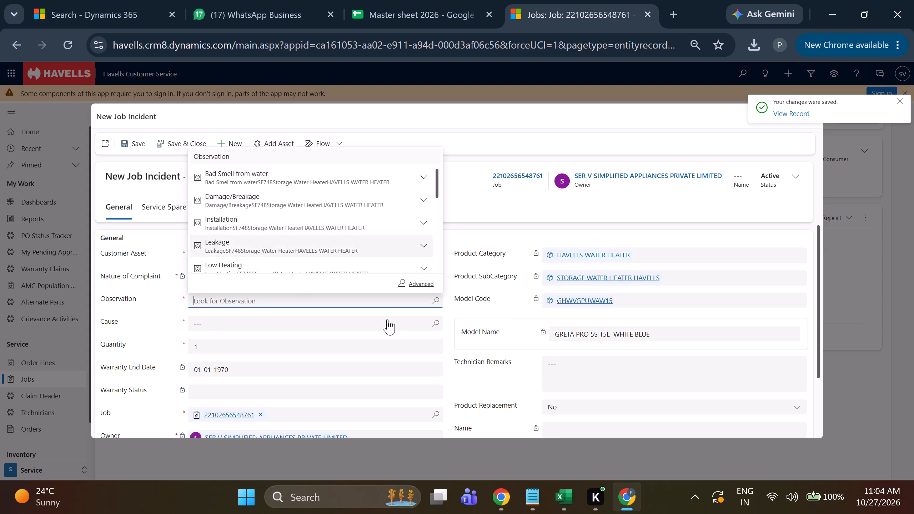
pyautogui.click(437, 331)
pyautogui.click(439, 322)
pyautogui.click(227, 288)
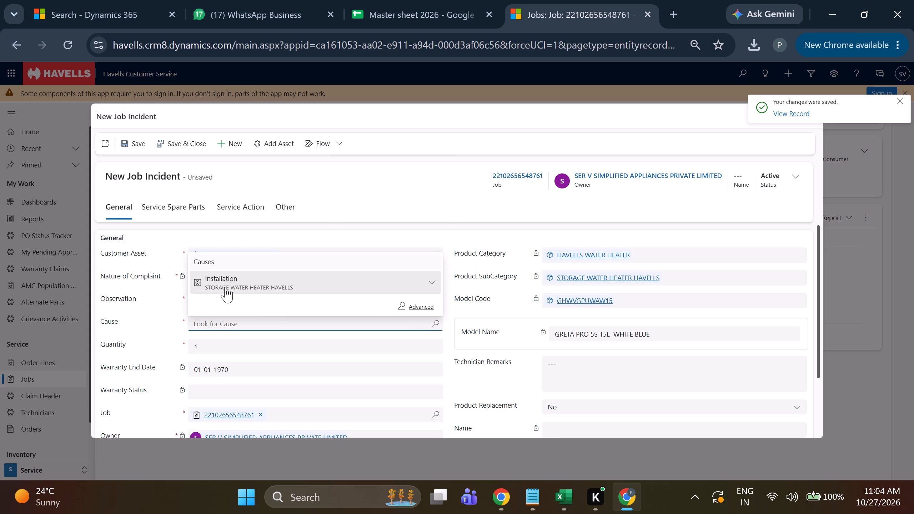
pyautogui.click(128, 145)
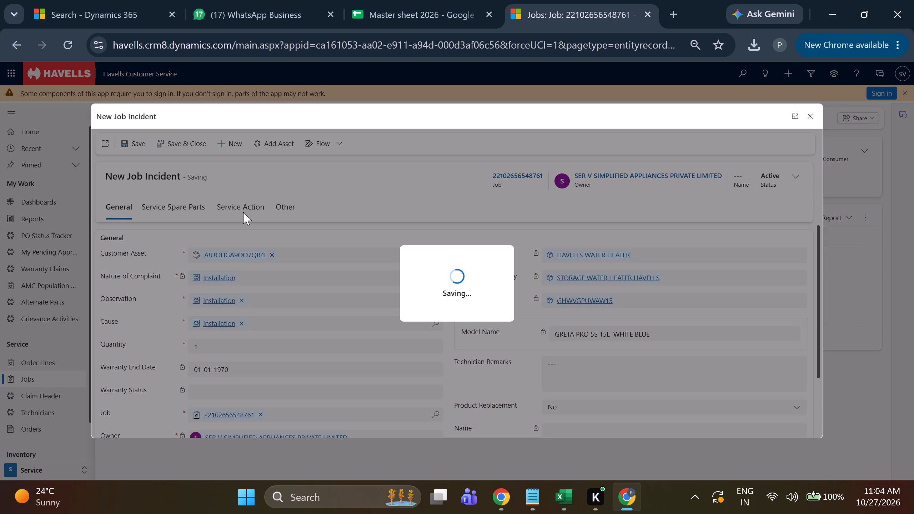
pyautogui.click(243, 212)
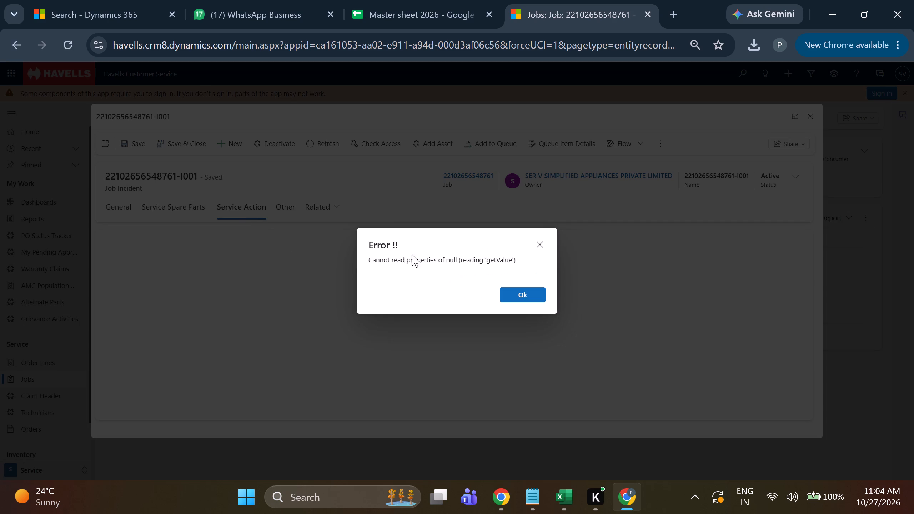
pyautogui.click(534, 243)
pyautogui.click(543, 243)
pyautogui.click(539, 244)
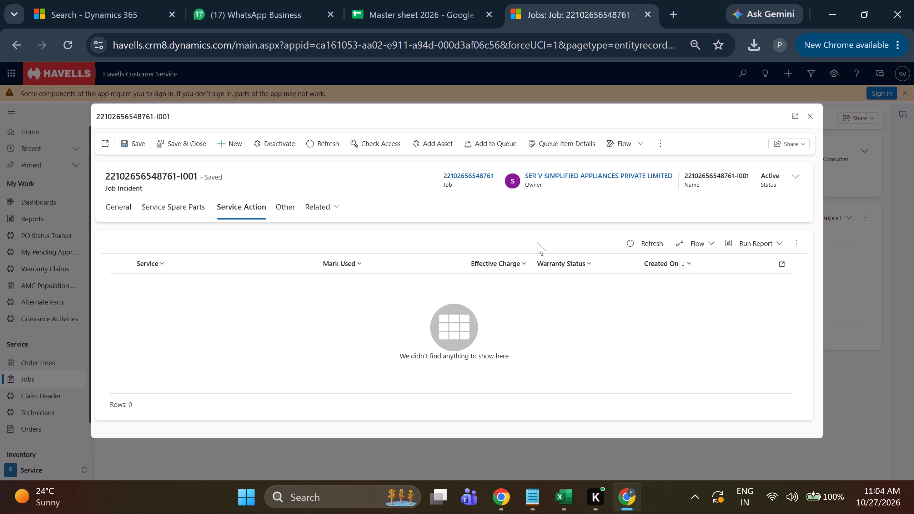
pyautogui.click(319, 143)
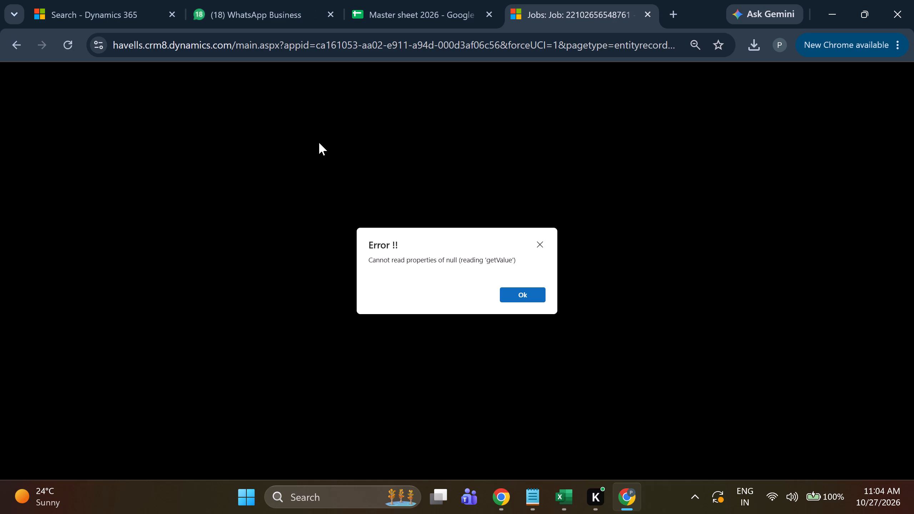
pyautogui.tripleClick(539, 248)
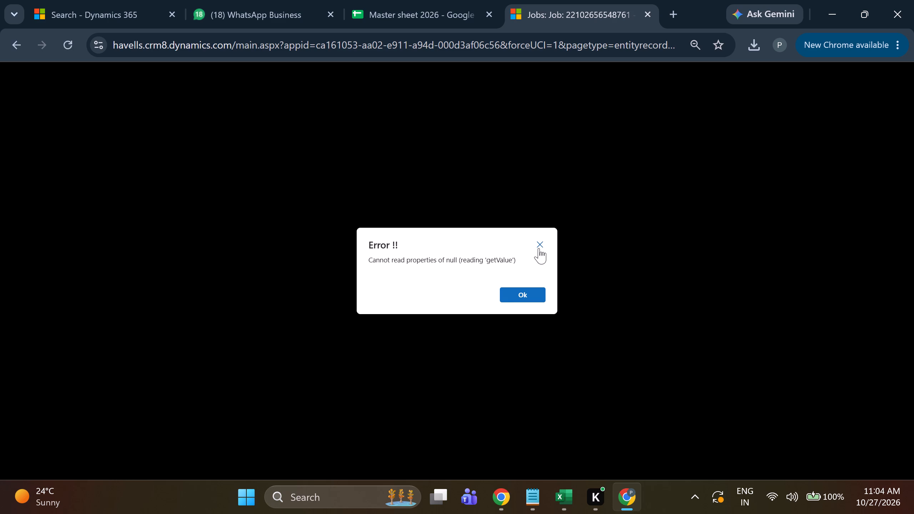
pyautogui.tripleClick(539, 248)
pyautogui.tripleClick(539, 247)
pyautogui.tripleClick(539, 247)
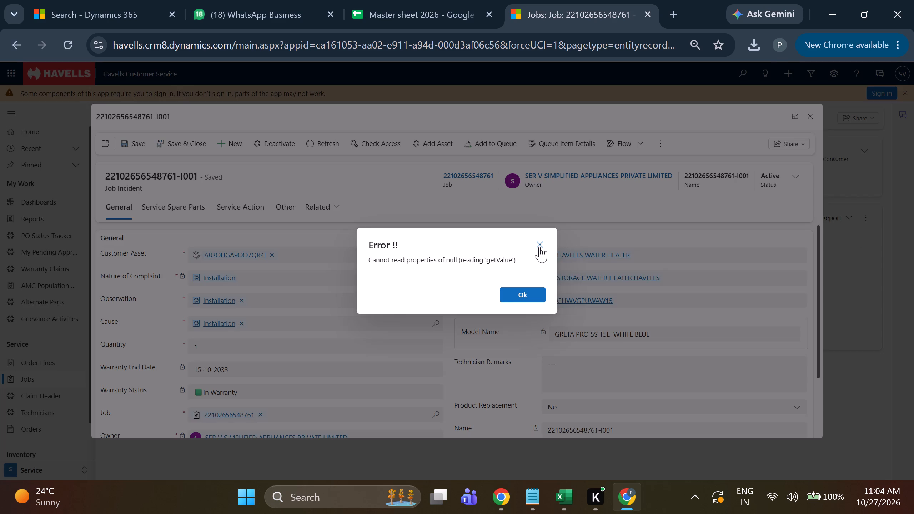
pyautogui.click(240, 217)
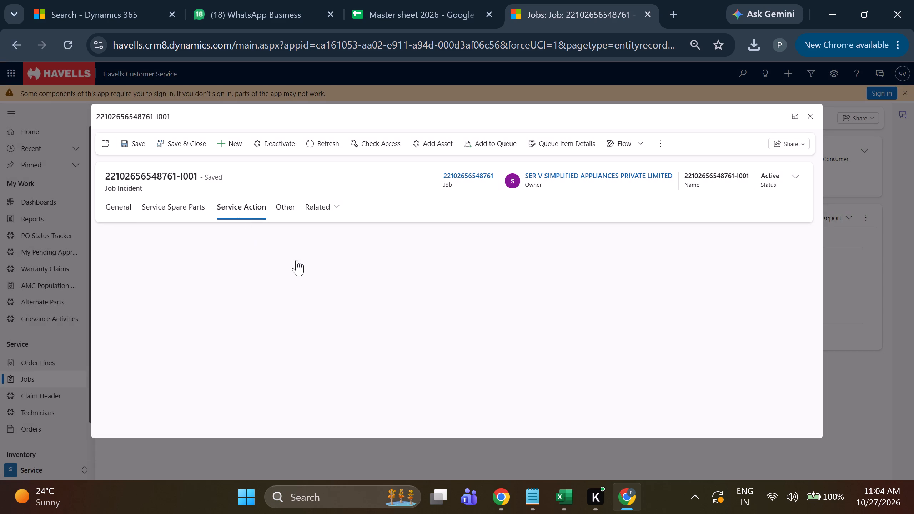
# Set Mark Used to Used for the Installation Done service action, then save and close that job service record.
pyautogui.tripleClick(401, 286)
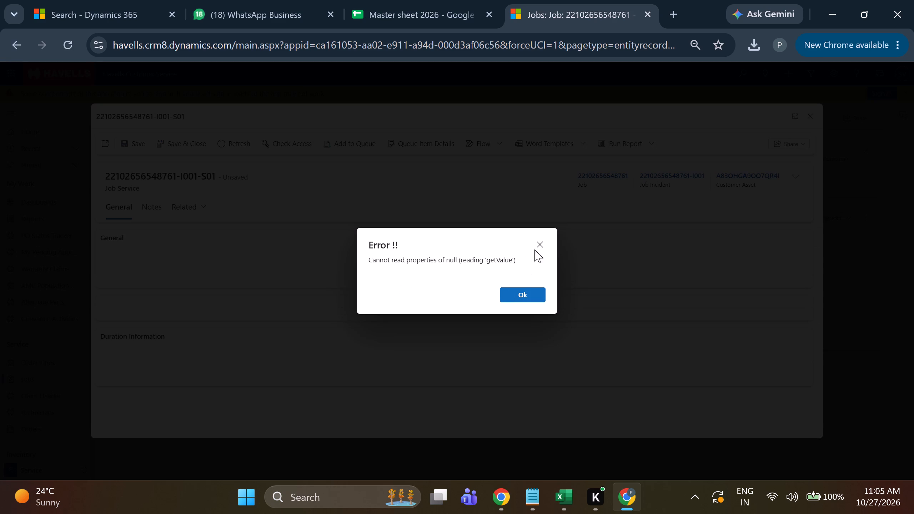
pyautogui.tripleClick(538, 243)
pyautogui.doubleClick(538, 243)
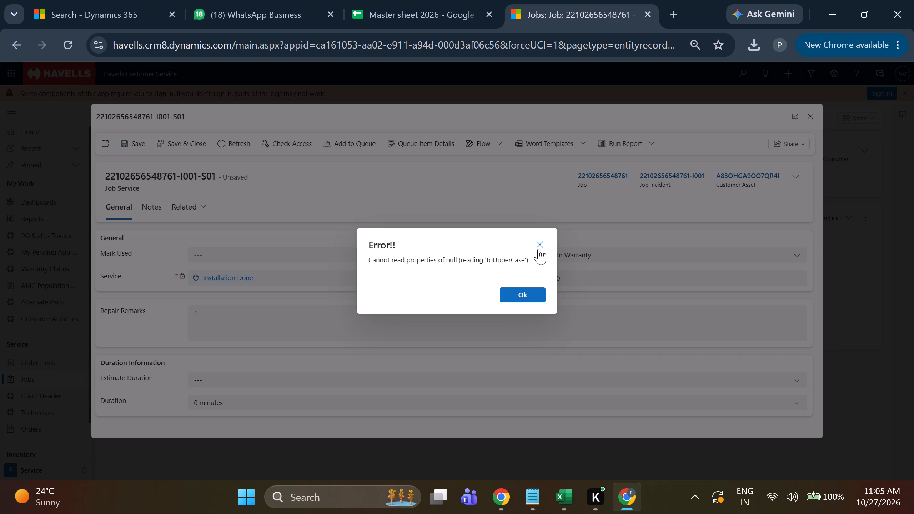
pyautogui.doubleClick(538, 249)
pyautogui.click(426, 254)
pyautogui.click(405, 301)
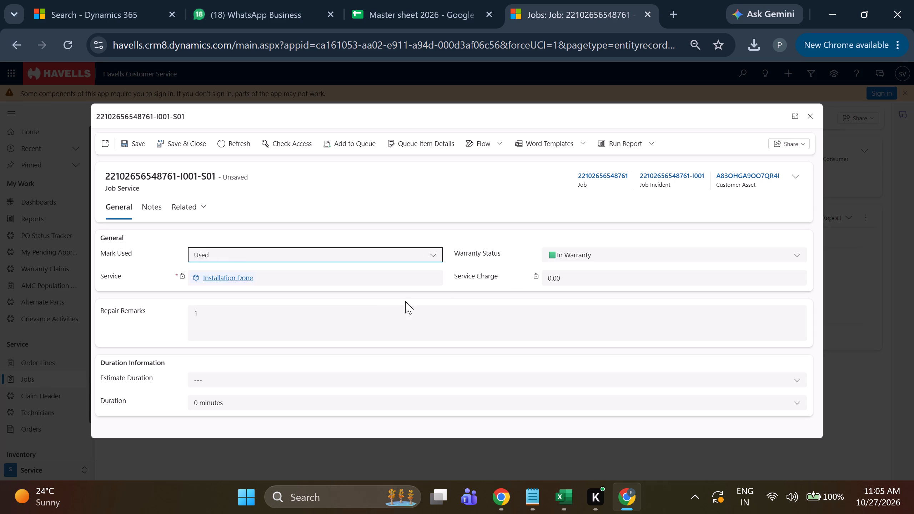
pyautogui.click(187, 145)
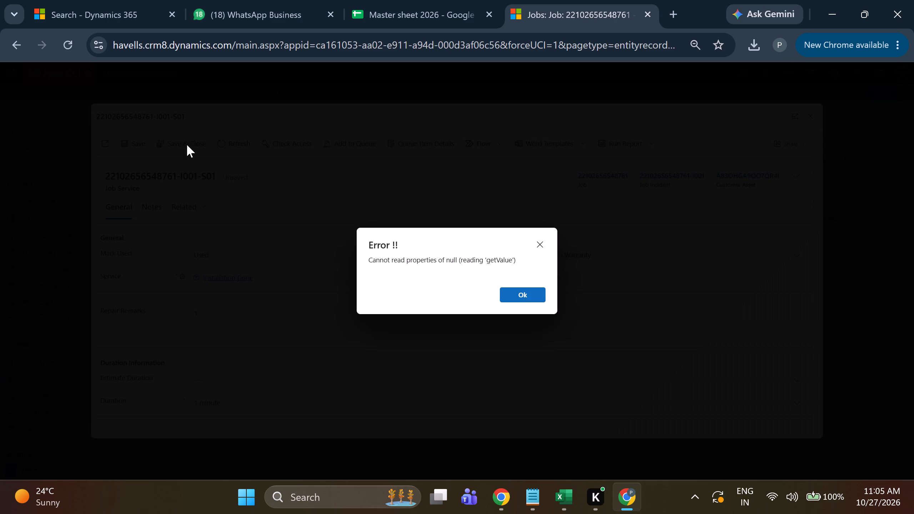
pyautogui.doubleClick(540, 241)
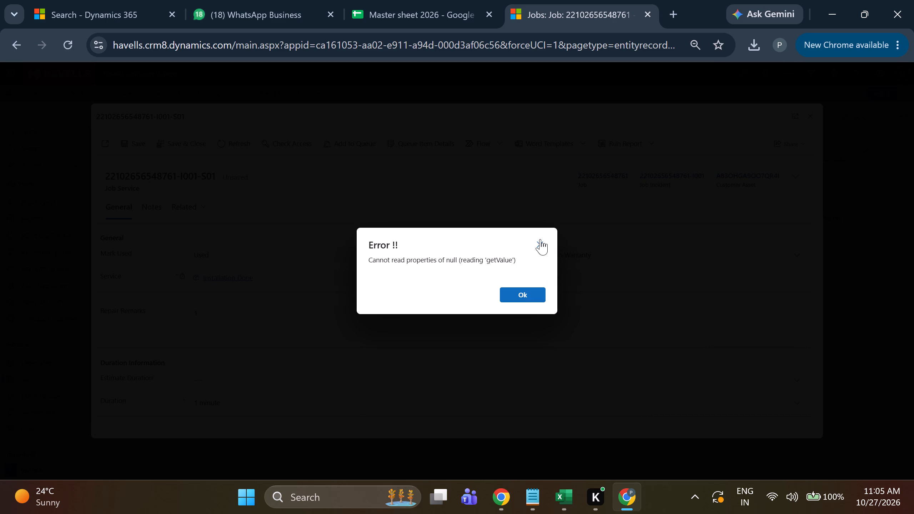
pyautogui.click(540, 242)
pyautogui.doubleClick(537, 243)
pyautogui.click(540, 246)
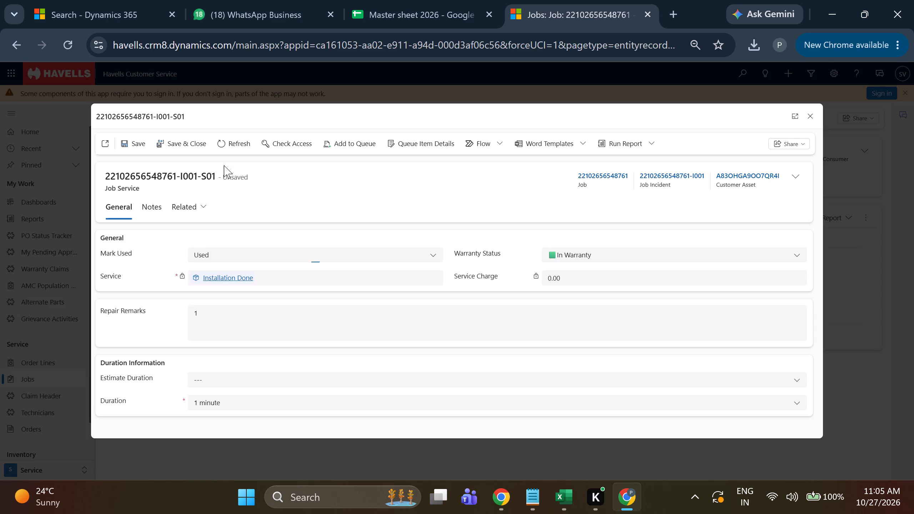
pyautogui.click(176, 148)
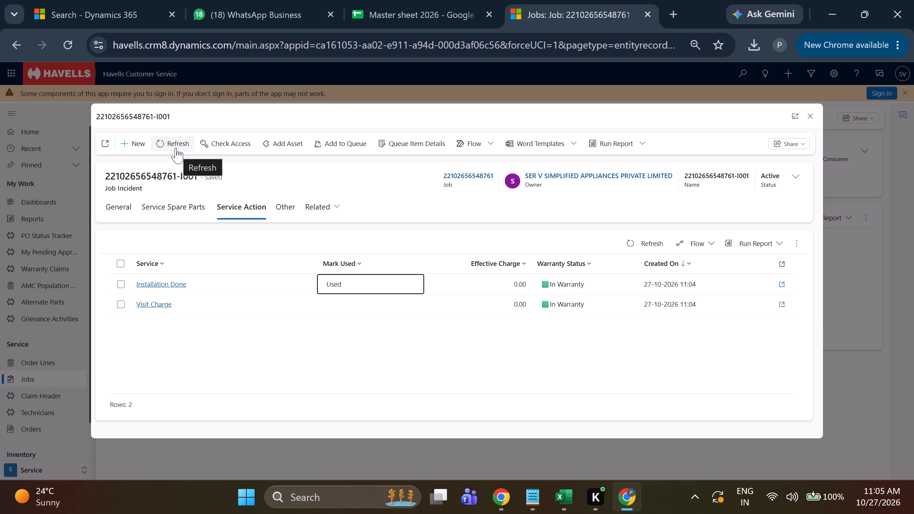
# Refresh the job incident and reload its service actions, then save and close it, dismissing any dialogs.
pyautogui.click(174, 145)
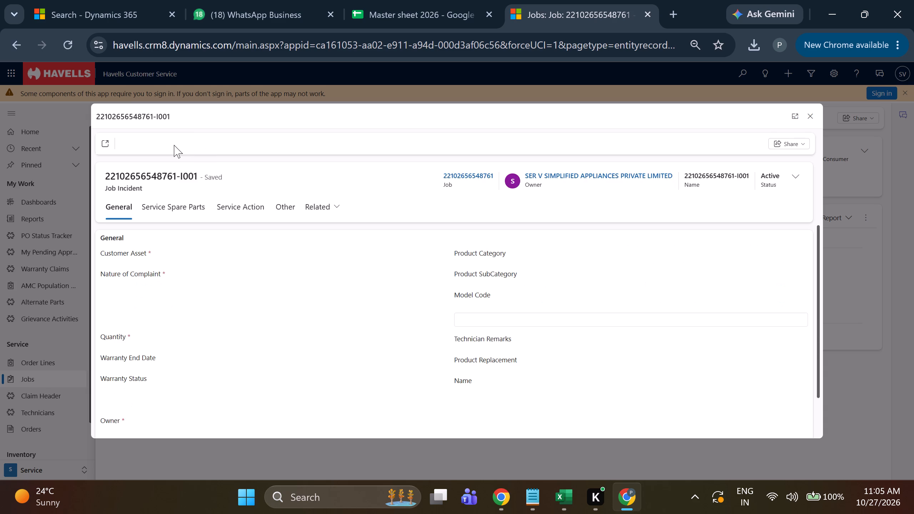
pyautogui.doubleClick(539, 245)
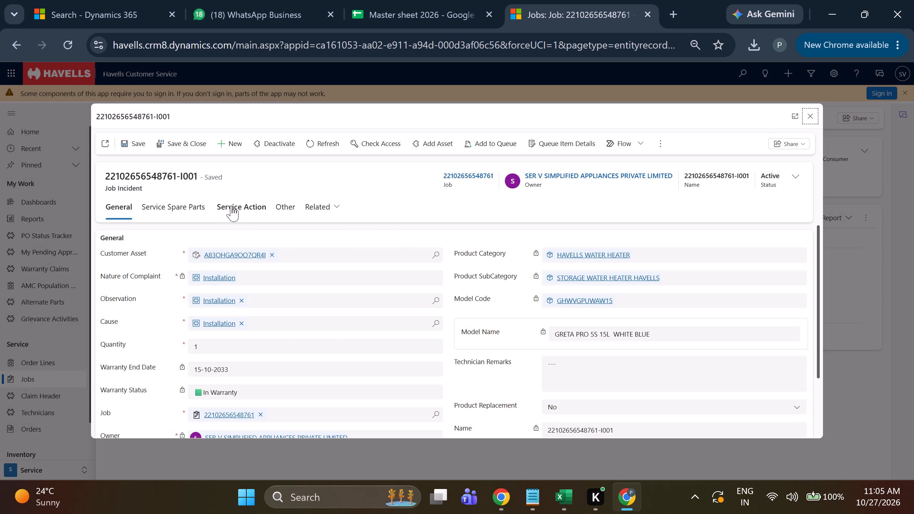
pyautogui.click(239, 207)
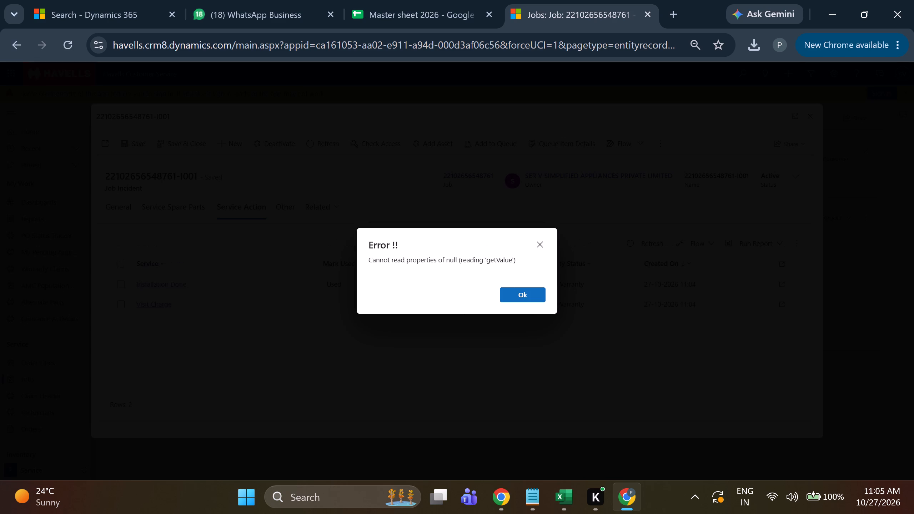
pyautogui.doubleClick(537, 244)
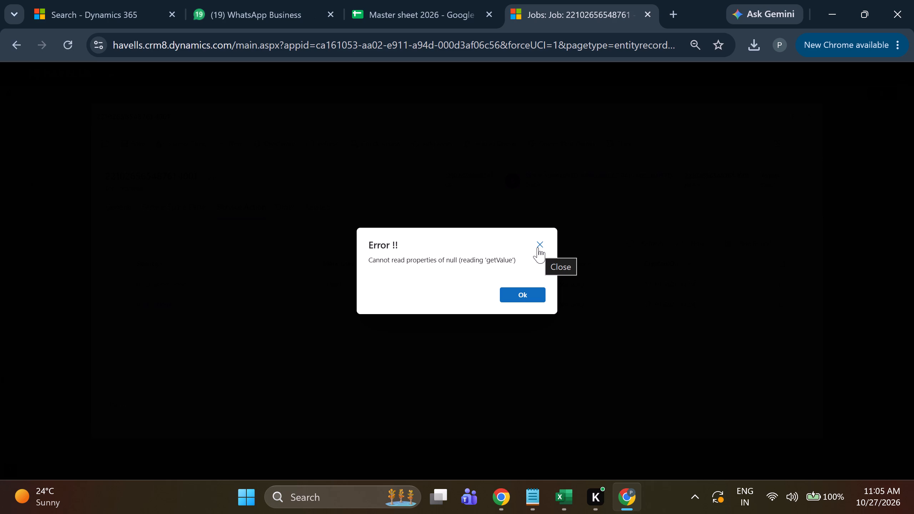
pyautogui.click(538, 247)
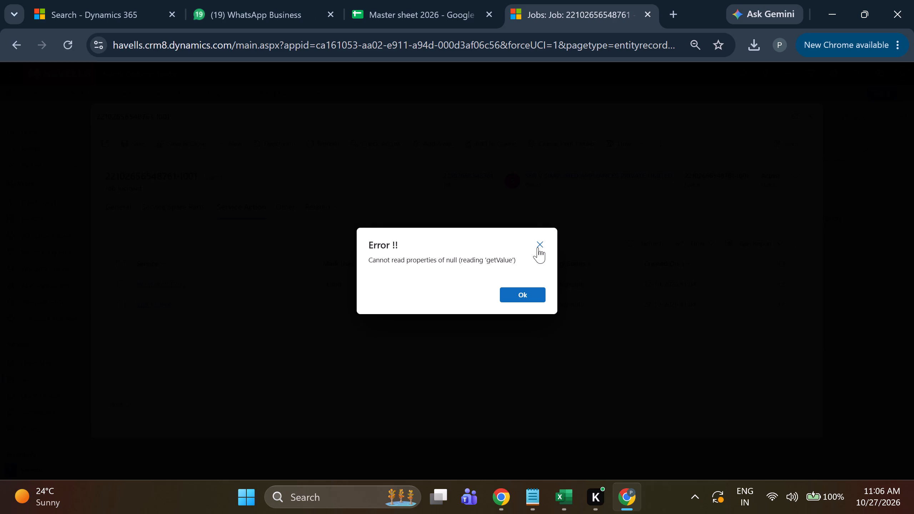
pyautogui.tripleClick(538, 247)
pyautogui.tripleClick(538, 247)
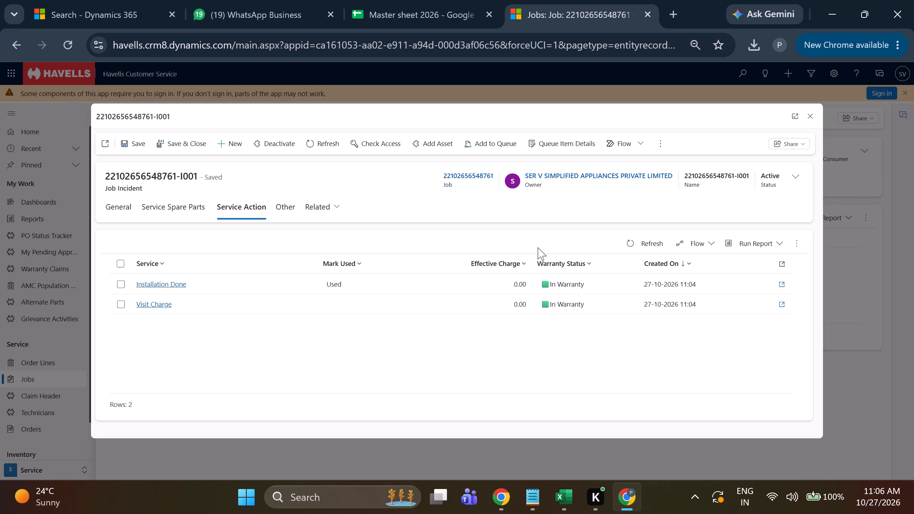
pyautogui.click(172, 146)
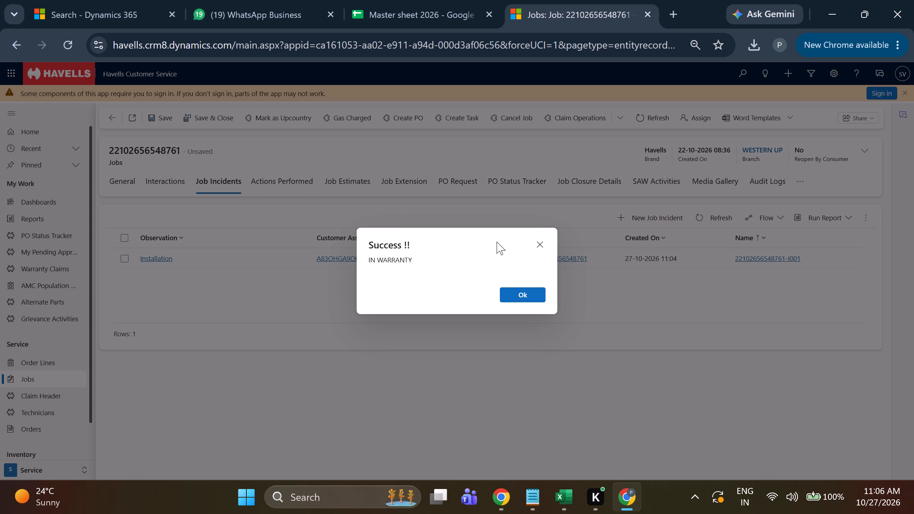
pyautogui.click(520, 291)
pyautogui.click(127, 188)
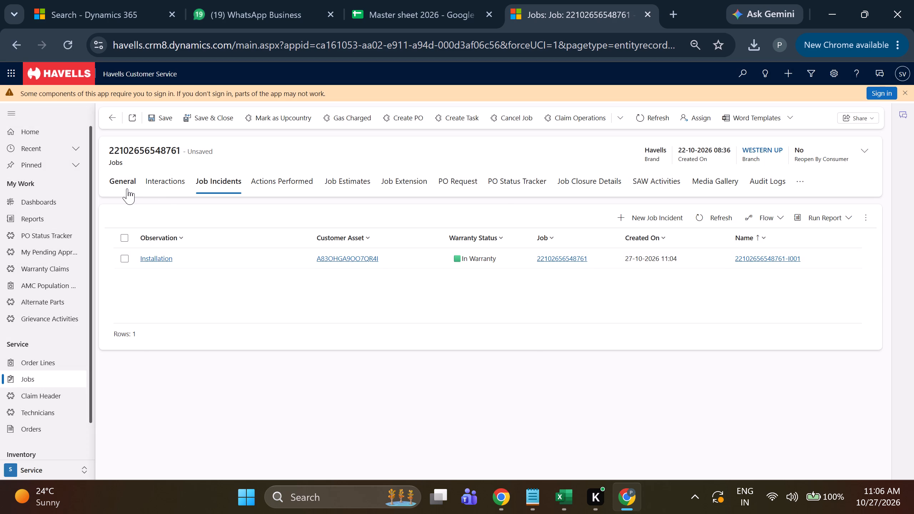
pyautogui.click(674, 467)
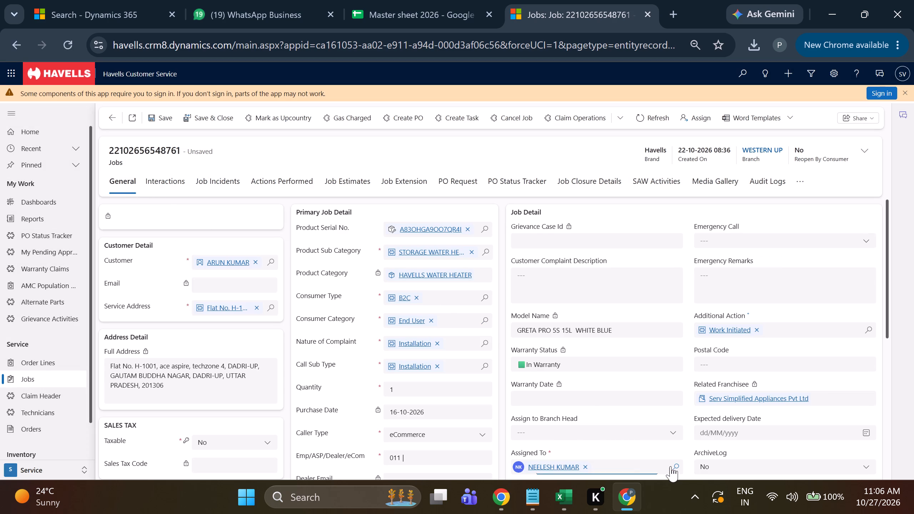
pyautogui.scroll(-2, 560, 414)
pyautogui.click(531, 375)
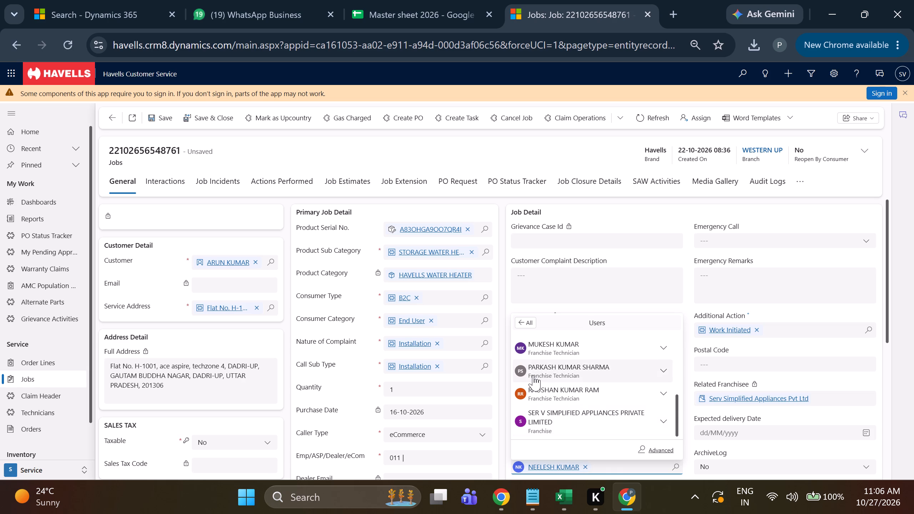
pyautogui.click(159, 116)
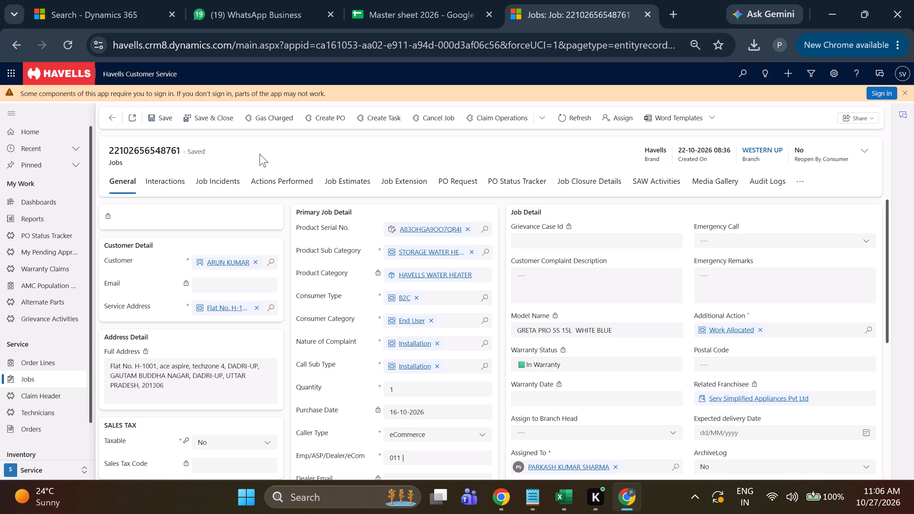
# Replace the Consumer Remark and Repair Description in the job closure details with INSTALLATION DONE and save the job.
pyautogui.scroll(2, 260, 154)
pyautogui.click(586, 184)
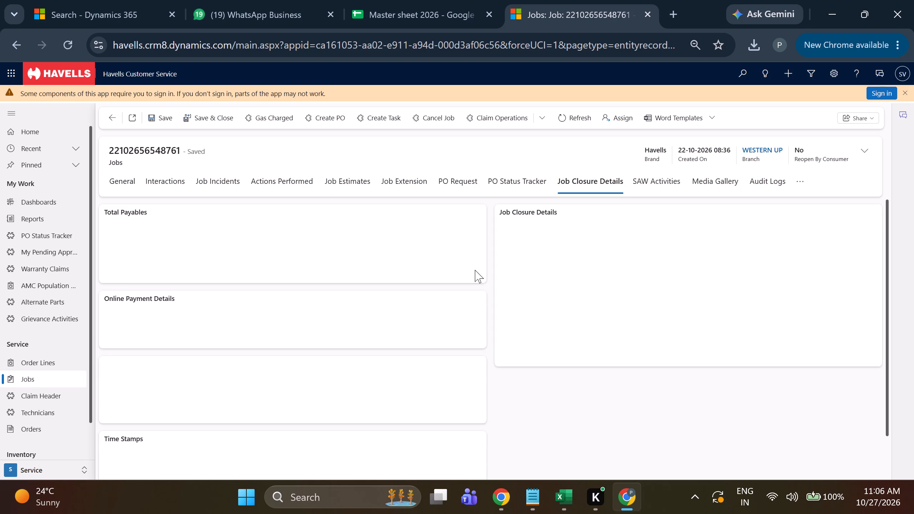
pyautogui.tripleClick(629, 324)
pyautogui.click(629, 324)
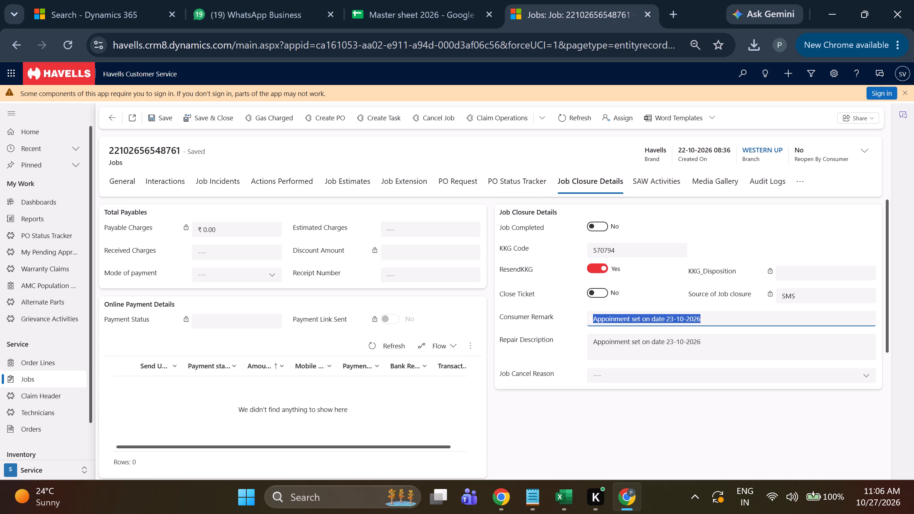
pyautogui.press('BackSpace')
pyautogui.click(637, 320)
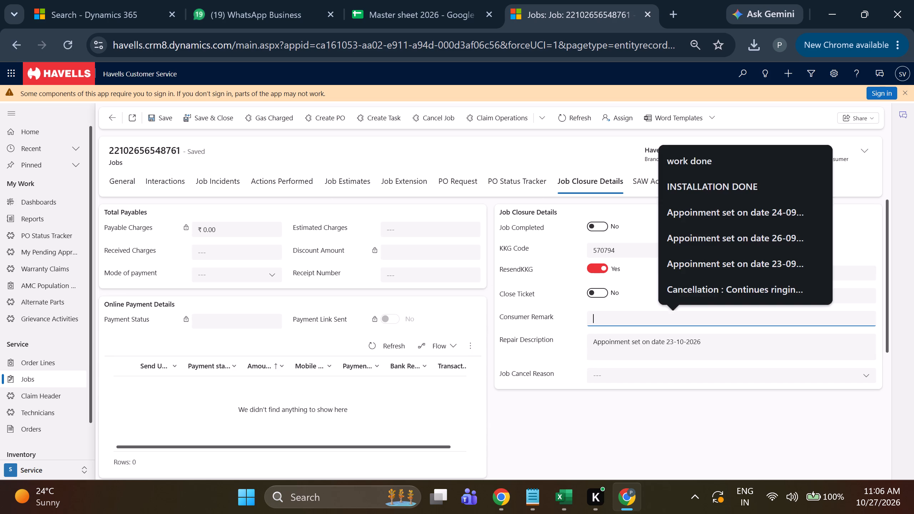
pyautogui.click(707, 188)
pyautogui.tripleClick(669, 317)
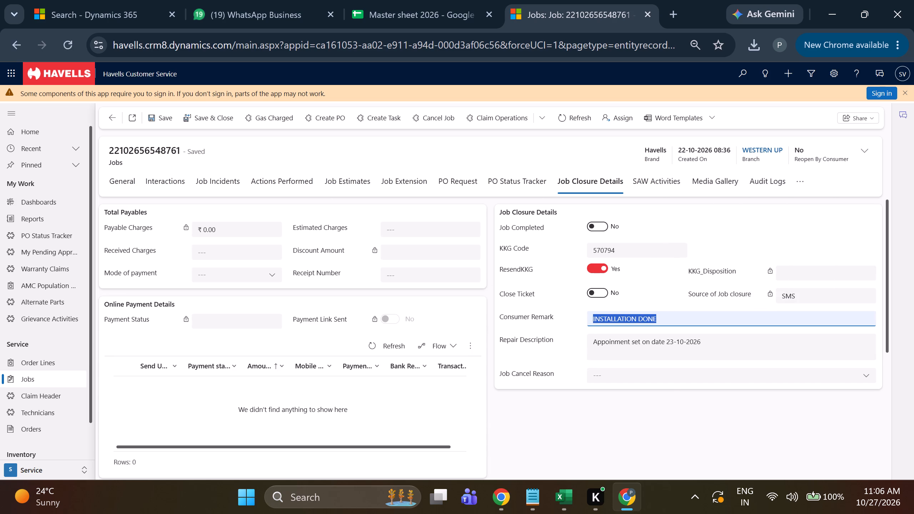
pyautogui.rightClick(669, 317)
pyautogui.click(545, 193)
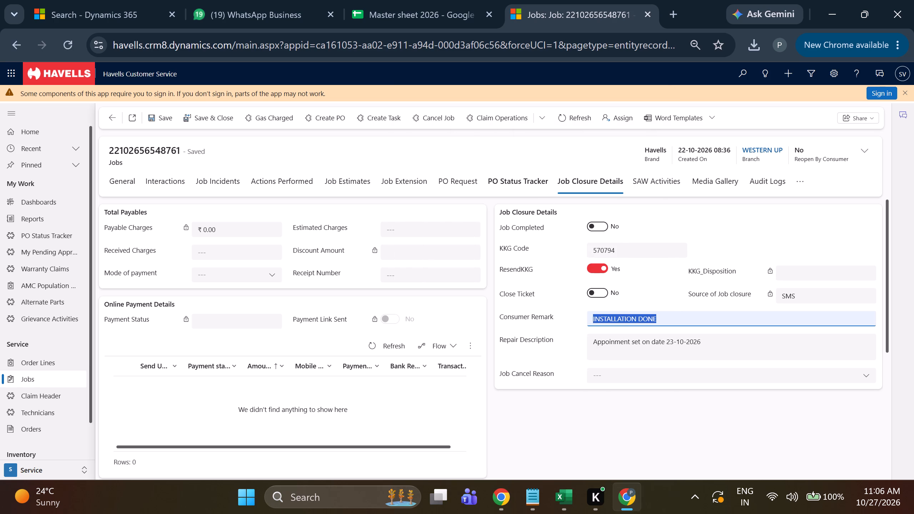
pyautogui.tripleClick(641, 341)
pyautogui.rightClick(641, 341)
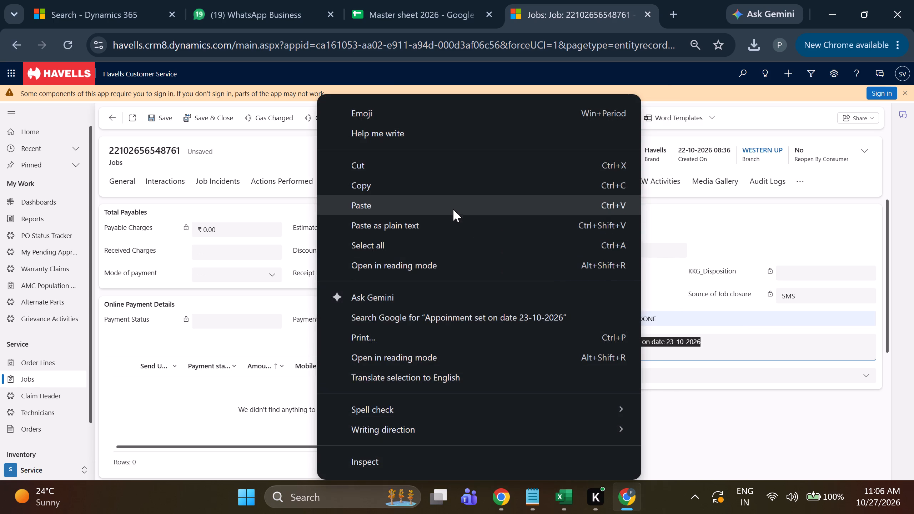
pyautogui.click(453, 206)
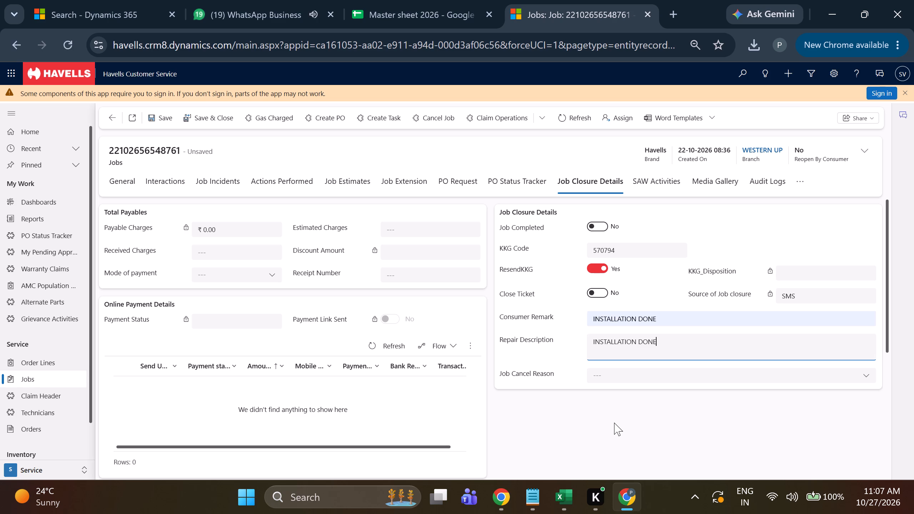
pyautogui.click(151, 121)
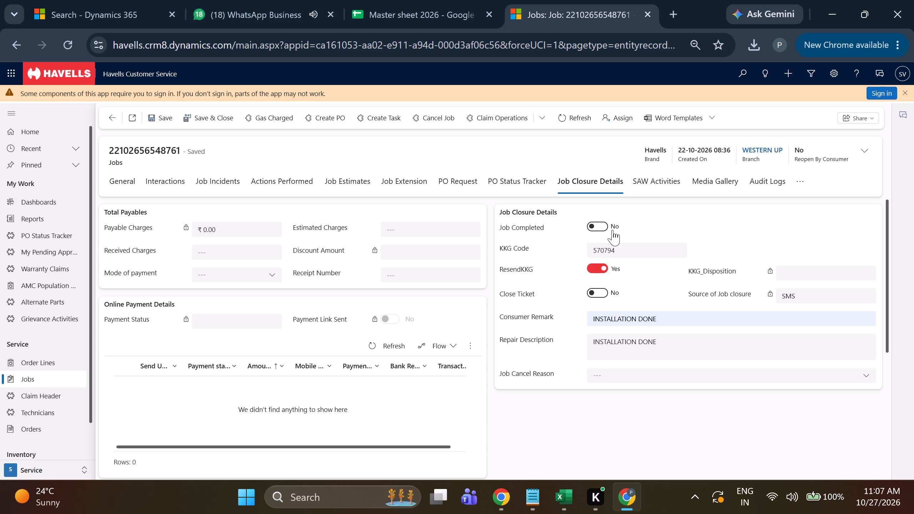
pyautogui.click(604, 225)
pyautogui.click(158, 116)
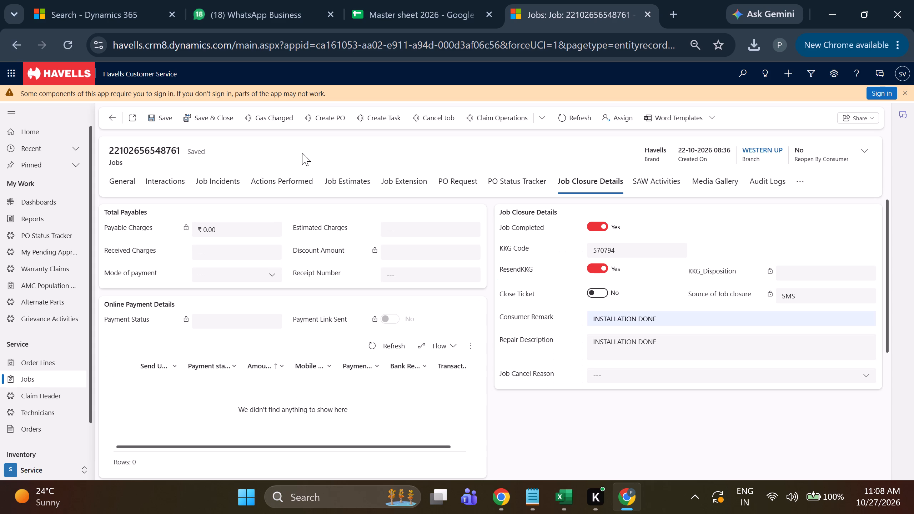
pyautogui.click(223, 122)
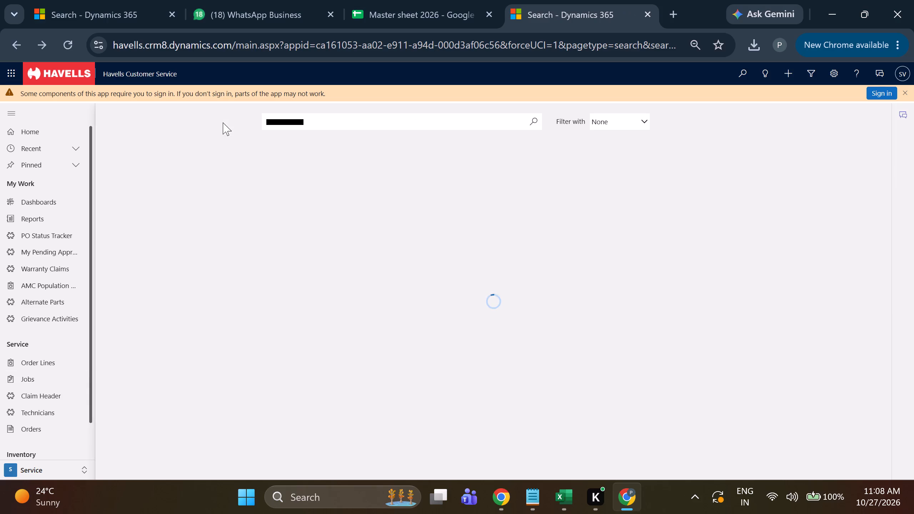
pyautogui.tripleClick(539, 120)
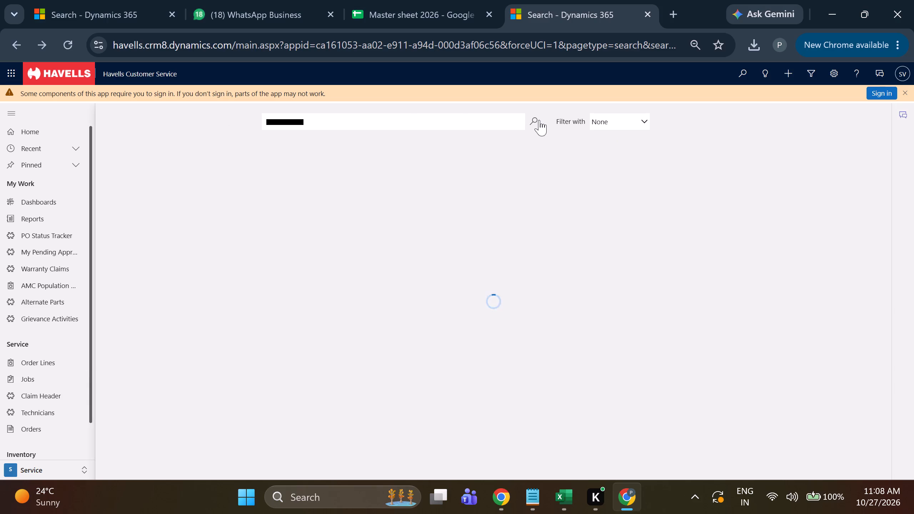
pyautogui.click(539, 120)
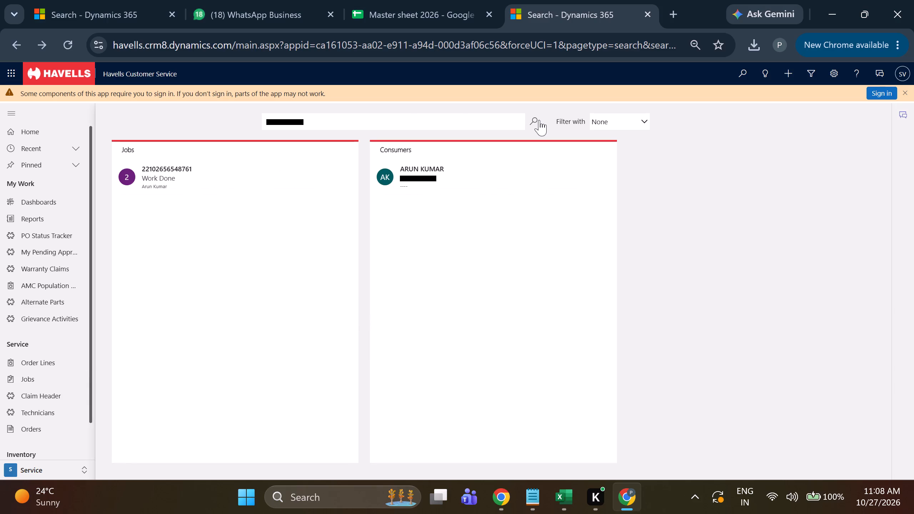
pyautogui.doubleClick(539, 120)
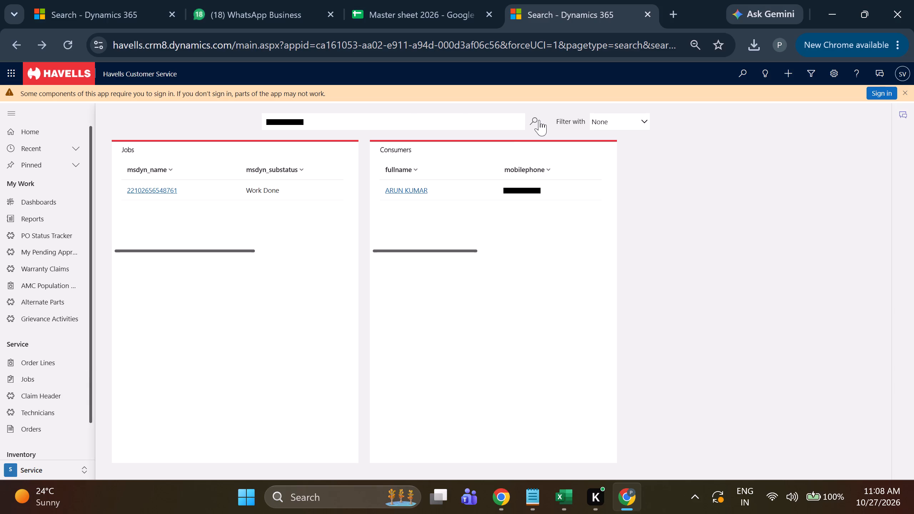
pyautogui.click(238, 179)
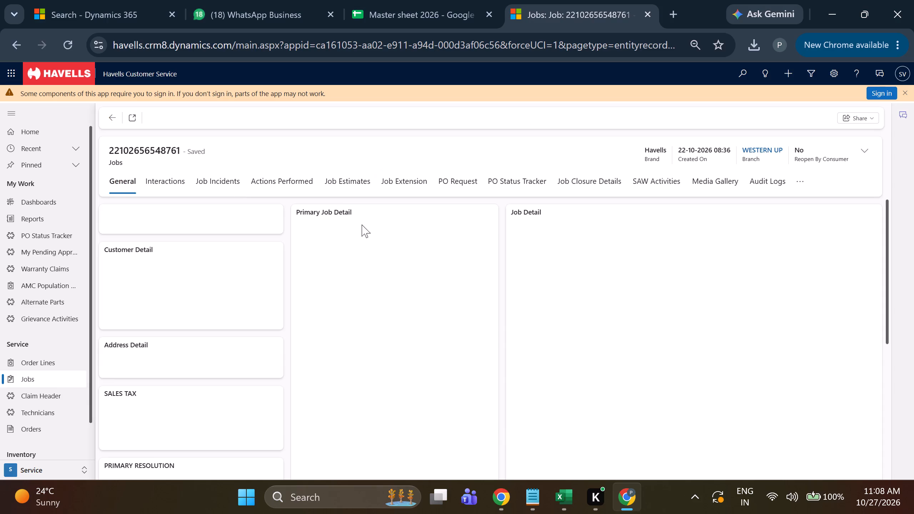
pyautogui.click(421, 226)
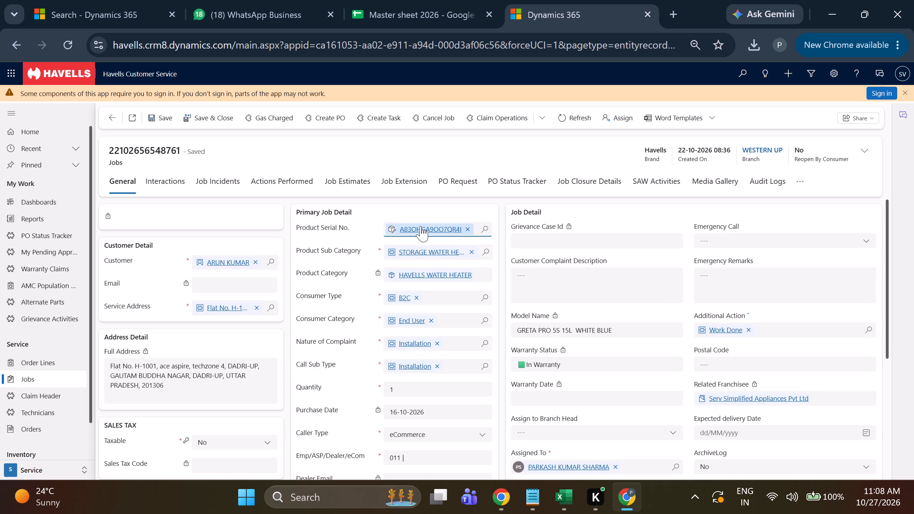
pyautogui.click(176, 192)
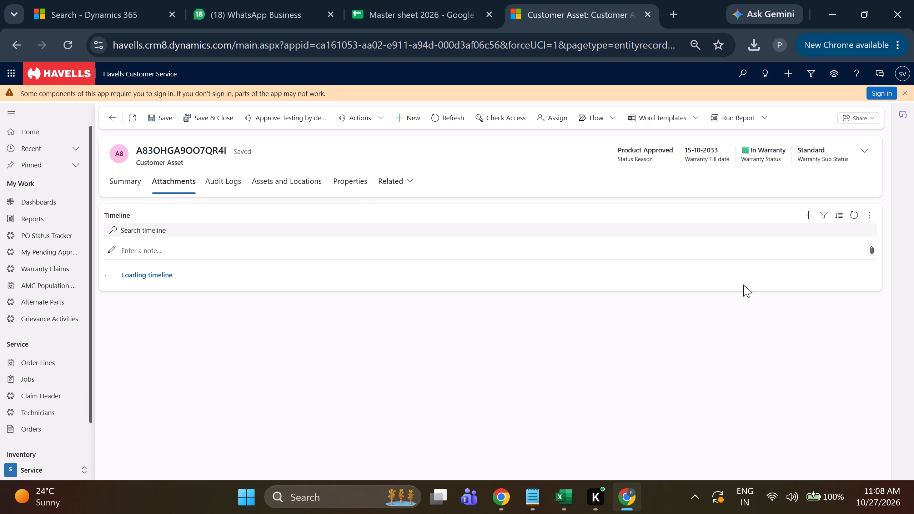
pyautogui.click(876, 251)
pyautogui.click(870, 249)
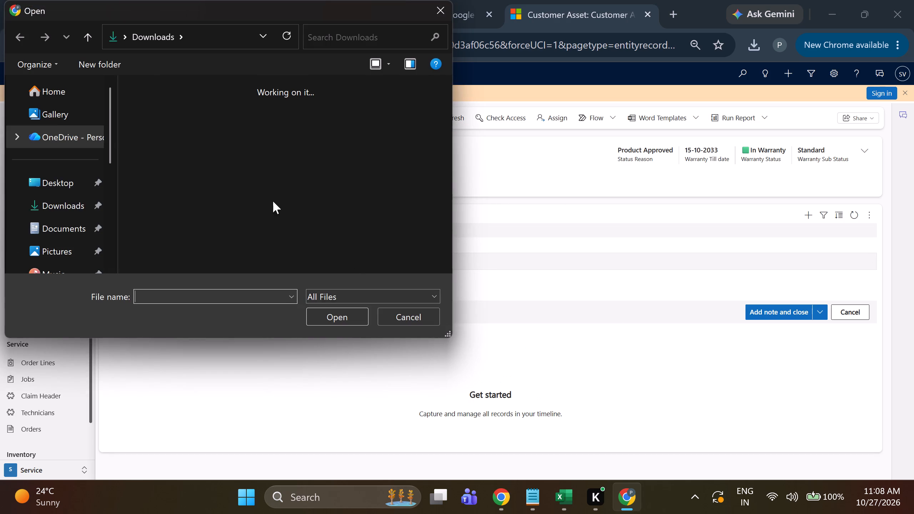
pyautogui.doubleClick(167, 156)
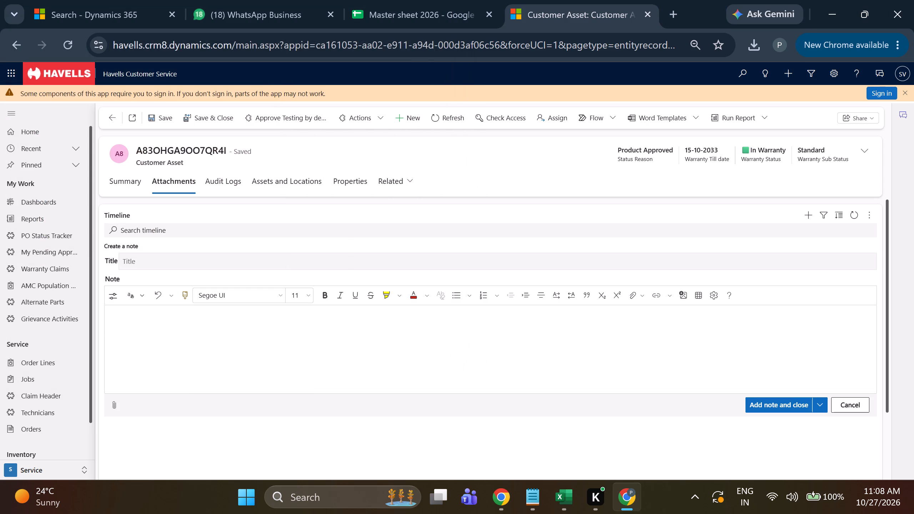
pyautogui.click(765, 413)
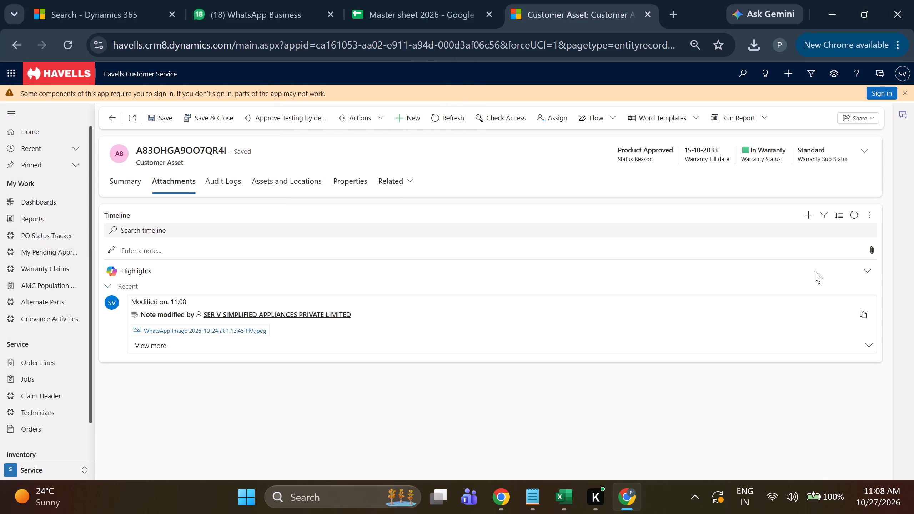
# Start attaching another file to a new timeline note on the same customer asset.
pyautogui.click(873, 252)
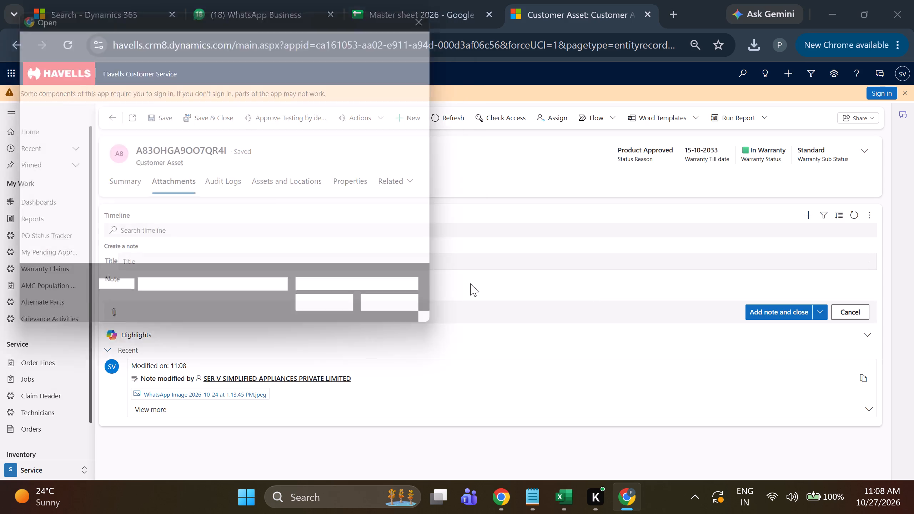
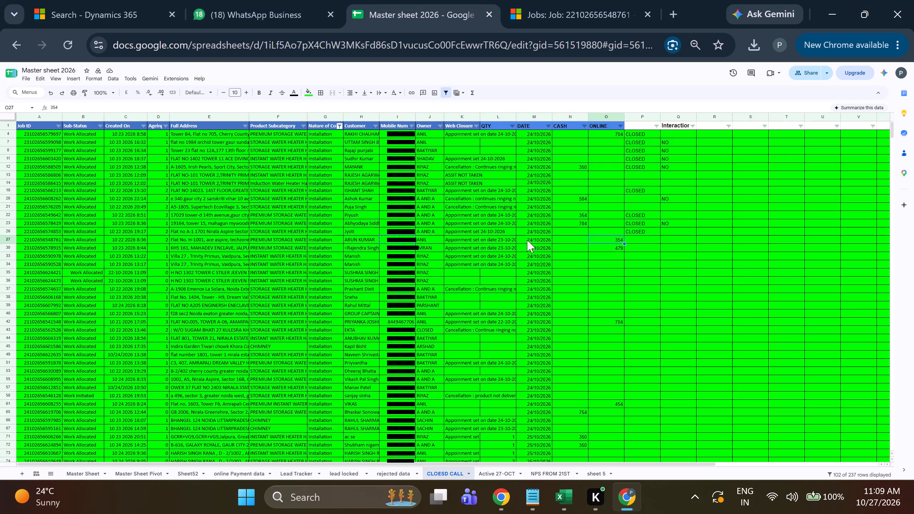
pyautogui.press('Up')
pyautogui.hotkey('ctrl', 'c')
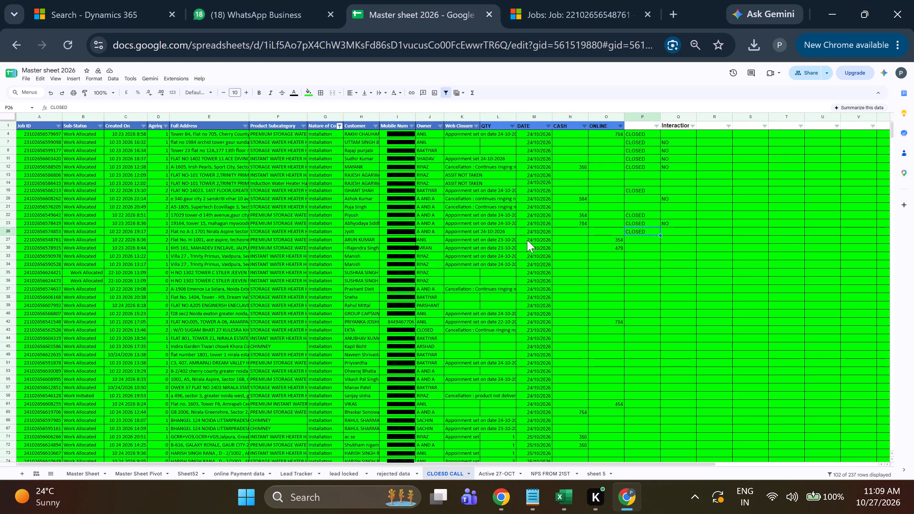
pyautogui.press('Down')
pyautogui.hotkey('ctrl', 'v')
# Copy the customer's mobile number from row 30, the next installation call in the CLOESD CALL sheet.
pyautogui.press('Down')
pyautogui.press('Left')
pyautogui.press('Left')
pyautogui.press('Left')
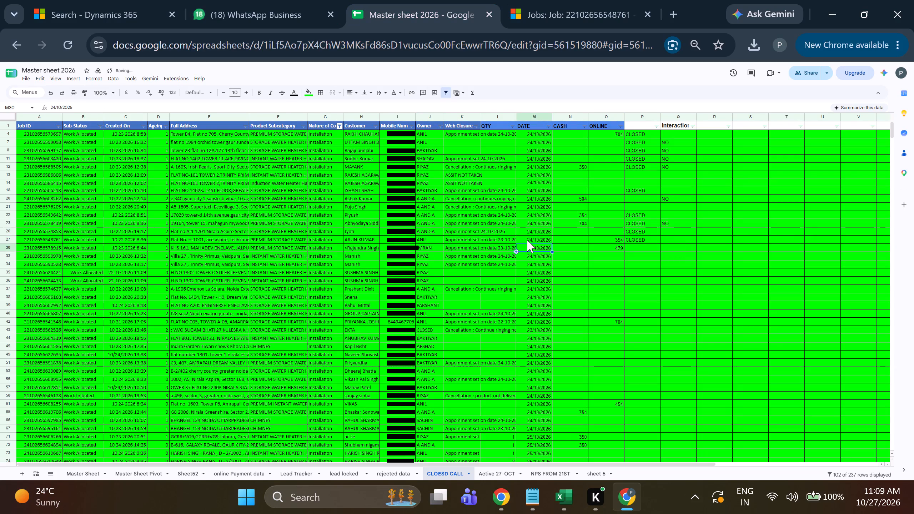
pyautogui.press('Left')
pyautogui.press('Left')
pyautogui.press('Left')
pyautogui.press('Left')
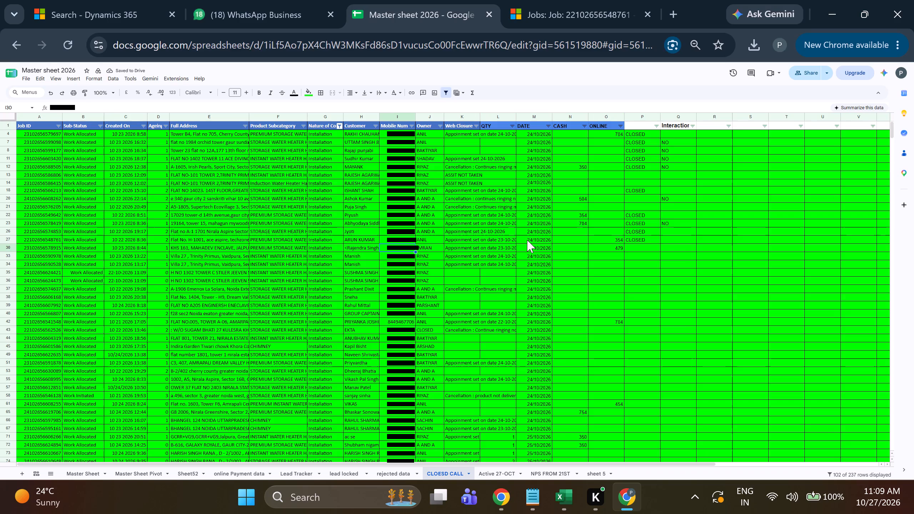
pyautogui.hotkey('ctrl', 'c')
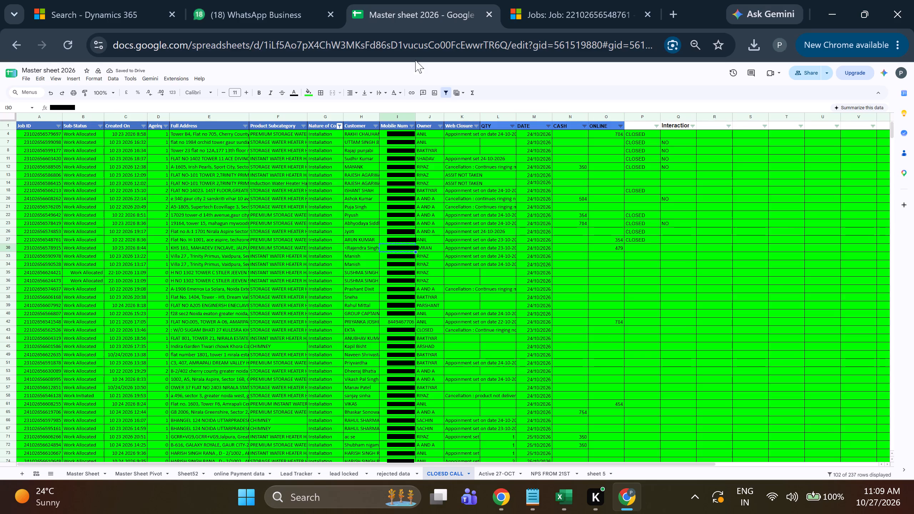
pyautogui.click(559, 0)
pyautogui.click(214, 110)
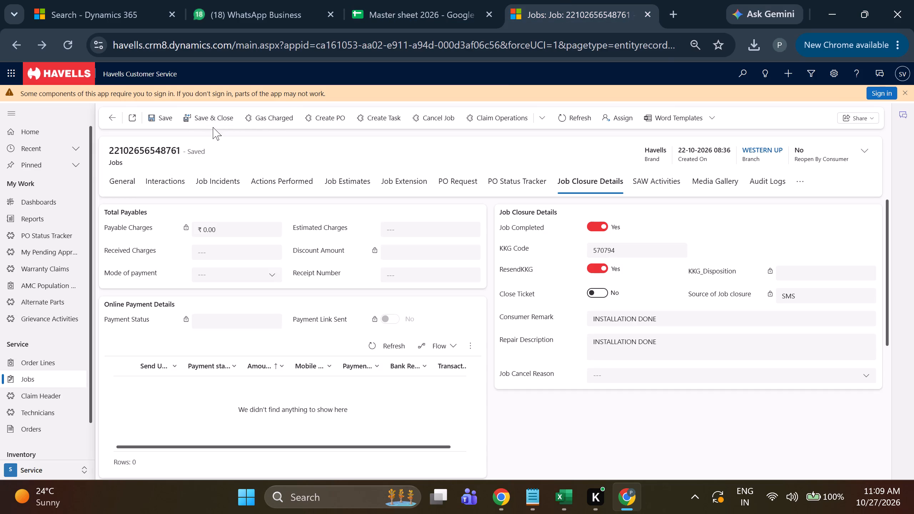
# Replace the previous search text in Dynamics 365 with the copied mobile number of the row 30 customer.
pyautogui.doubleClick(330, 124)
pyautogui.hotkey('ctrl', 'v')
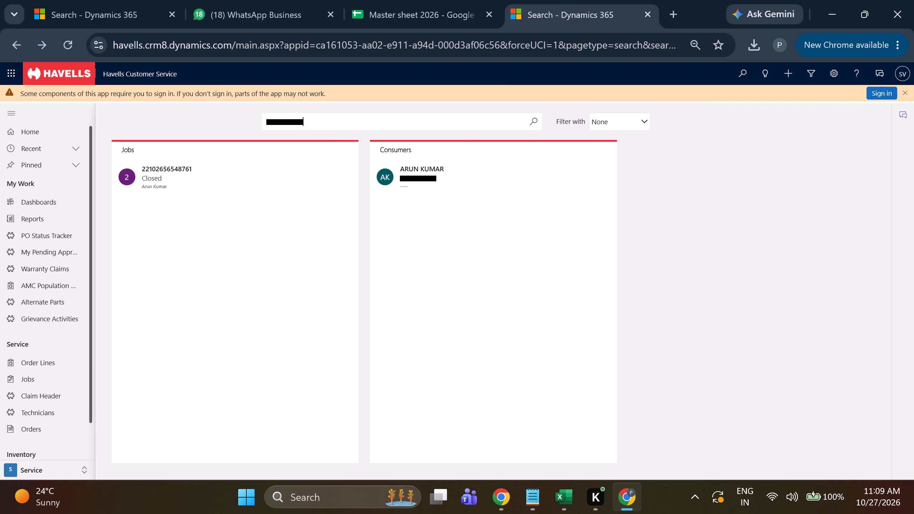
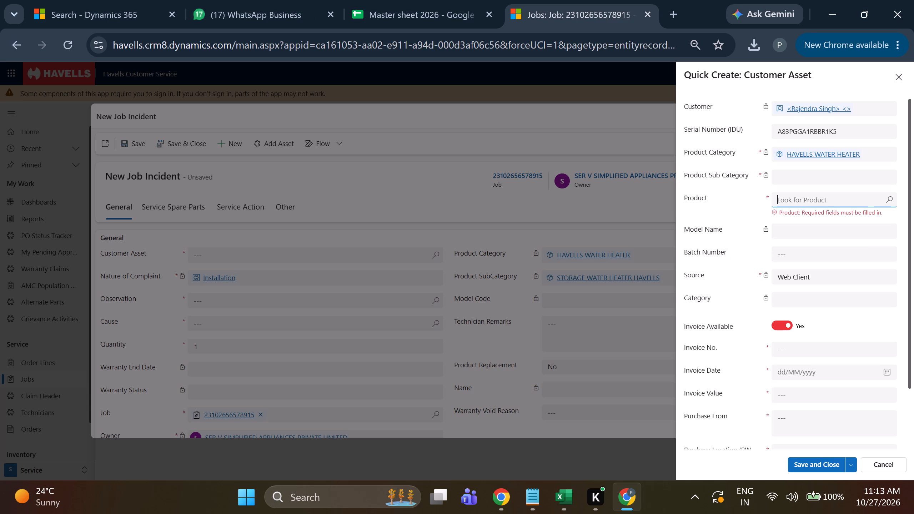
# Begin entering the product name, starting with I, in the new customer asset's Product lookup.
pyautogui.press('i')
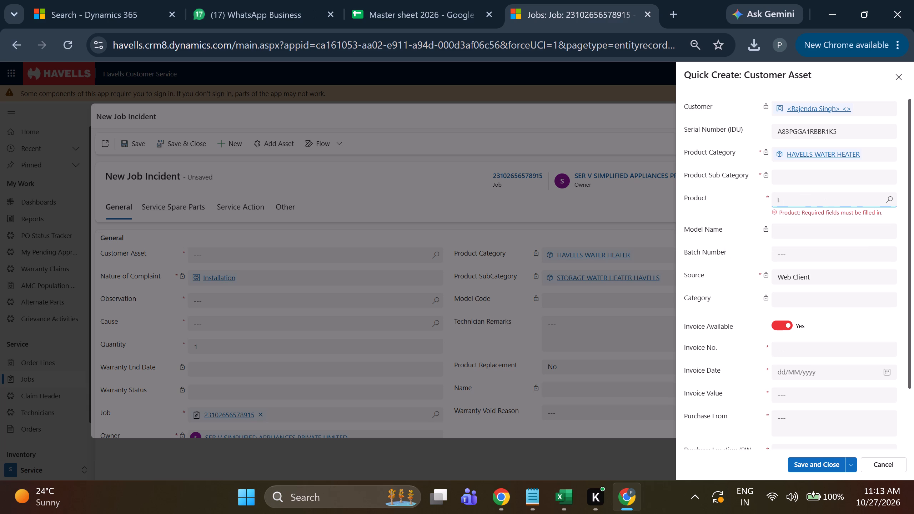
pyautogui.click(837, 201)
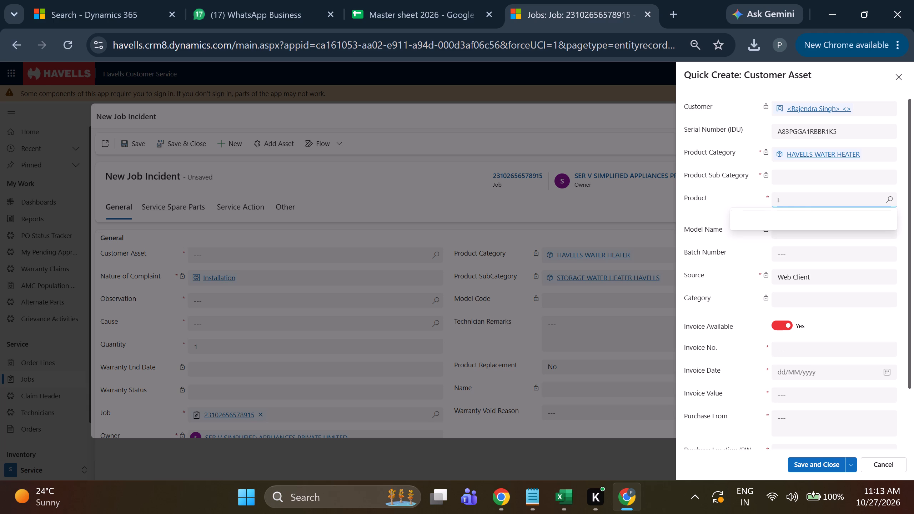
pyautogui.press('BackSpace')
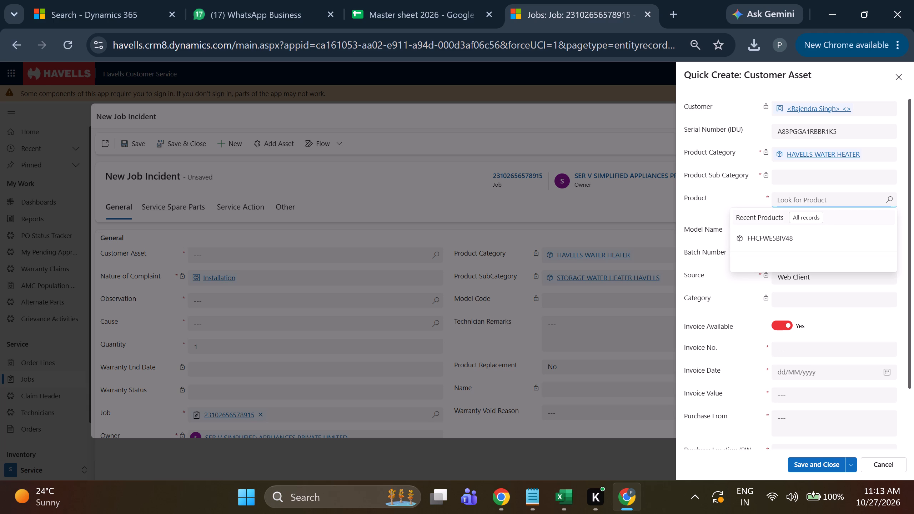
pyautogui.click(888, 202)
pyautogui.click(888, 202)
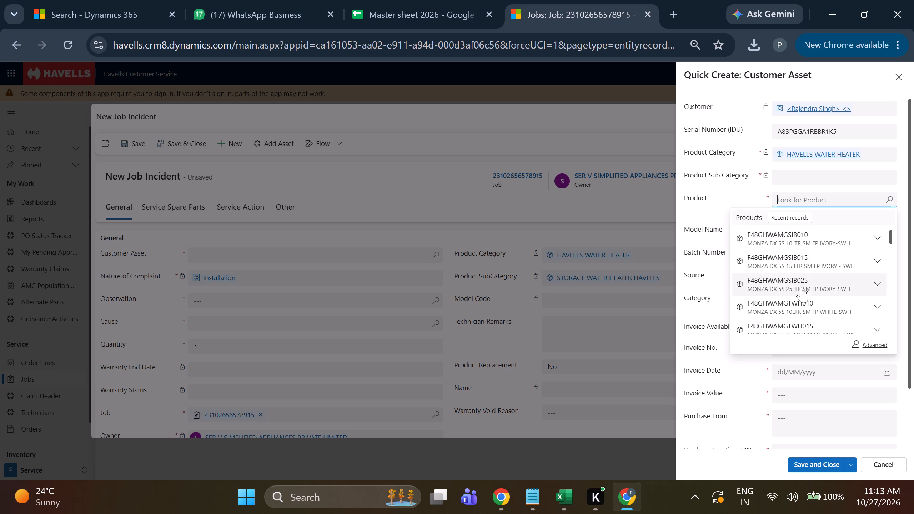
pyautogui.scroll(-2, 798, 289)
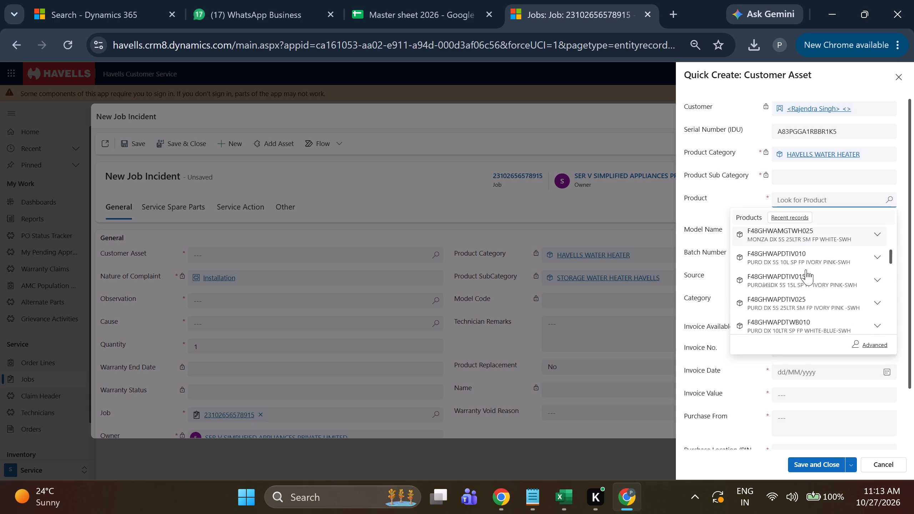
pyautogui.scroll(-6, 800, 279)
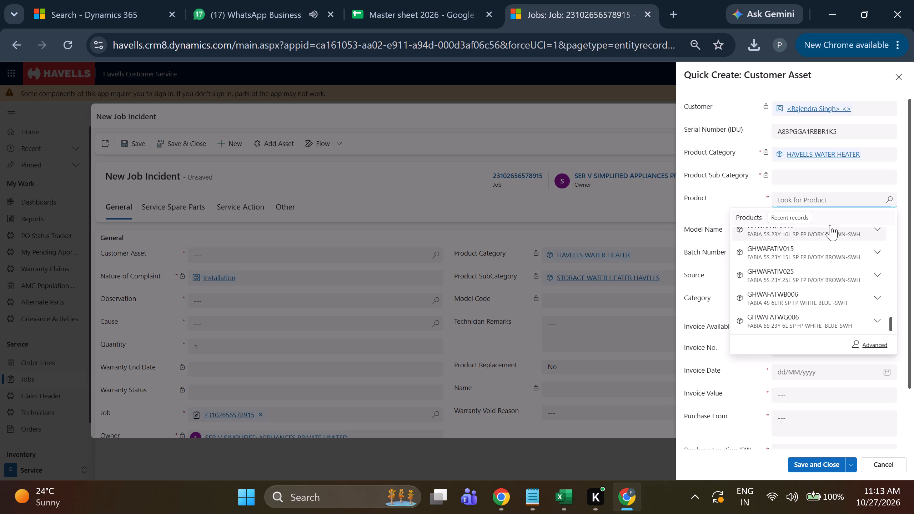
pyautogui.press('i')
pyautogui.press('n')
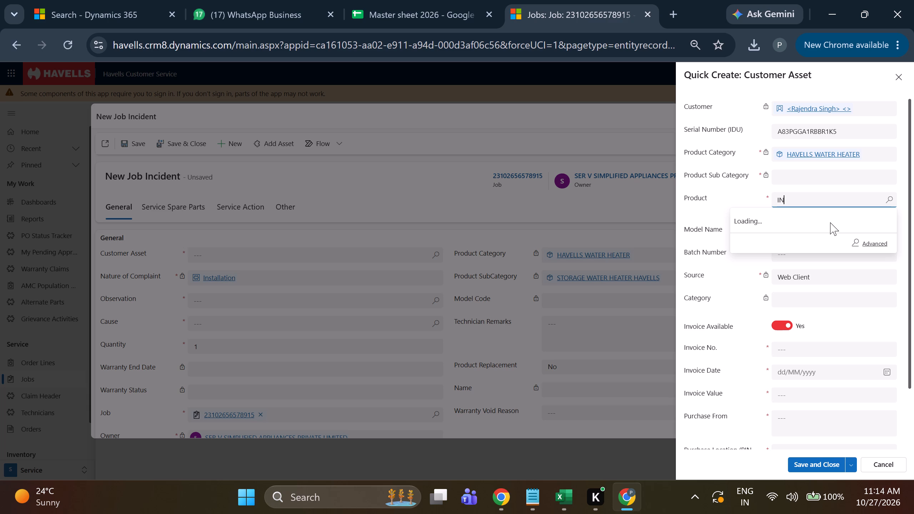
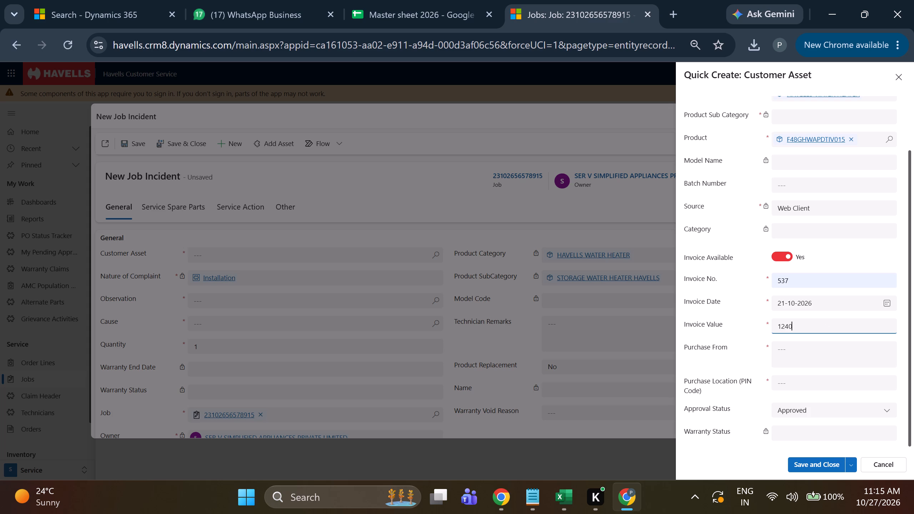
# Finish entering 12400 as the invoice value for the new customer asset.
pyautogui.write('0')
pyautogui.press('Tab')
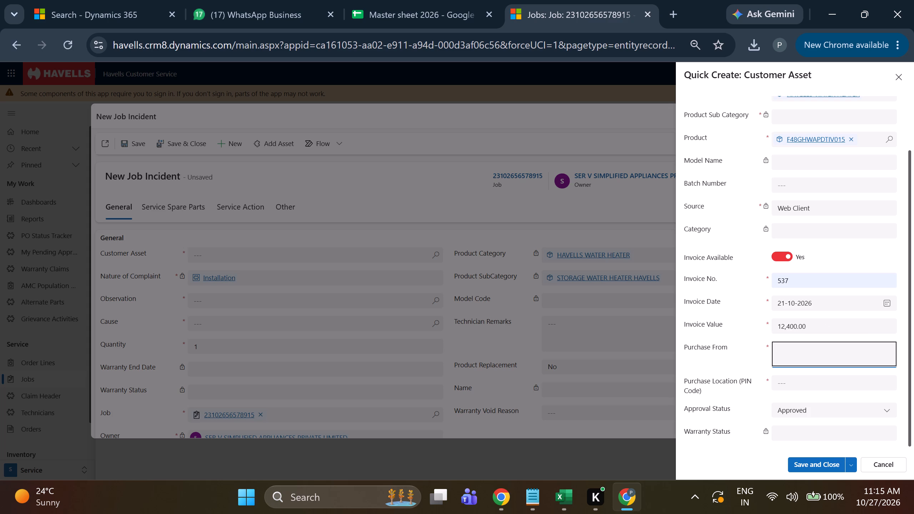
# Enter NOIDA as Purchase From and 201301 as the purchase location PIN code, and save the customer asset.
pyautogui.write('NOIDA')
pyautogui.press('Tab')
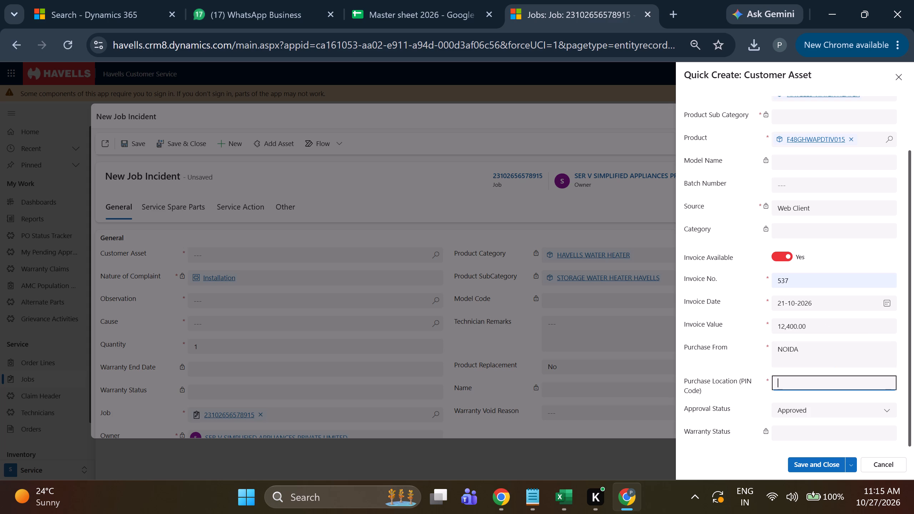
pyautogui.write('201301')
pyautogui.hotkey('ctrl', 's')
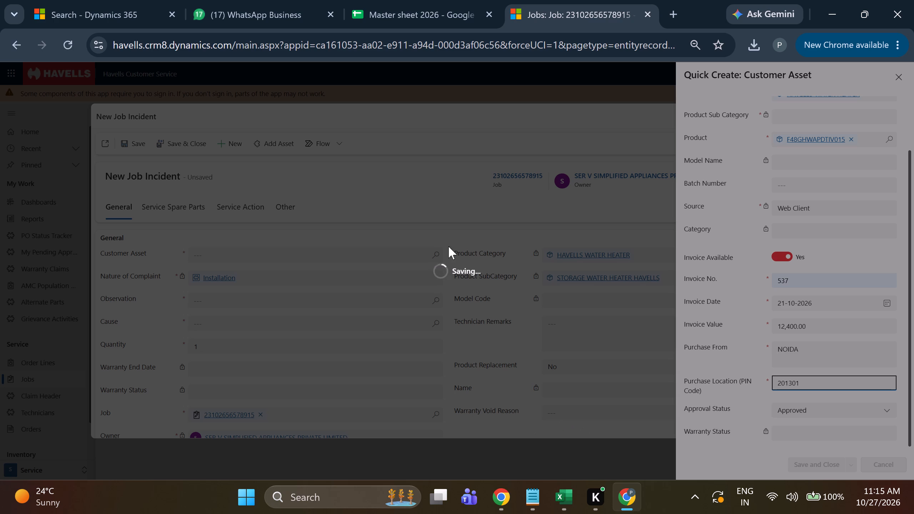
pyautogui.click(438, 255)
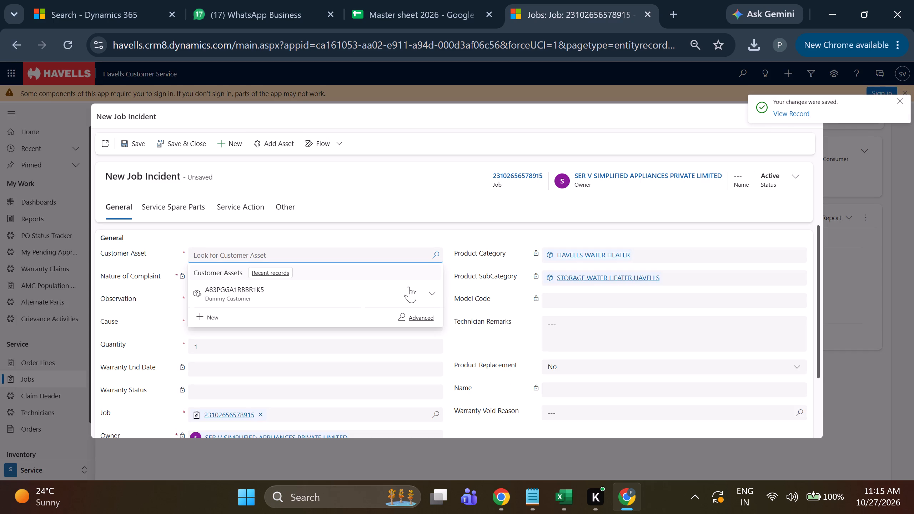
pyautogui.click(328, 288)
pyautogui.click(436, 301)
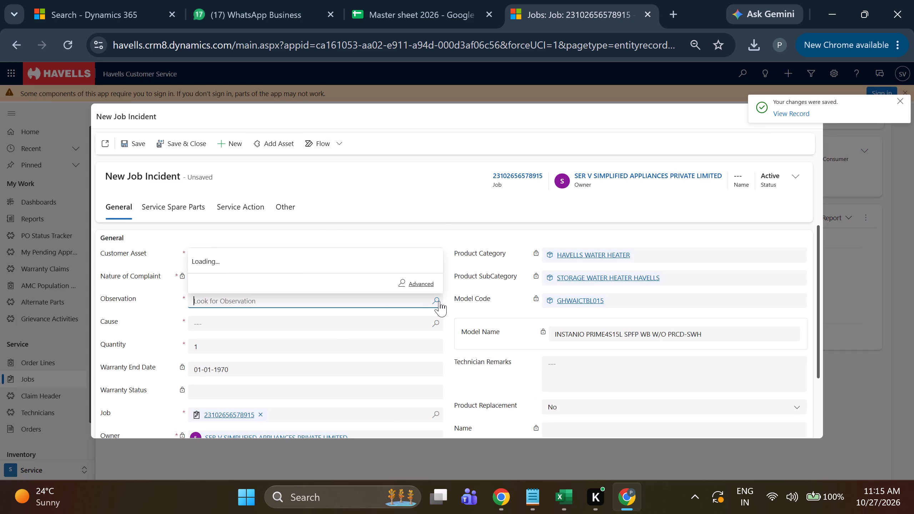
pyautogui.click(231, 227)
pyautogui.click(439, 328)
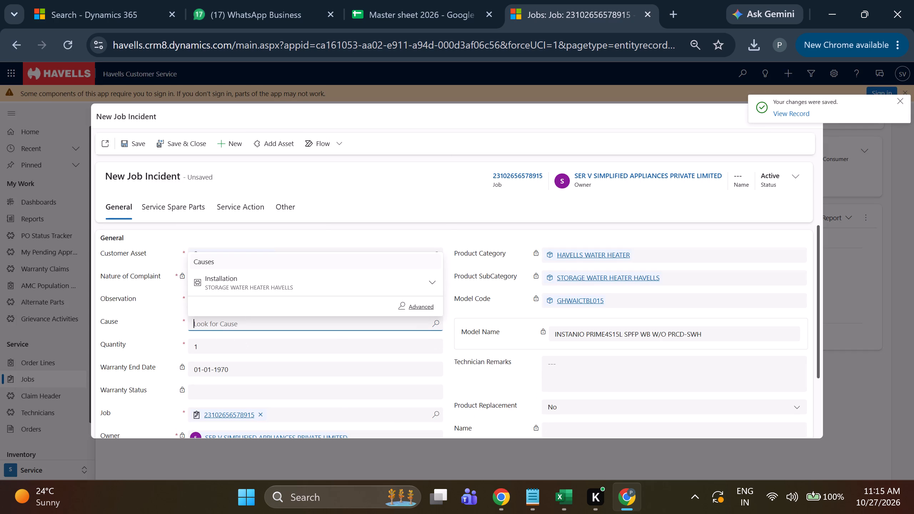
pyautogui.click(199, 287)
pyautogui.click(120, 151)
pyautogui.click(120, 139)
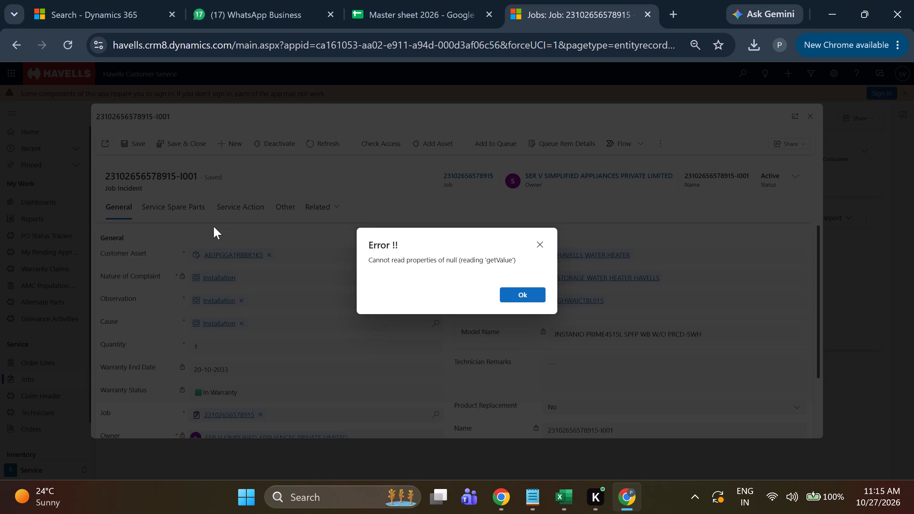
pyautogui.tripleClick(541, 243)
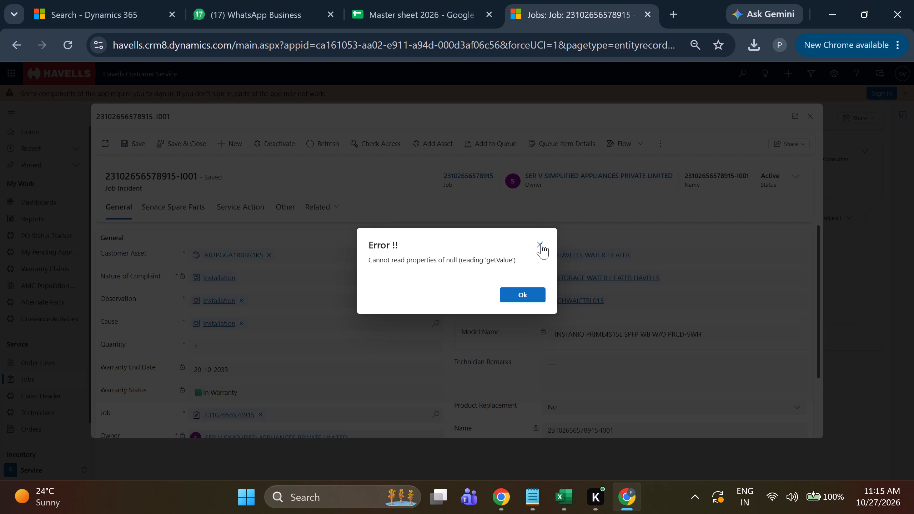
pyautogui.click(541, 243)
# Refresh the saved job incident and reopen its Service Action list to load the service lines.
pyautogui.click(251, 213)
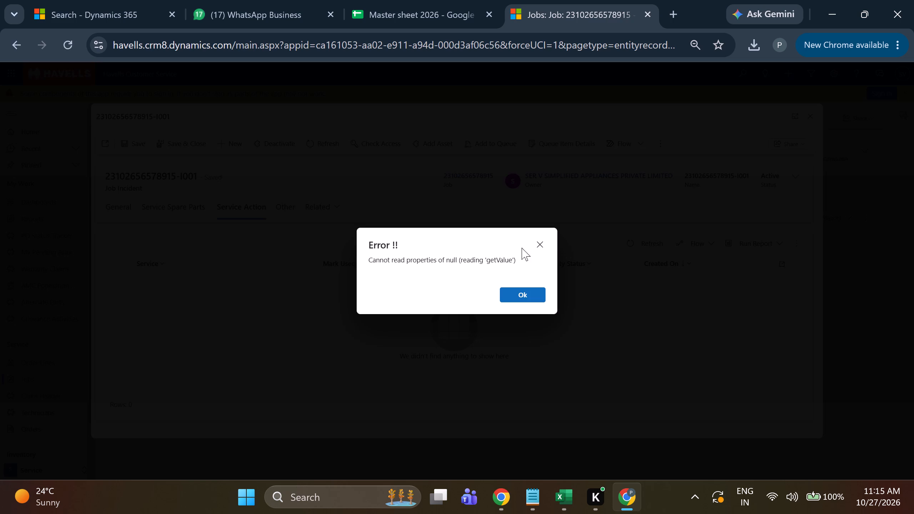
pyautogui.click(539, 243)
pyautogui.doubleClick(542, 239)
pyautogui.tripleClick(542, 243)
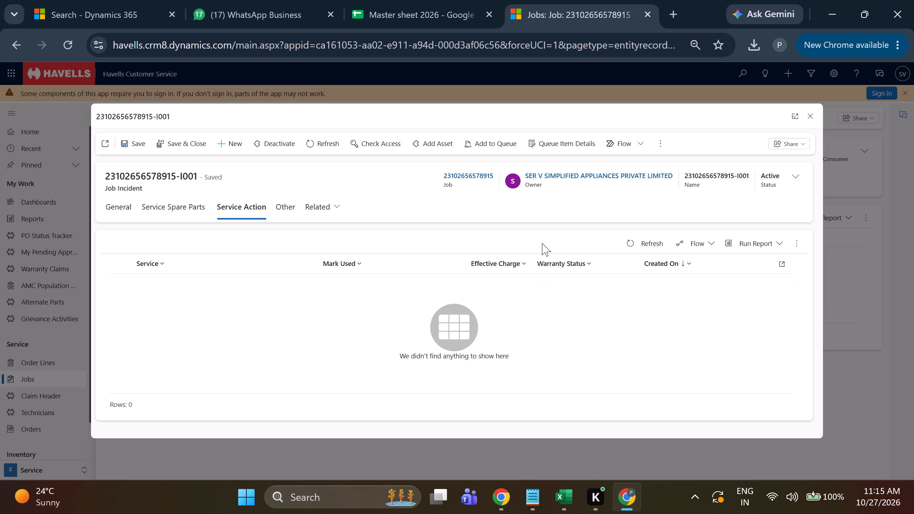
pyautogui.click(315, 143)
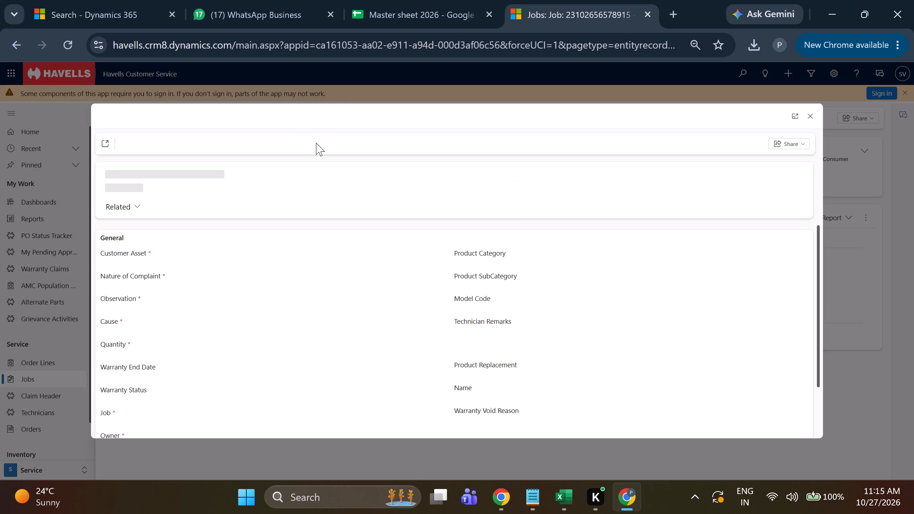
pyautogui.click(242, 220)
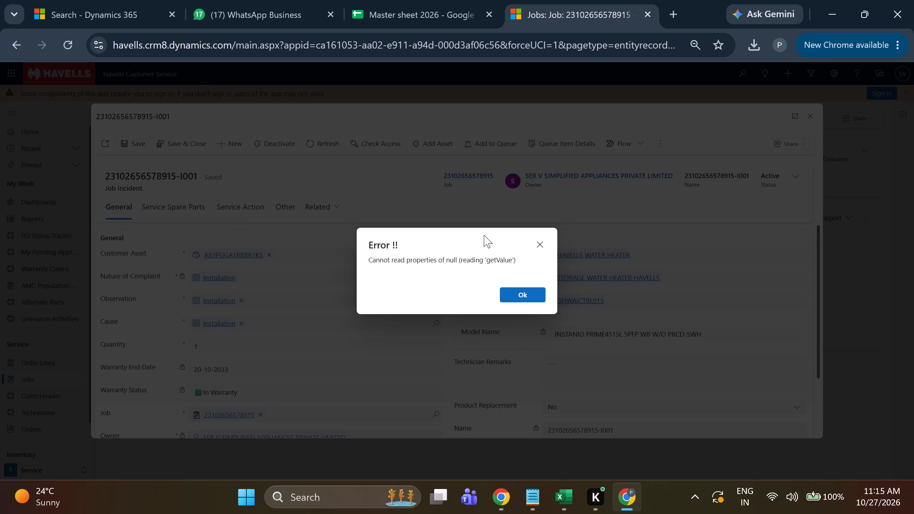
pyautogui.tripleClick(537, 244)
pyautogui.click(538, 244)
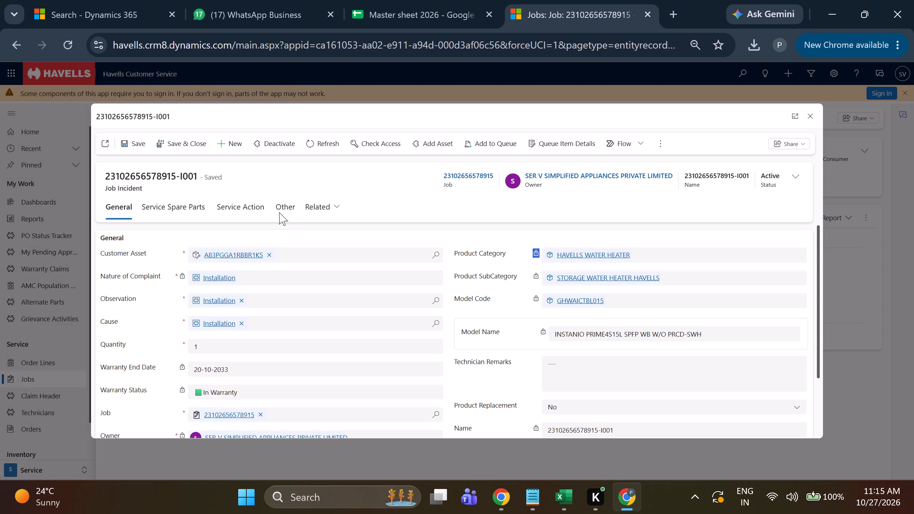
pyautogui.click(243, 211)
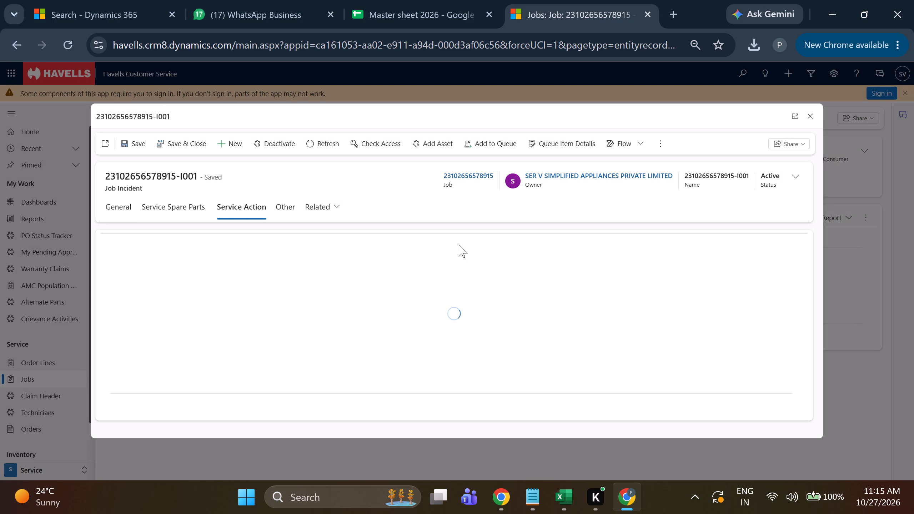
pyautogui.tripleClick(536, 246)
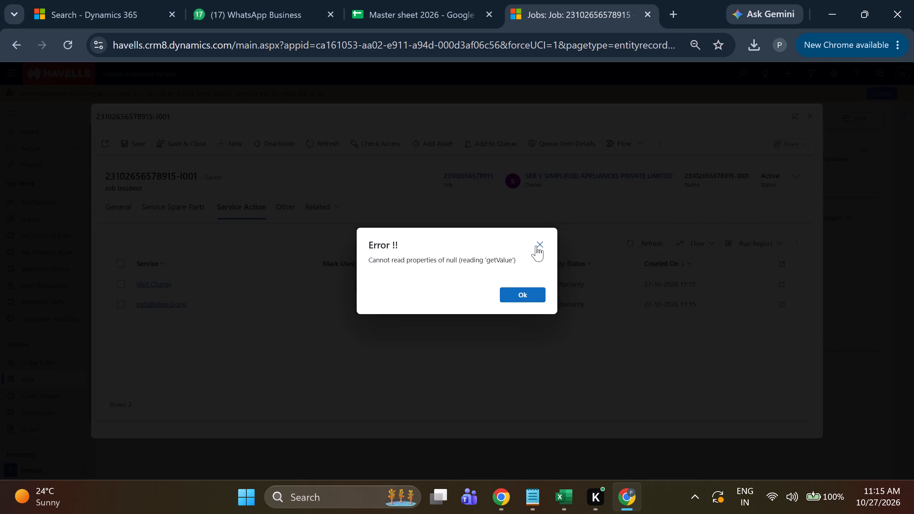
pyautogui.tripleClick(536, 246)
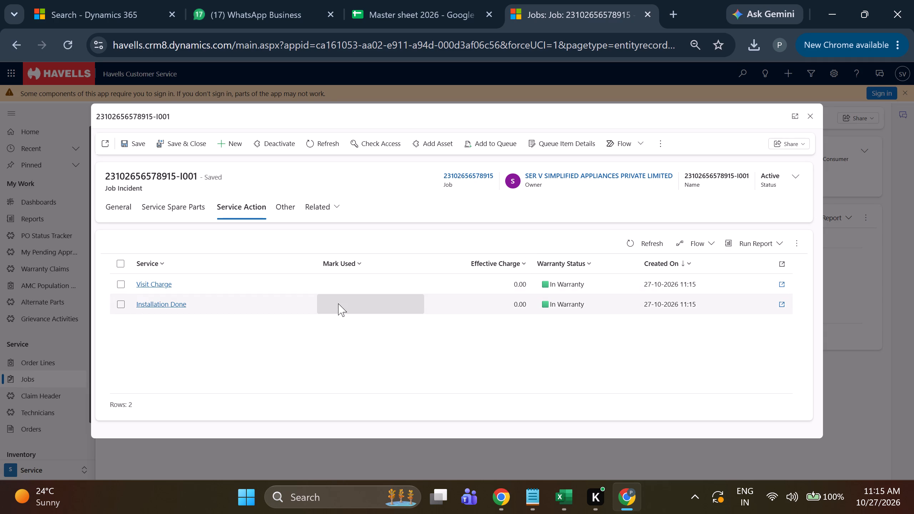
# Set Mark Used to Used on the Installation Done service line, and save and close that job service.
pyautogui.tripleClick(341, 304)
pyautogui.click(341, 304)
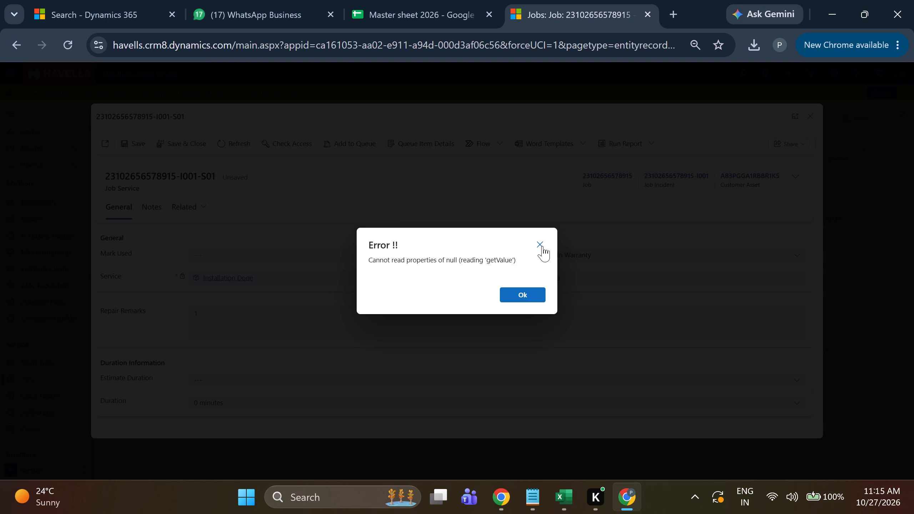
pyautogui.tripleClick(542, 246)
pyautogui.click(542, 246)
pyautogui.click(440, 258)
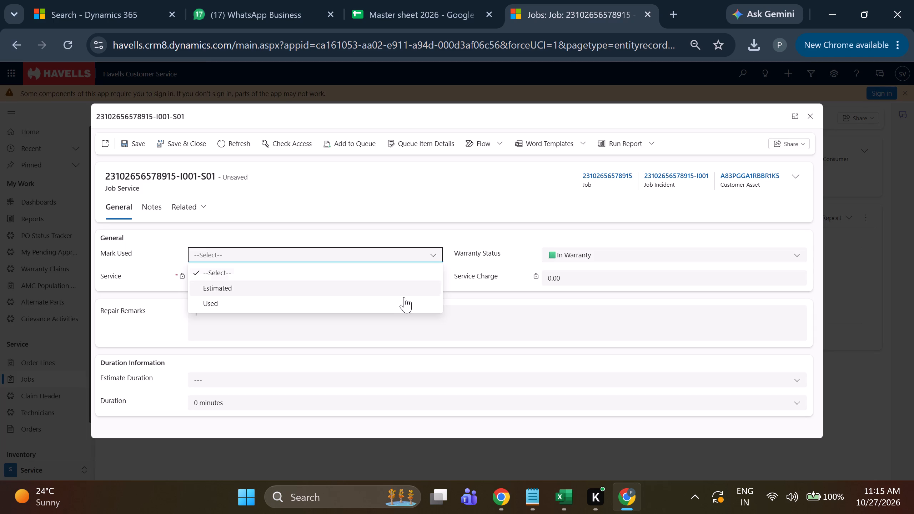
pyautogui.click(404, 299)
pyautogui.click(182, 143)
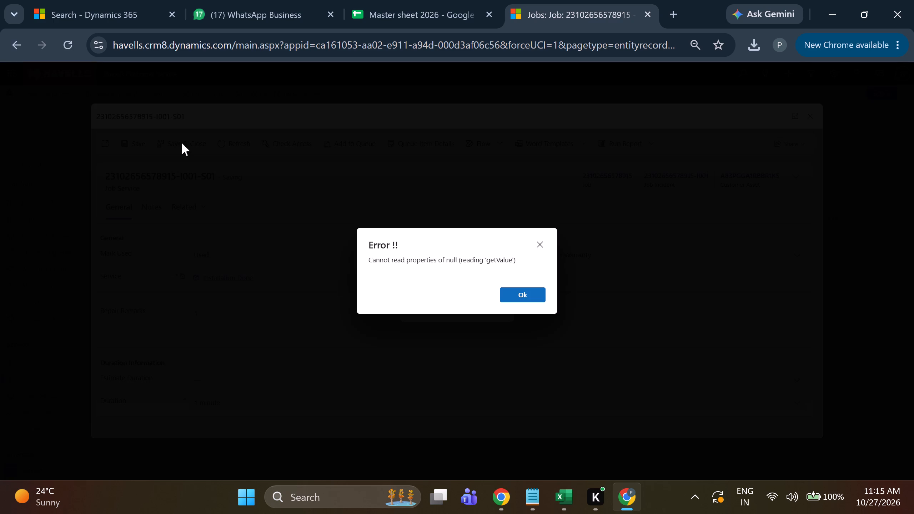
pyautogui.tripleClick(539, 244)
pyautogui.tripleClick(539, 244)
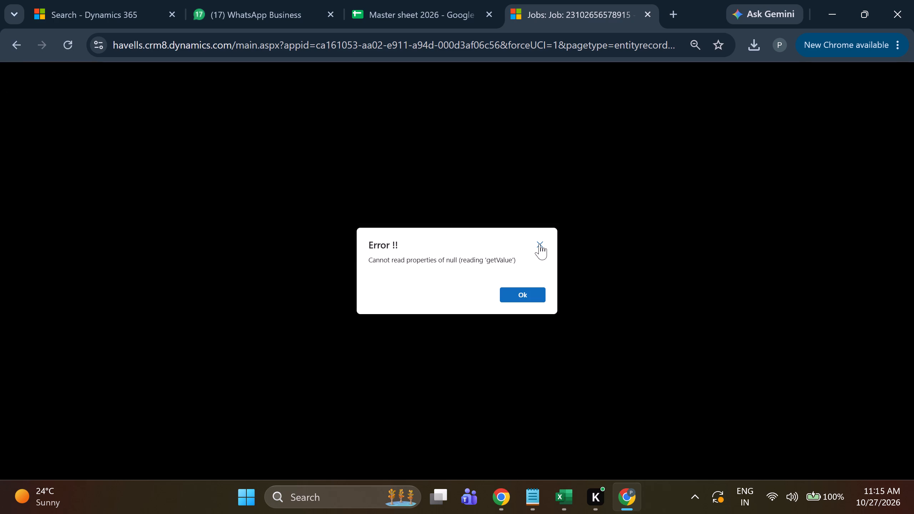
pyautogui.tripleClick(539, 244)
pyautogui.tripleClick(539, 244)
pyautogui.tripleClick(539, 244)
pyautogui.tripleClick(539, 244)
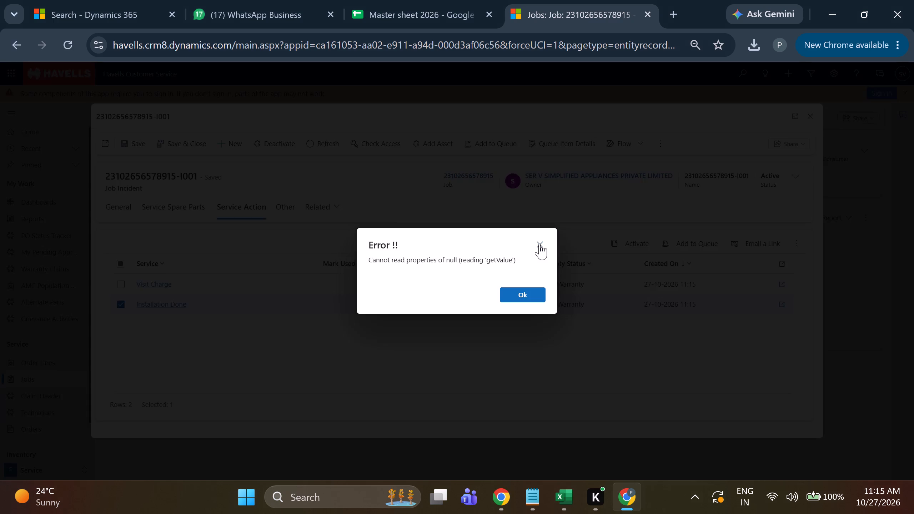
pyautogui.tripleClick(539, 244)
pyautogui.doubleClick(539, 244)
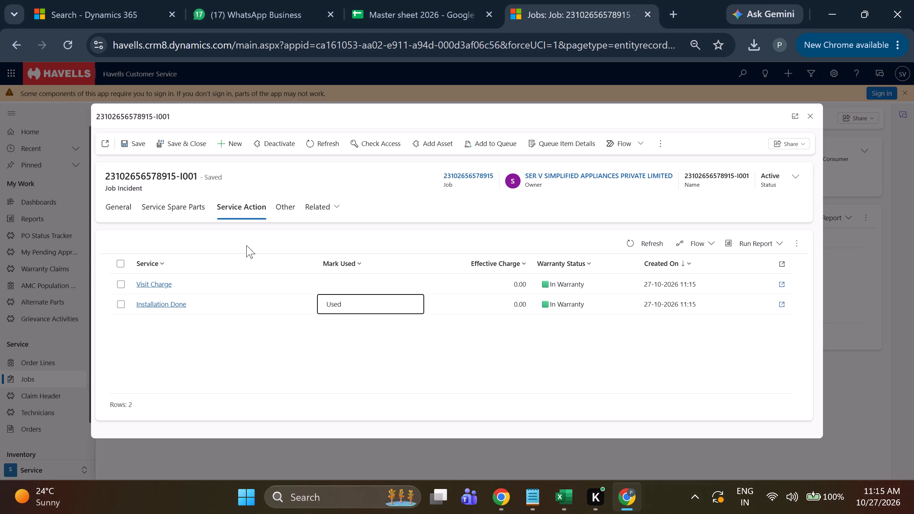
pyautogui.click(175, 139)
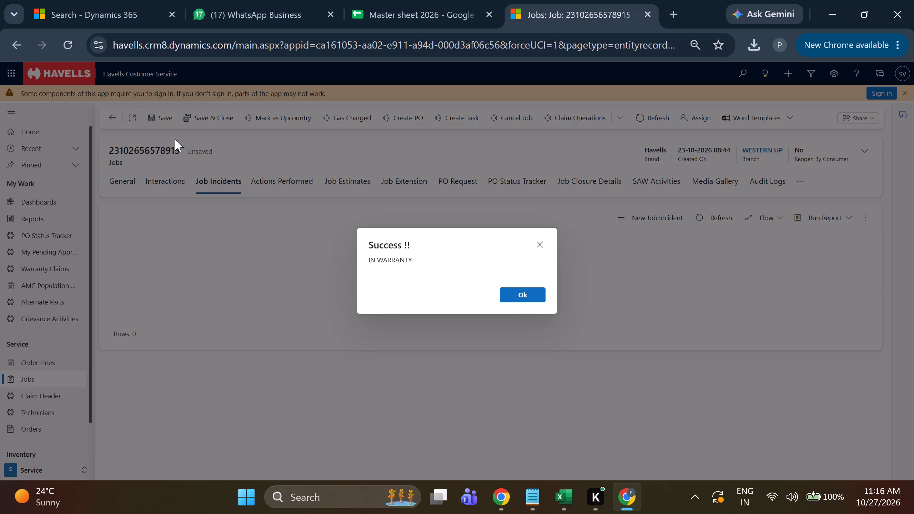
pyautogui.click(519, 298)
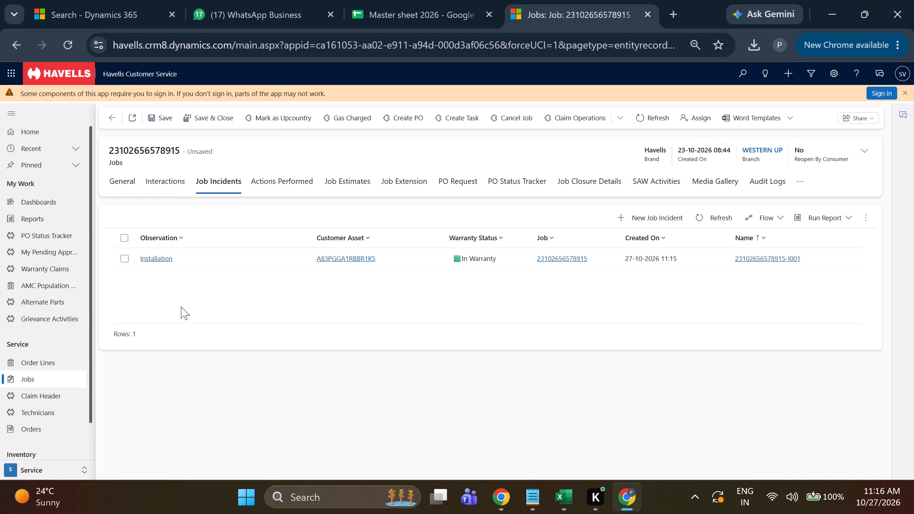
pyautogui.click(126, 186)
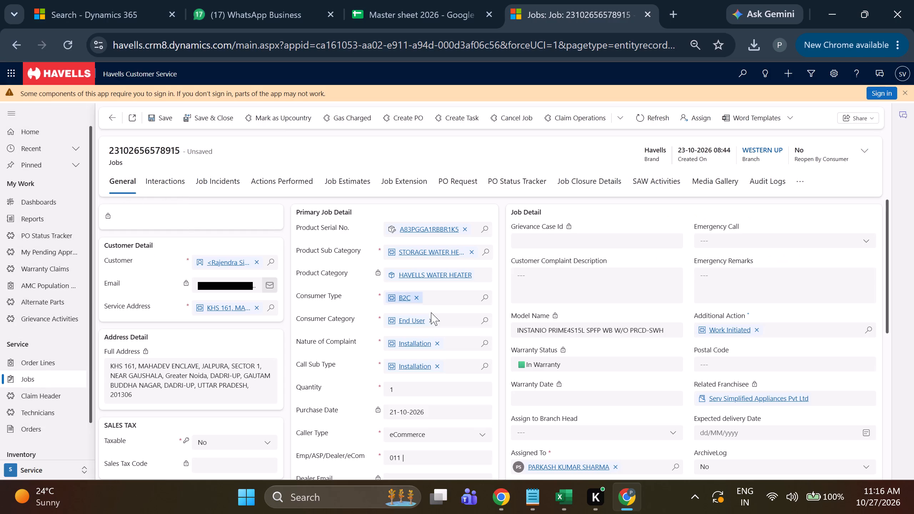
pyautogui.scroll(-1, 514, 323)
pyautogui.scroll(2, 562, 328)
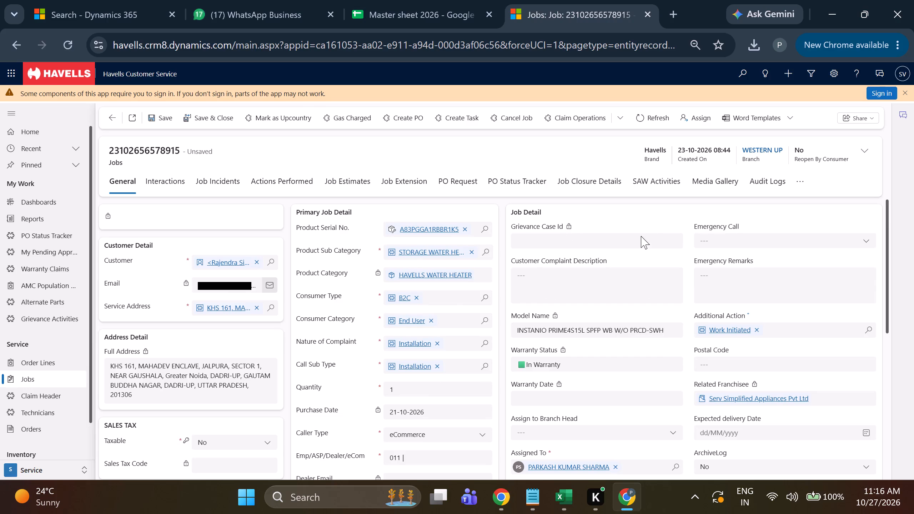
pyautogui.click(594, 188)
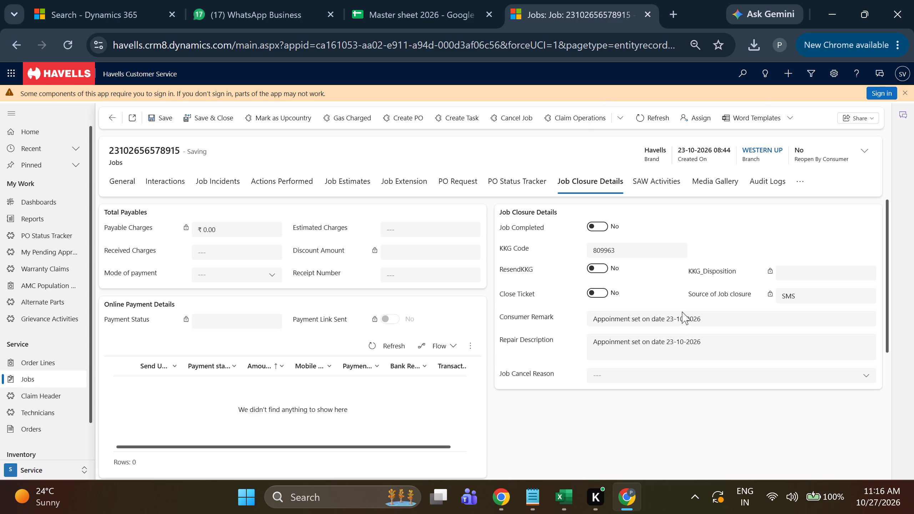
pyautogui.tripleClick(662, 317)
pyautogui.click(662, 317)
pyautogui.press('BackSpace')
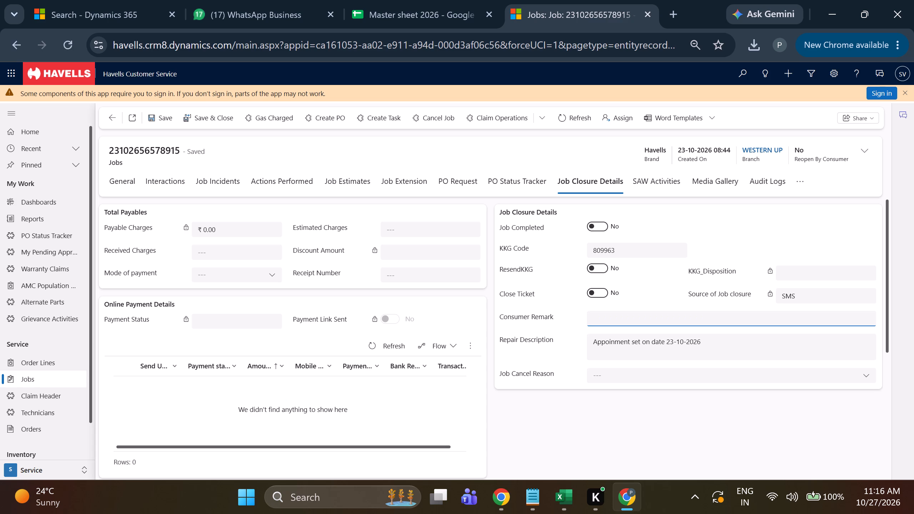
pyautogui.press('i')
pyautogui.click(694, 346)
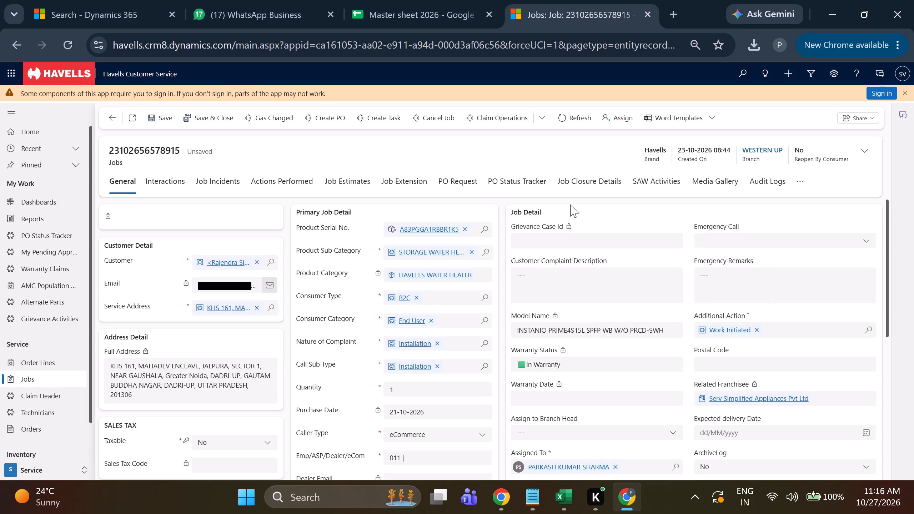
pyautogui.click(596, 184)
pyautogui.click(606, 226)
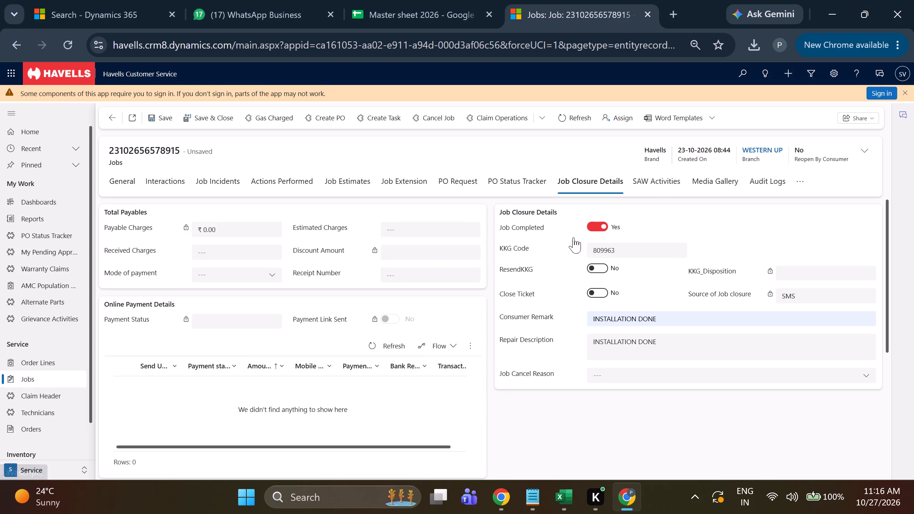
pyautogui.click(157, 116)
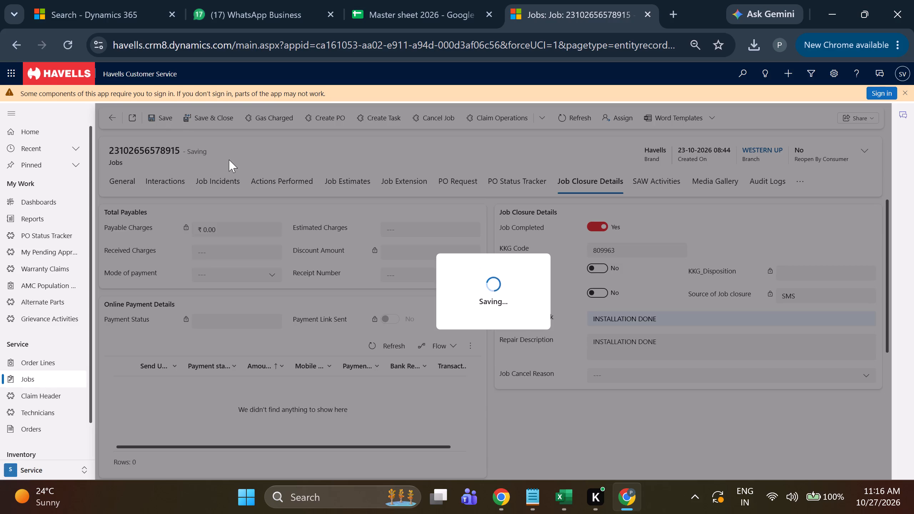
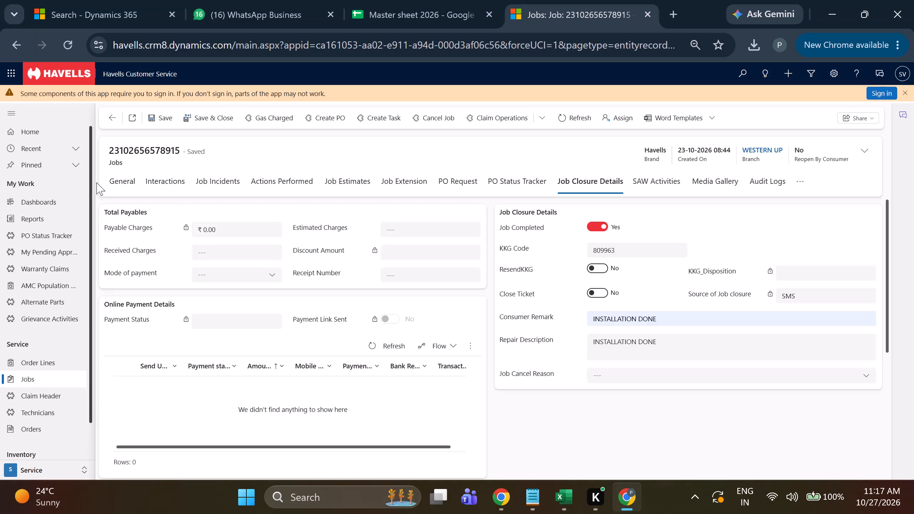
pyautogui.click(120, 189)
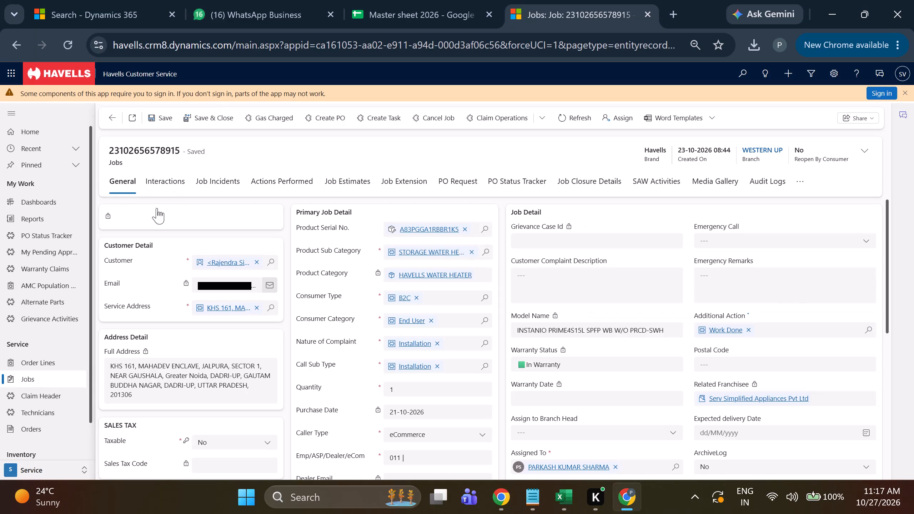
pyautogui.scroll(-1, 543, 340)
pyautogui.scroll(3, 567, 351)
pyautogui.scroll(3, 408, 302)
pyautogui.click(155, 124)
pyautogui.click(591, 185)
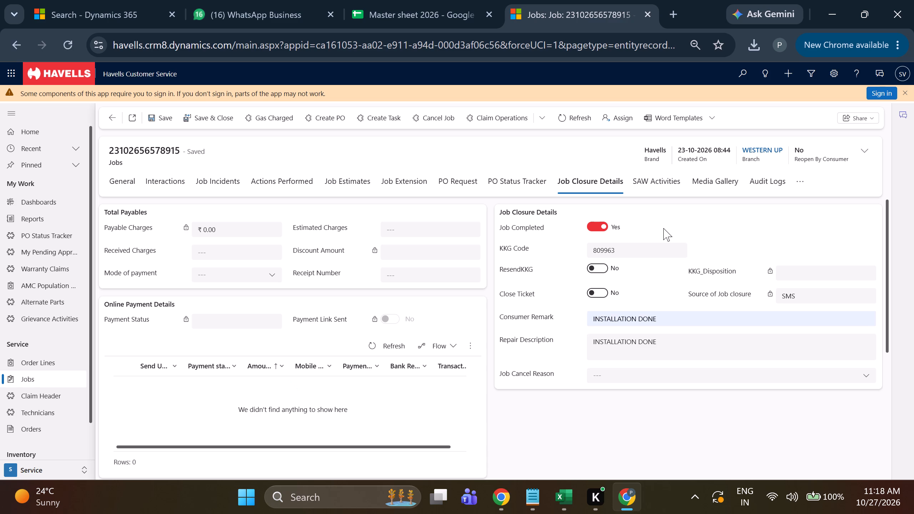
pyautogui.click(116, 187)
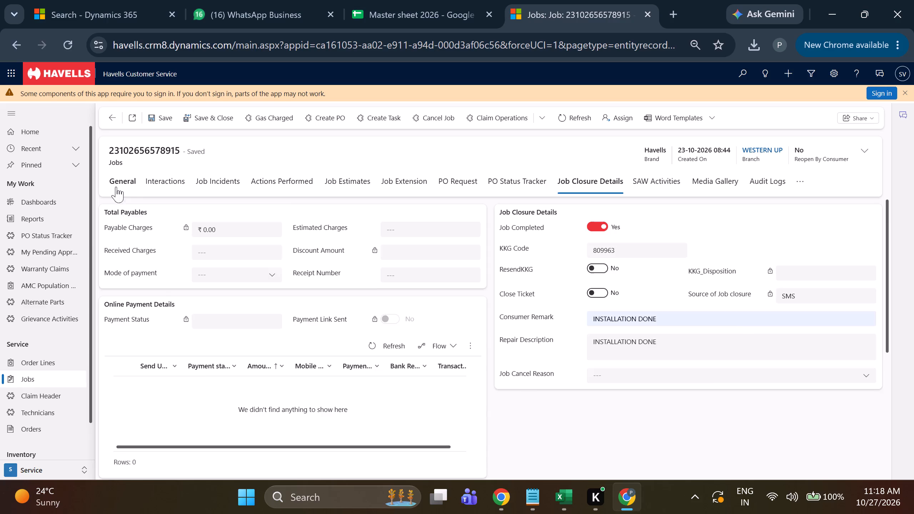
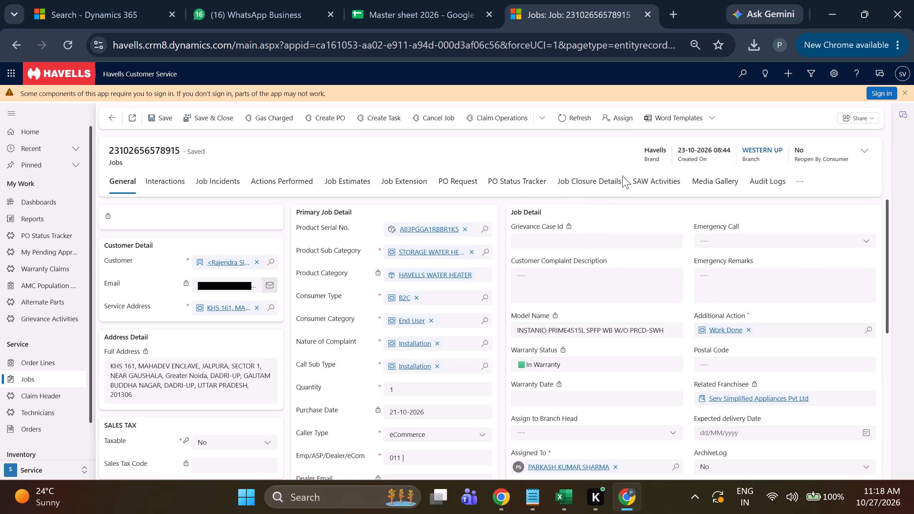
pyautogui.click(612, 182)
pyautogui.click(594, 294)
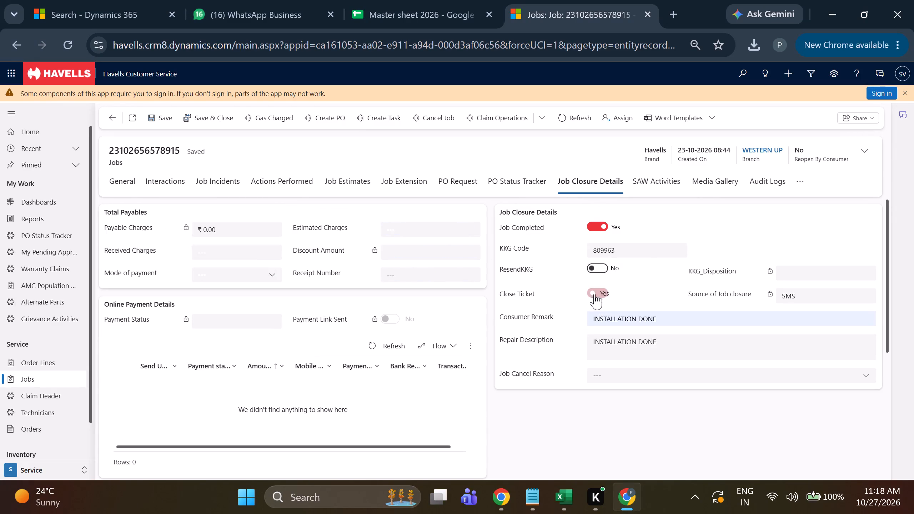
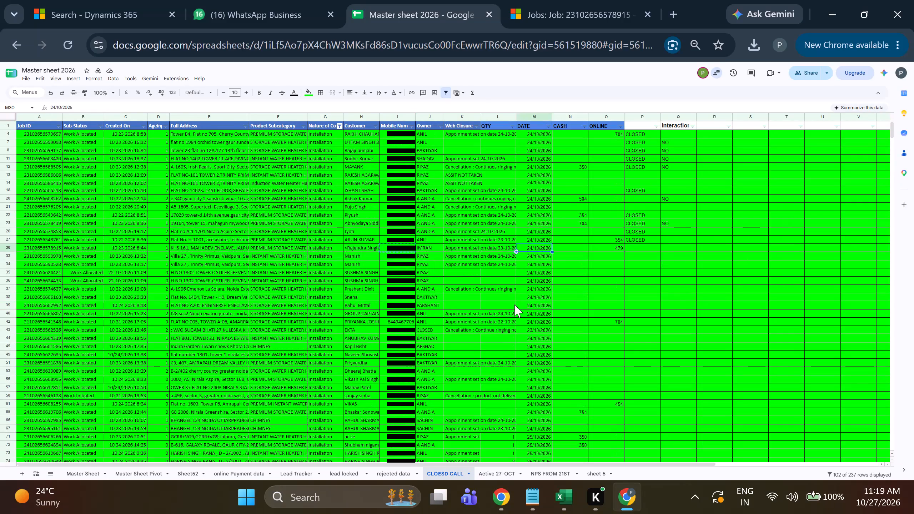
pyautogui.press('Right')
pyautogui.press('Right')
pyautogui.press('Right')
pyautogui.press('Up')
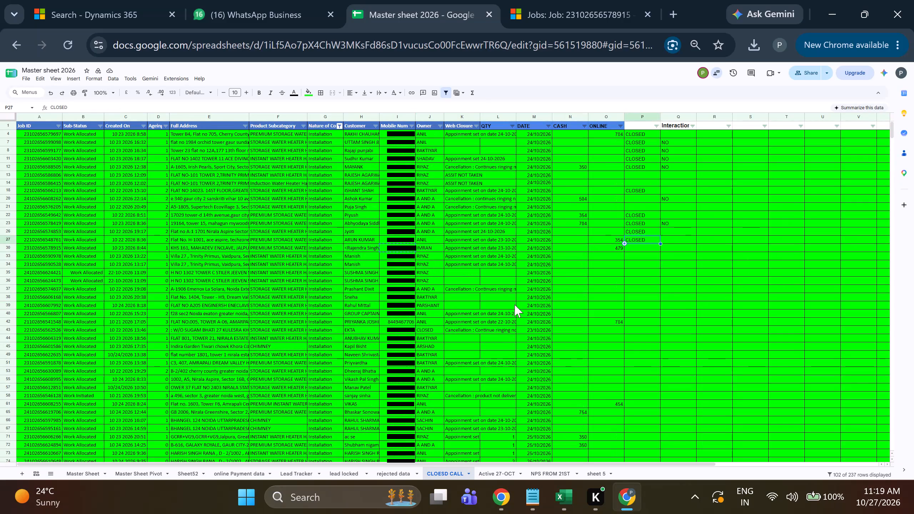
pyautogui.hotkey('ctrl', 'c')
pyautogui.press('Down')
pyautogui.hotkey('ctrl', 'v')
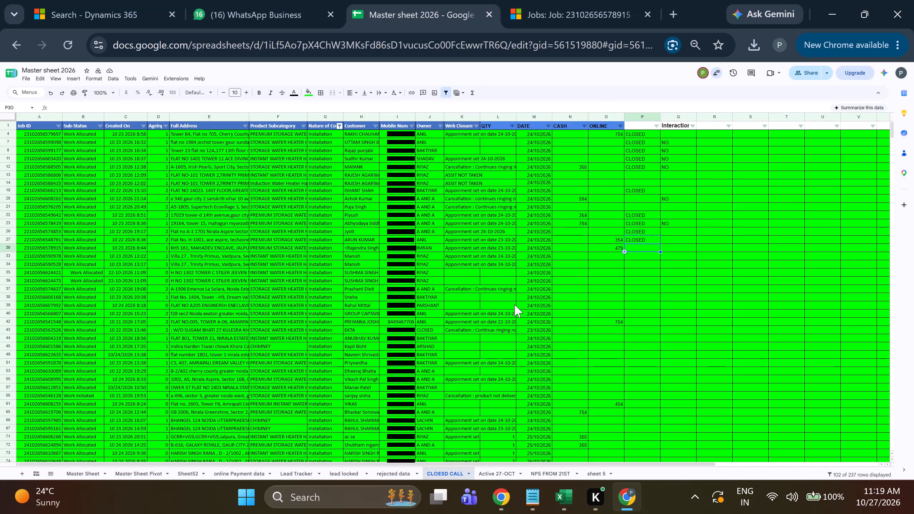
pyautogui.press('Down')
pyautogui.press('Left')
pyautogui.press('Left')
pyautogui.press('Left')
pyautogui.press('Left')
pyautogui.press('Left')
pyautogui.press('Left')
pyautogui.press('Left')
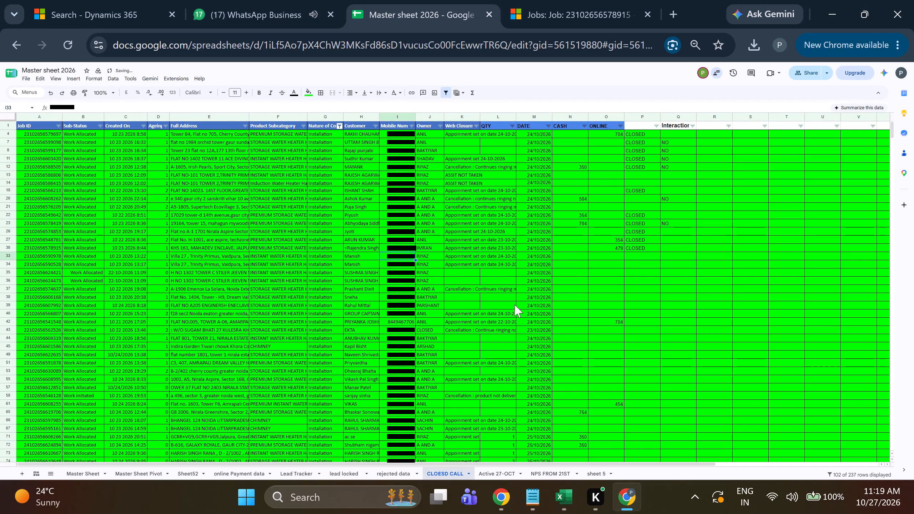
pyautogui.hotkey('ctrl', 'c')
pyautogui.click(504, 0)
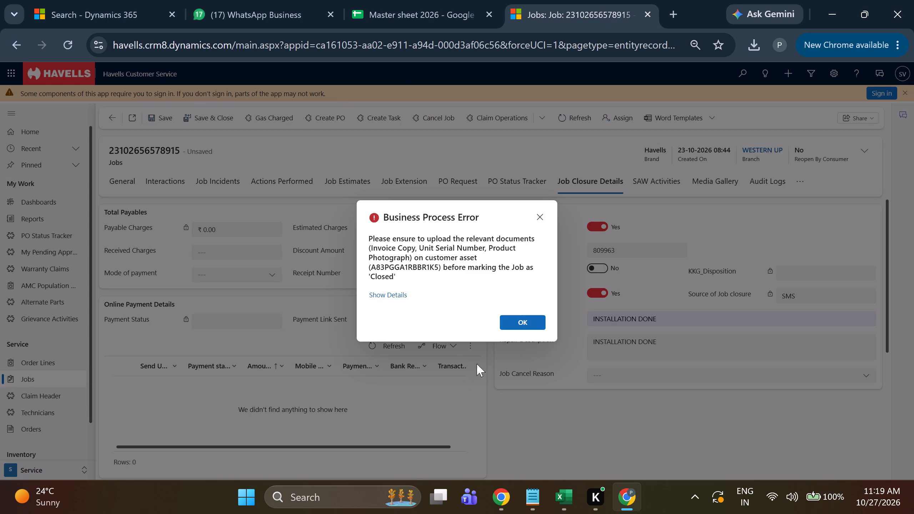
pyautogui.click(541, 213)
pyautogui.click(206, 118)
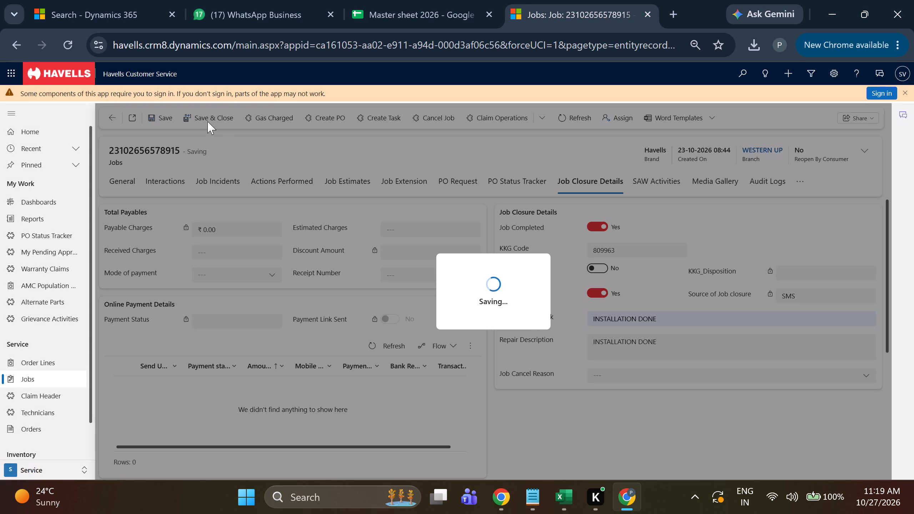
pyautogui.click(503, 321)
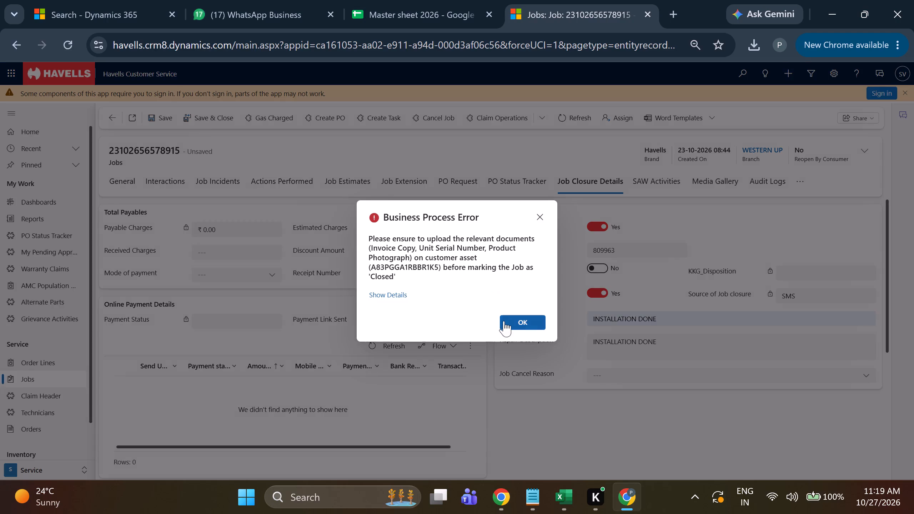
pyautogui.click(116, 117)
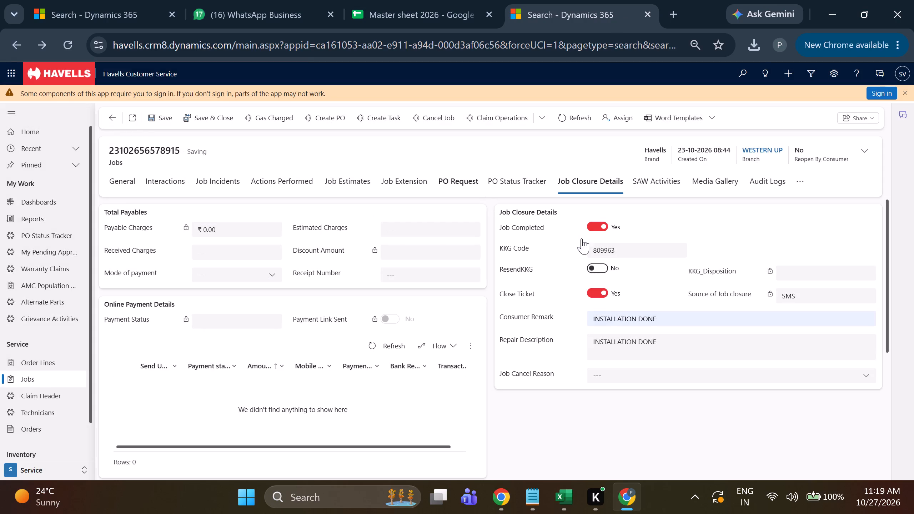
pyautogui.tripleClick(537, 121)
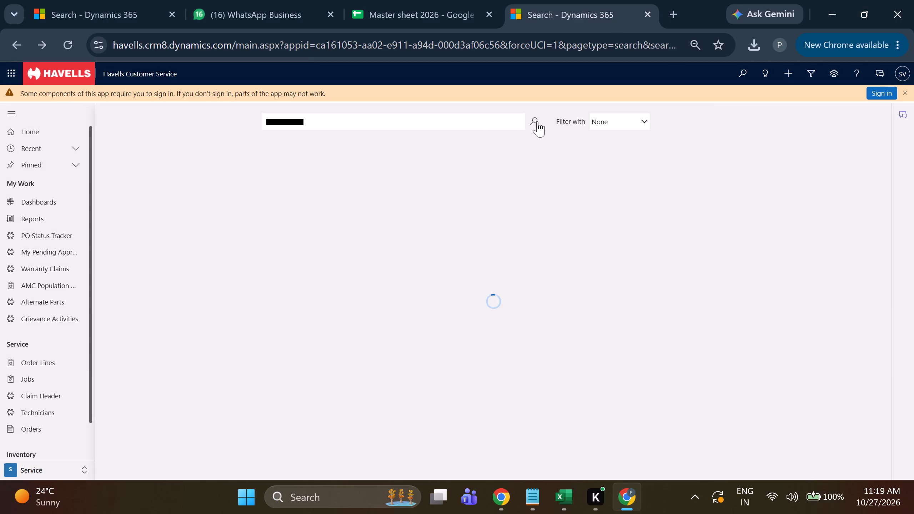
pyautogui.tripleClick(537, 121)
pyautogui.click(274, 172)
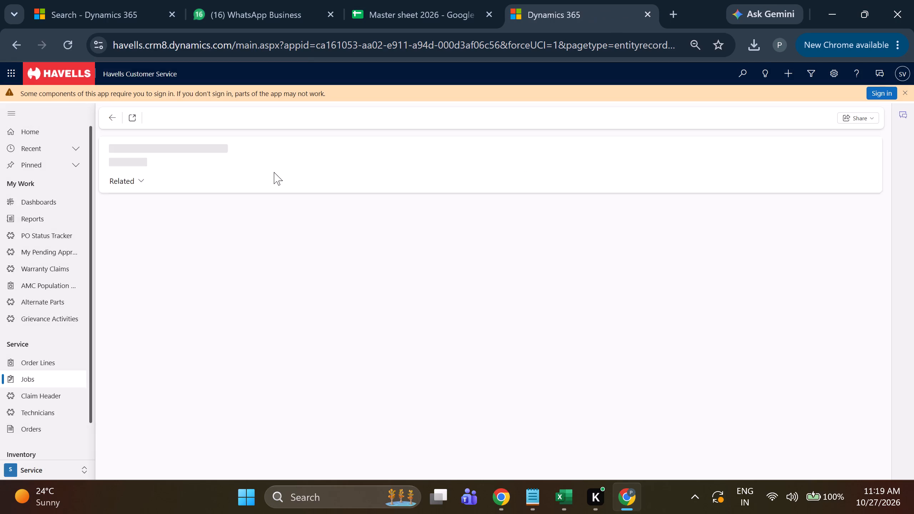
pyautogui.click(578, 193)
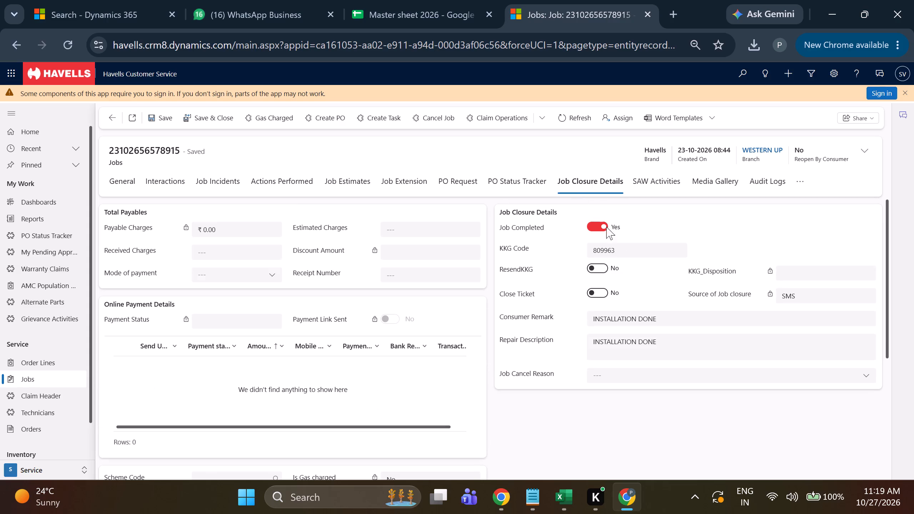
pyautogui.click(603, 294)
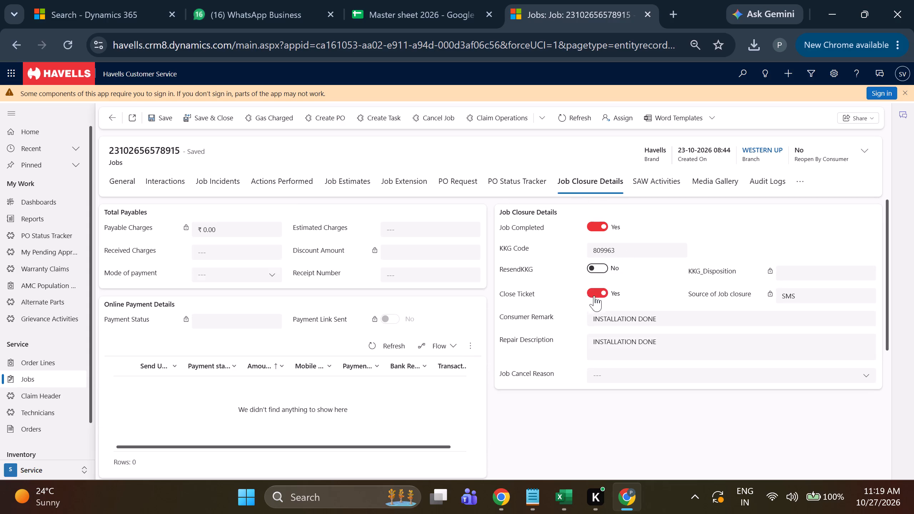
pyautogui.click(144, 121)
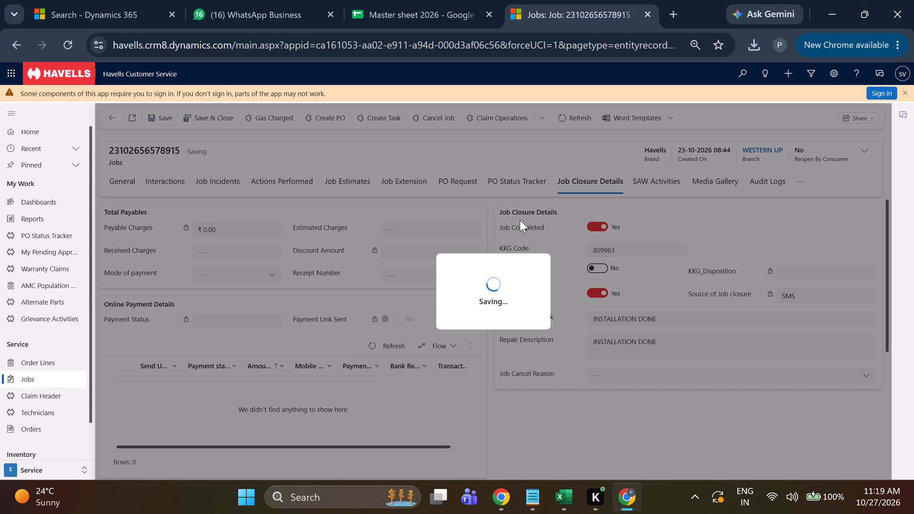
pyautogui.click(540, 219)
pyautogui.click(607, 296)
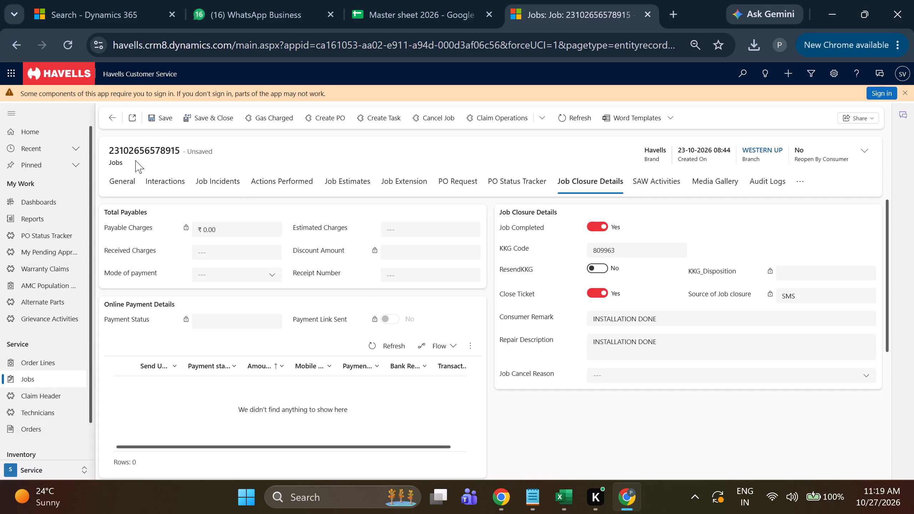
# Open the customer asset linked as the Product Serial No. in the job's general details, discarding the unsaved job changes.
pyautogui.click(116, 183)
pyautogui.click(176, 183)
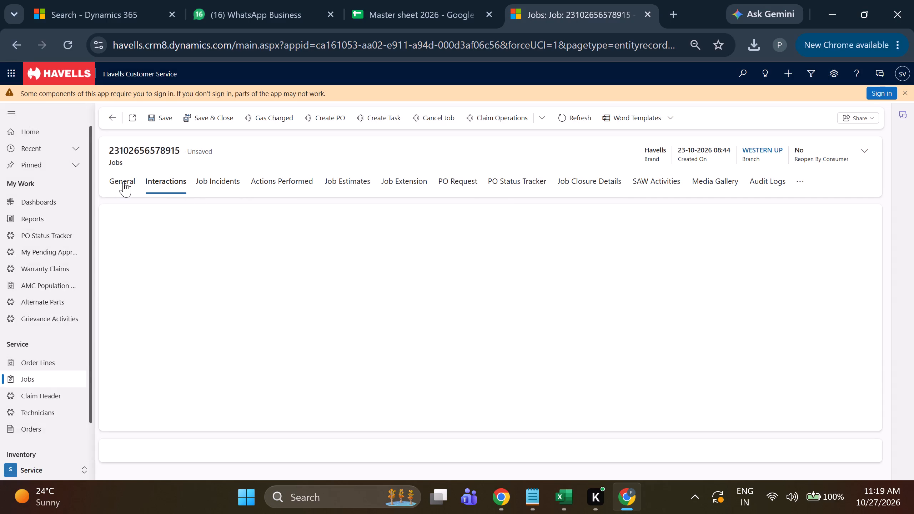
pyautogui.click(124, 181)
pyautogui.click(439, 230)
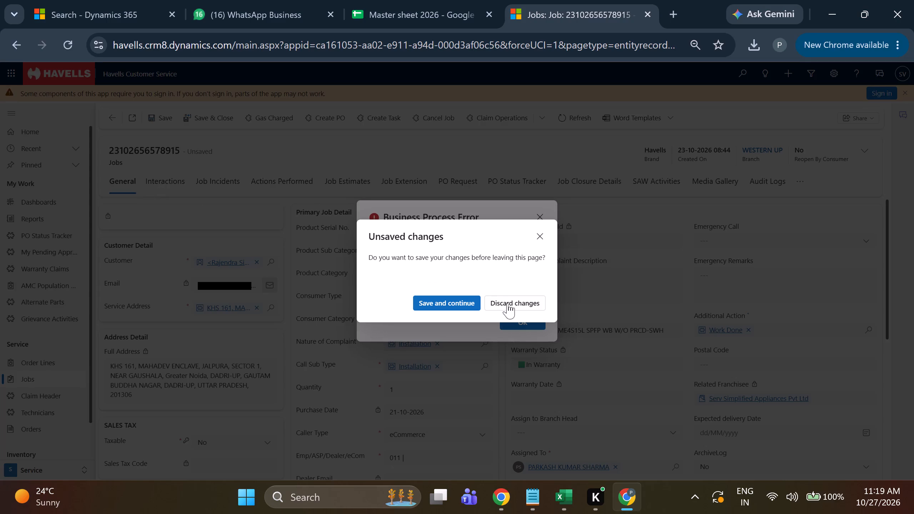
pyautogui.click(507, 302)
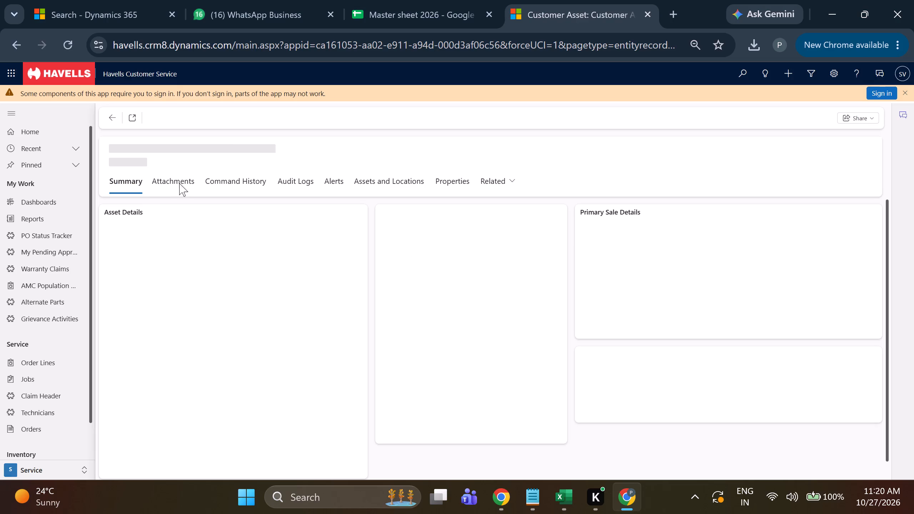
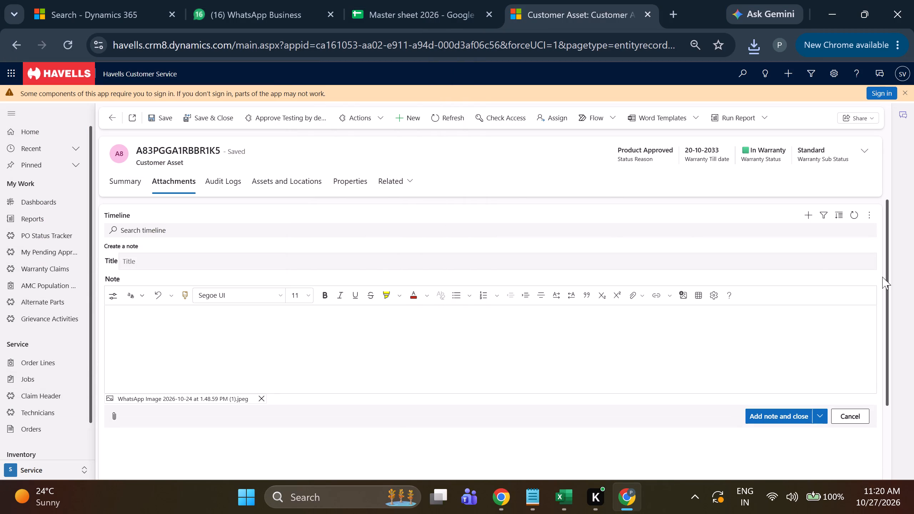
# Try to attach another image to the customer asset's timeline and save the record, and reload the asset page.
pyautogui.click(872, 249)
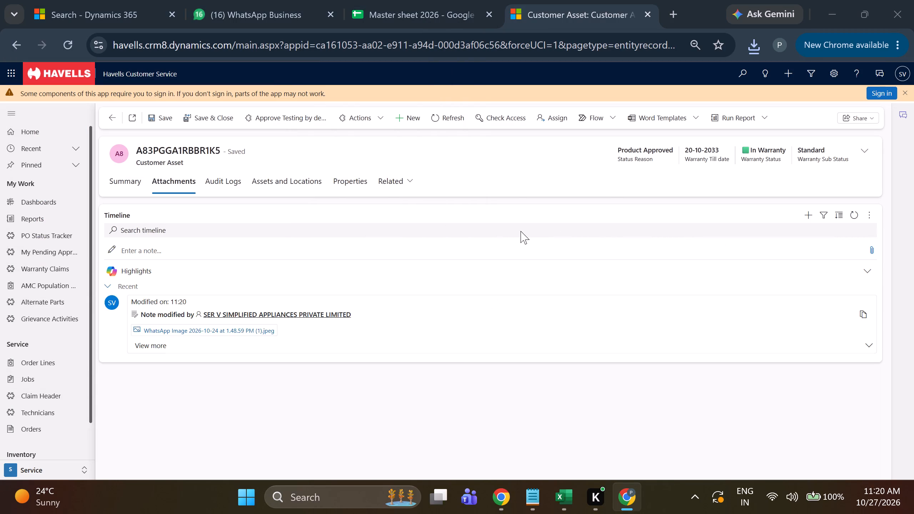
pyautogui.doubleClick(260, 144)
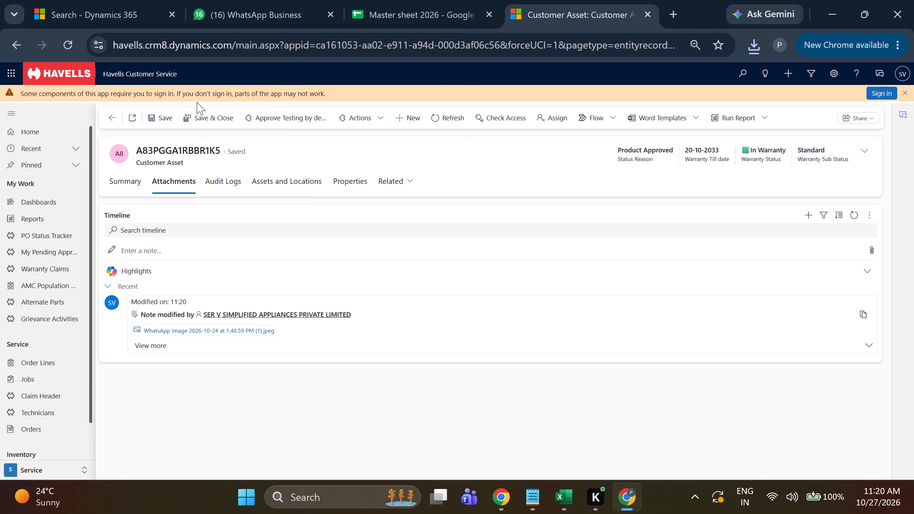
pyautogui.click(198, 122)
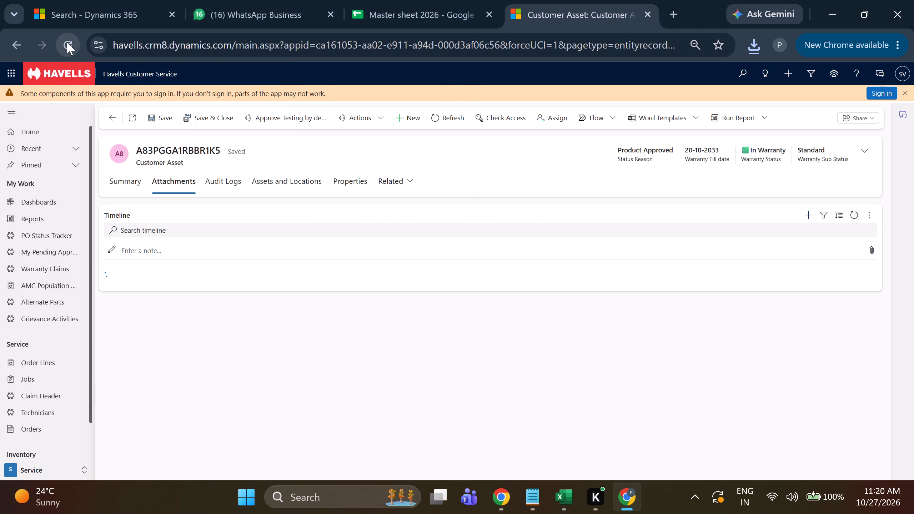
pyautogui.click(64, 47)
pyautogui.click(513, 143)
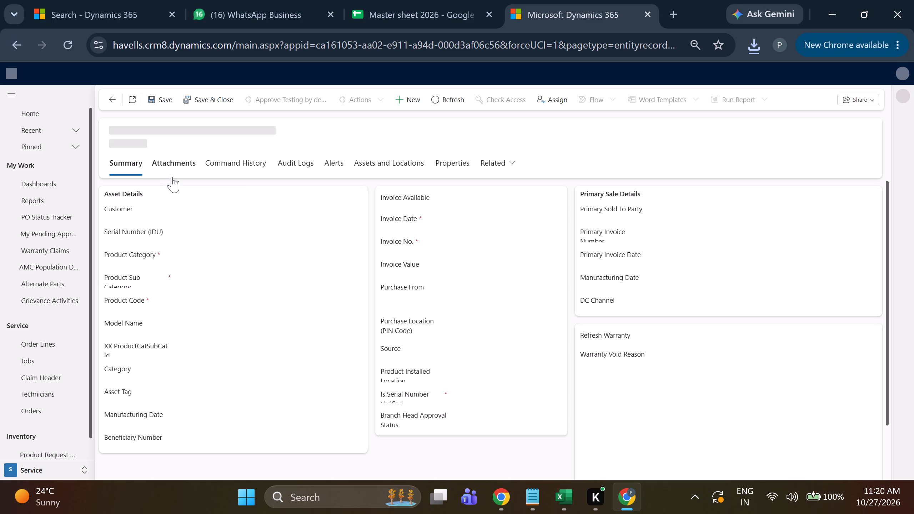
# Attach WhatsApp Image 2026-10-24 at 1.49.00 PM.jpeg to the customer asset's timeline, and save and close the asset.
pyautogui.click(172, 177)
pyautogui.click(873, 232)
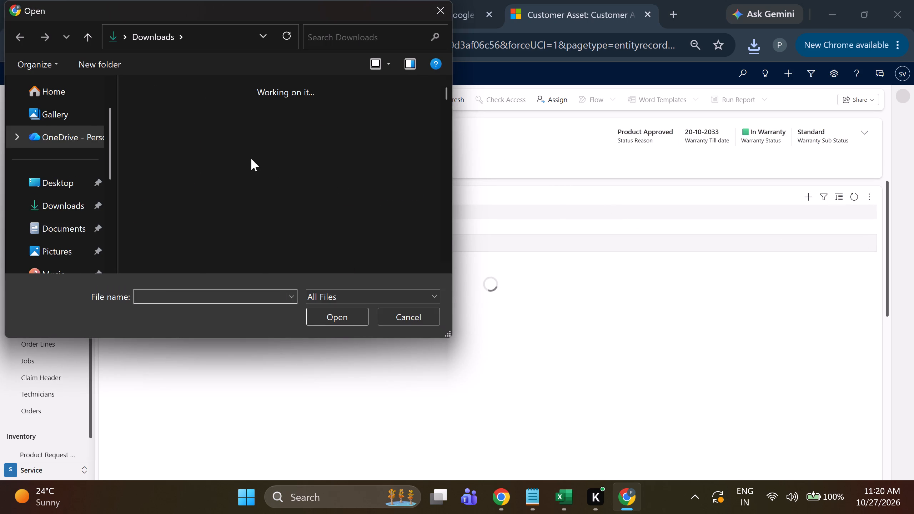
pyautogui.doubleClick(243, 137)
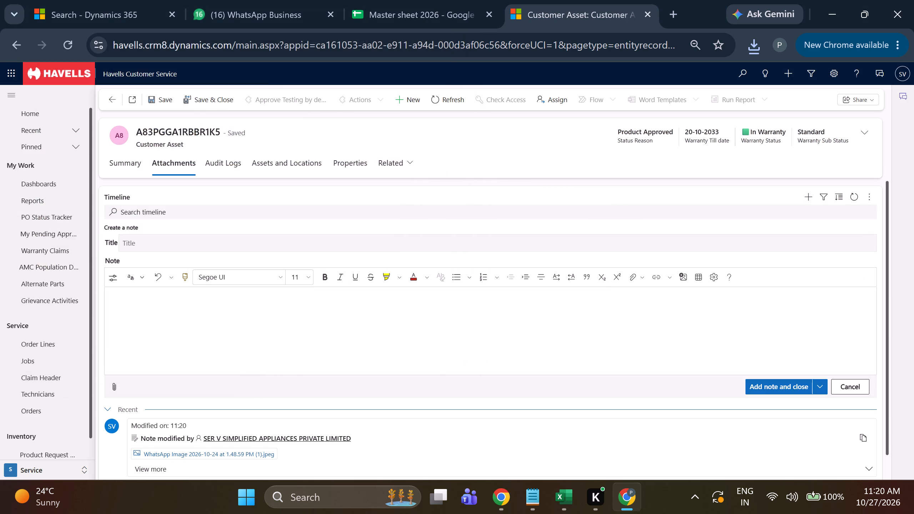
pyautogui.click(204, 101)
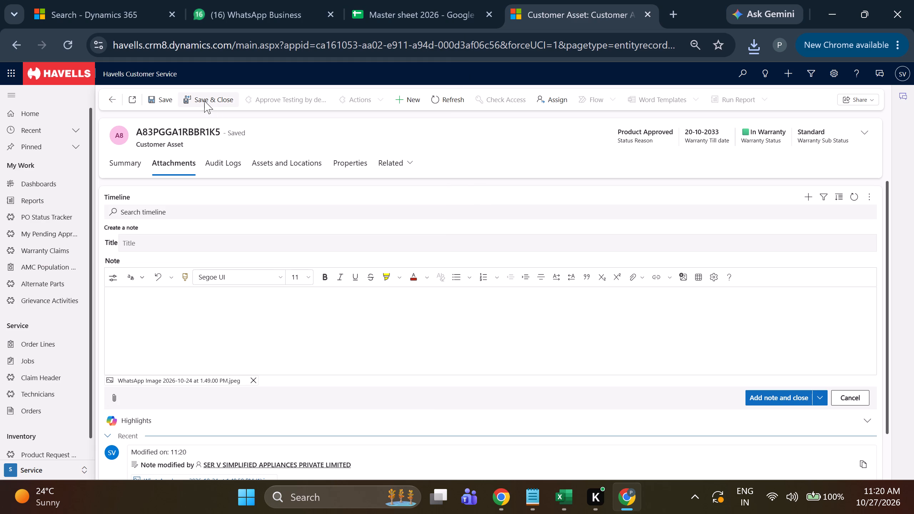
pyautogui.click(204, 101)
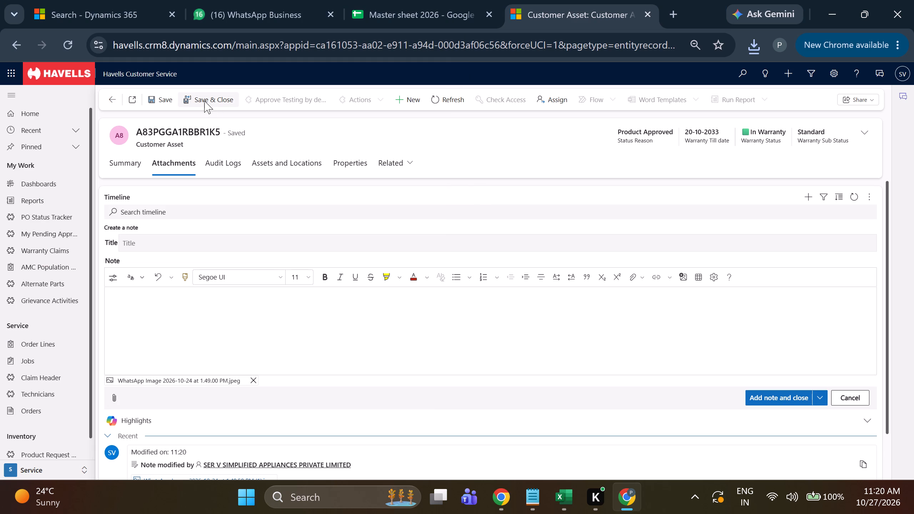
pyautogui.click(204, 101)
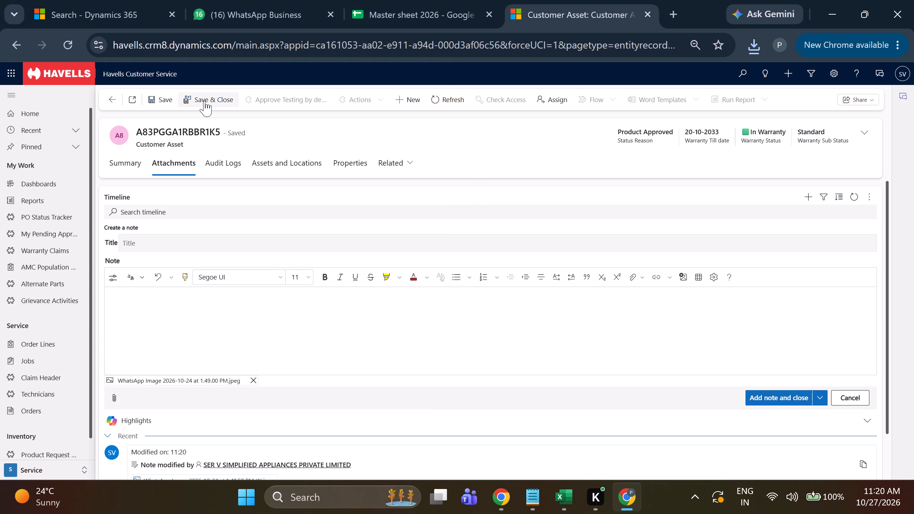
pyautogui.click(204, 101)
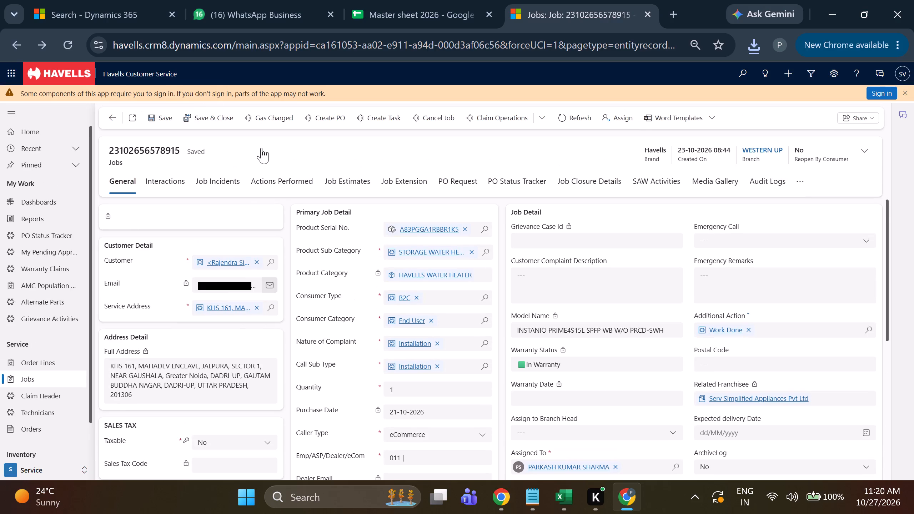
pyautogui.click(581, 184)
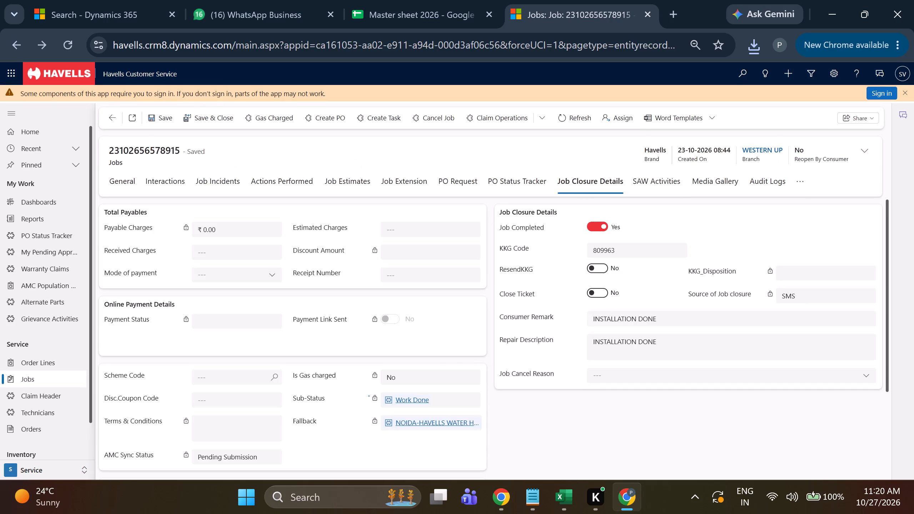
pyautogui.click(594, 295)
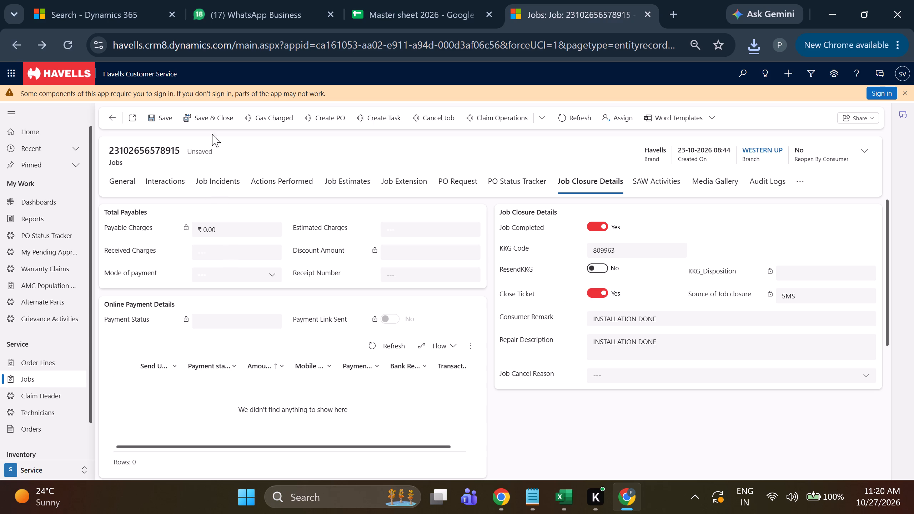
pyautogui.click(200, 119)
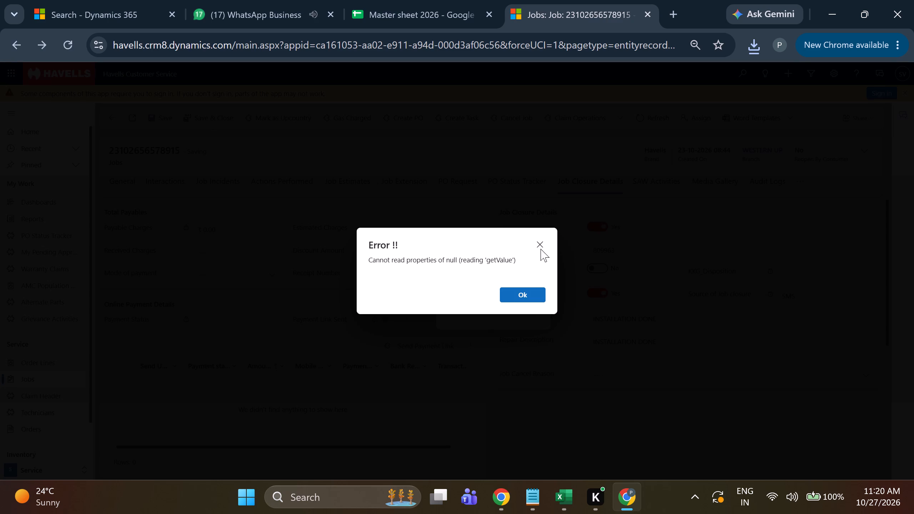
# Dismiss the error dialogs over the job record's closure details.
pyautogui.tripleClick(543, 245)
pyautogui.doubleClick(540, 247)
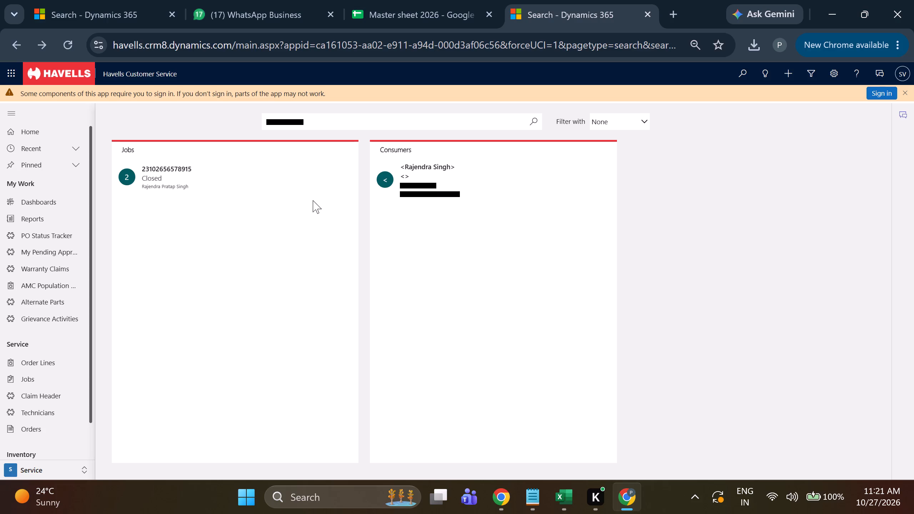
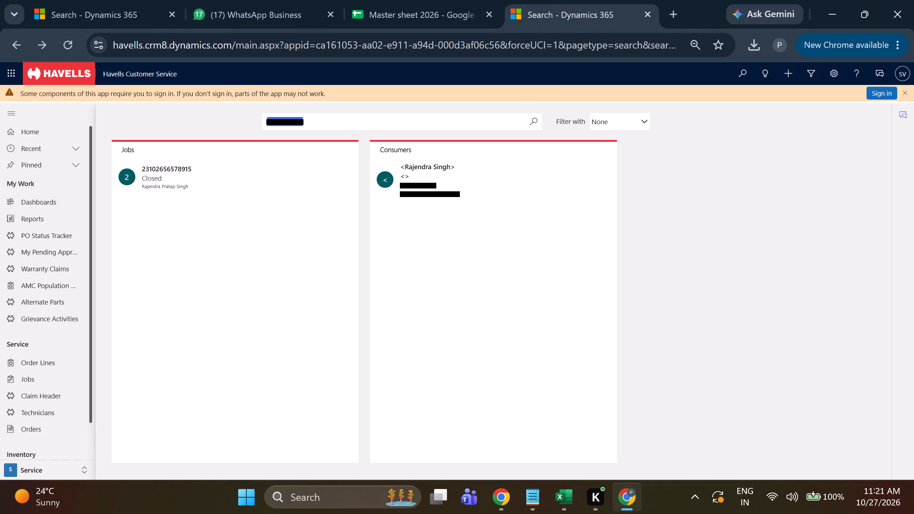
# Search the Dynamics 365 jobs and consumers for the copied customer contact detail.
pyautogui.hotkey('ctrl', 'v')
pyautogui.press('Return')
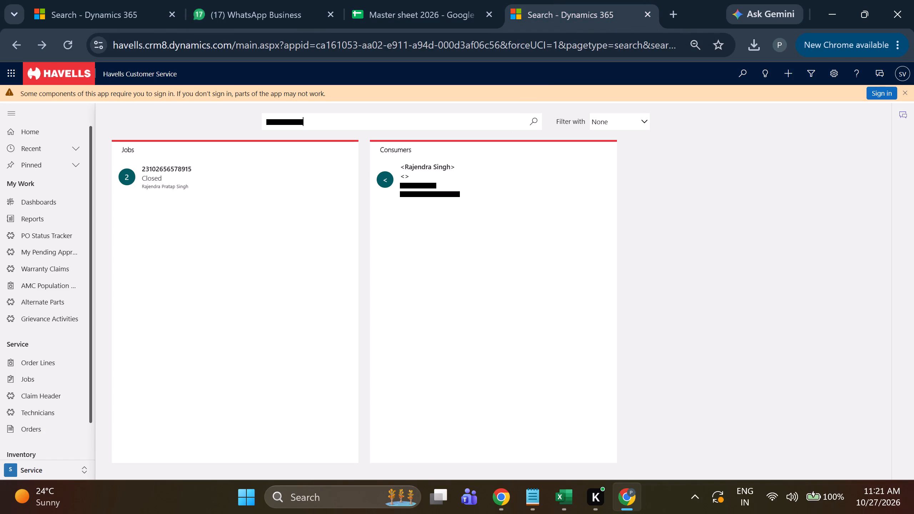
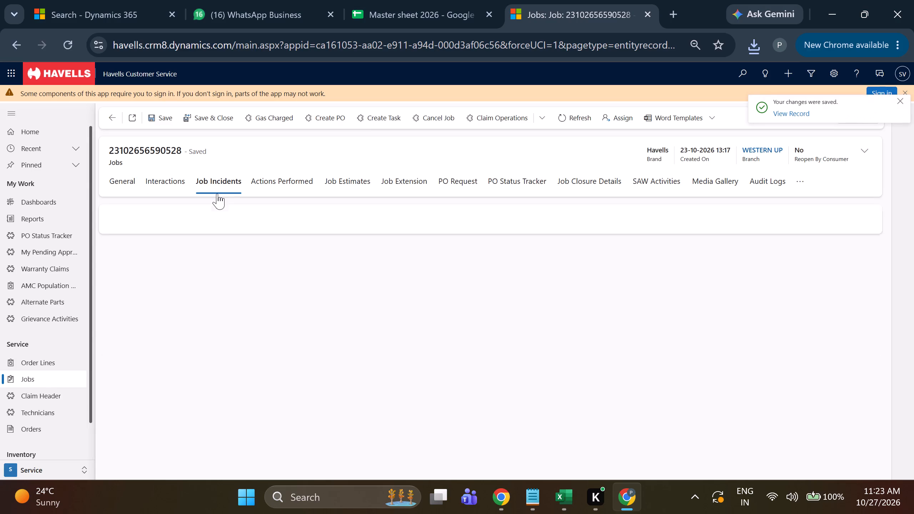
pyautogui.click(646, 222)
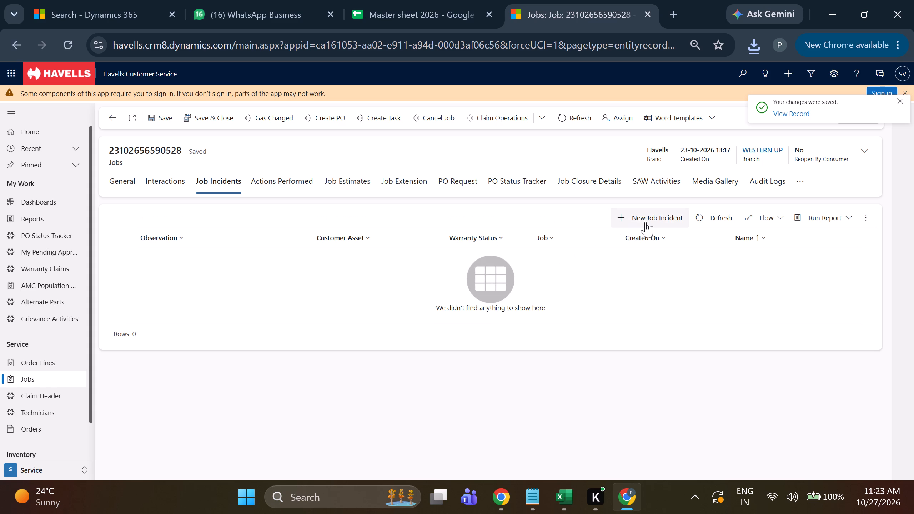
pyautogui.click(278, 147)
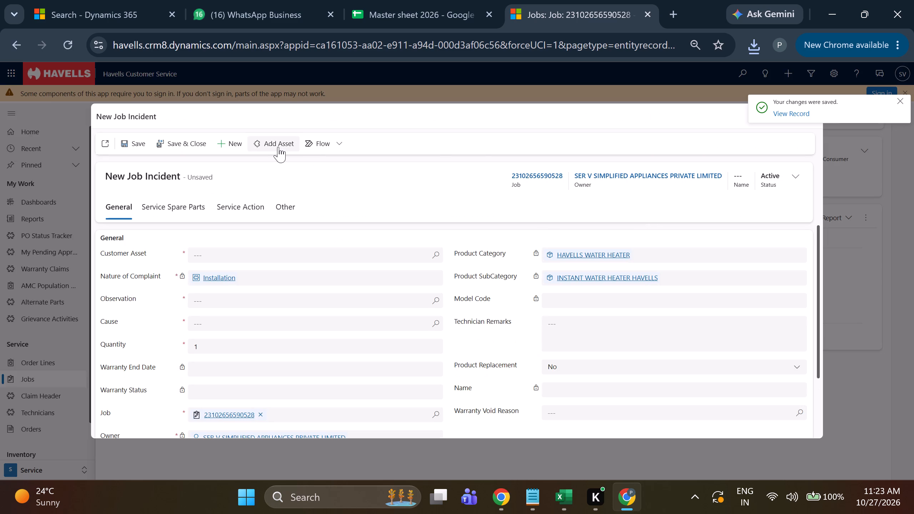
pyautogui.click(805, 135)
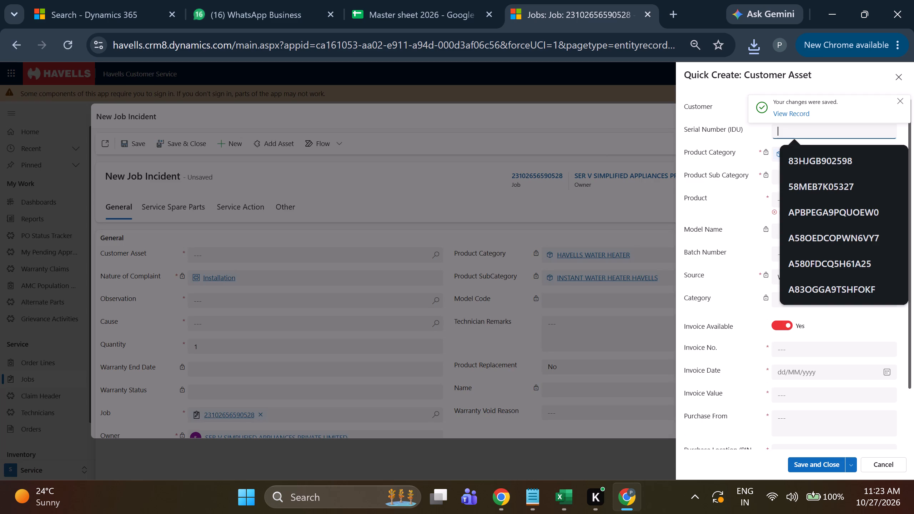
pyautogui.hotkey('ctrl', 'v')
pyautogui.click(618, 238)
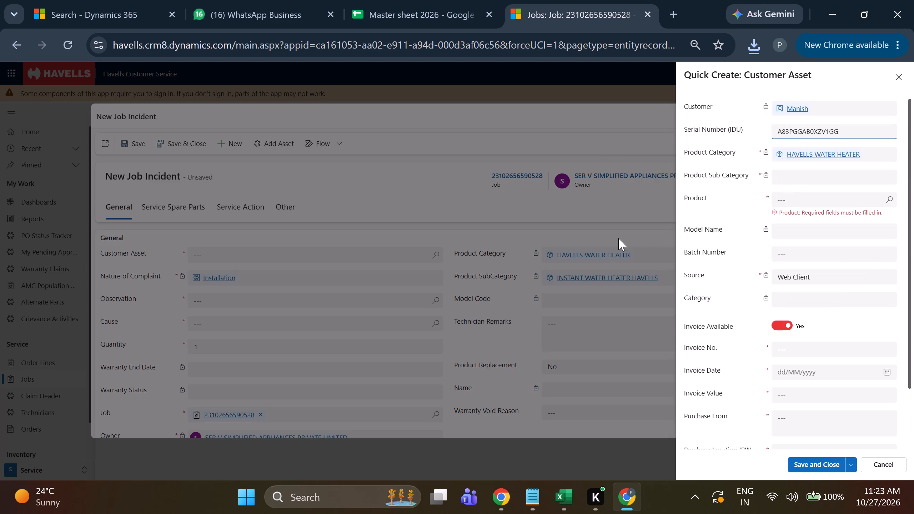
pyautogui.click(893, 203)
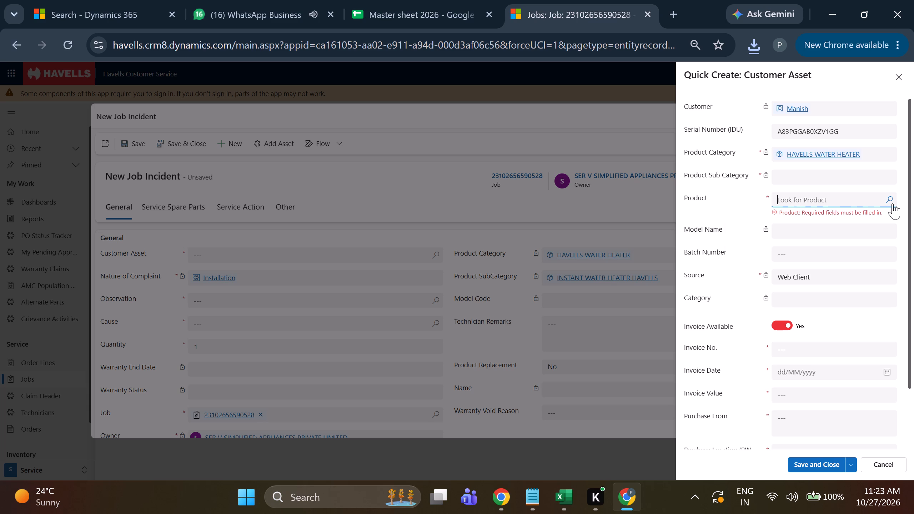
pyautogui.click(812, 266)
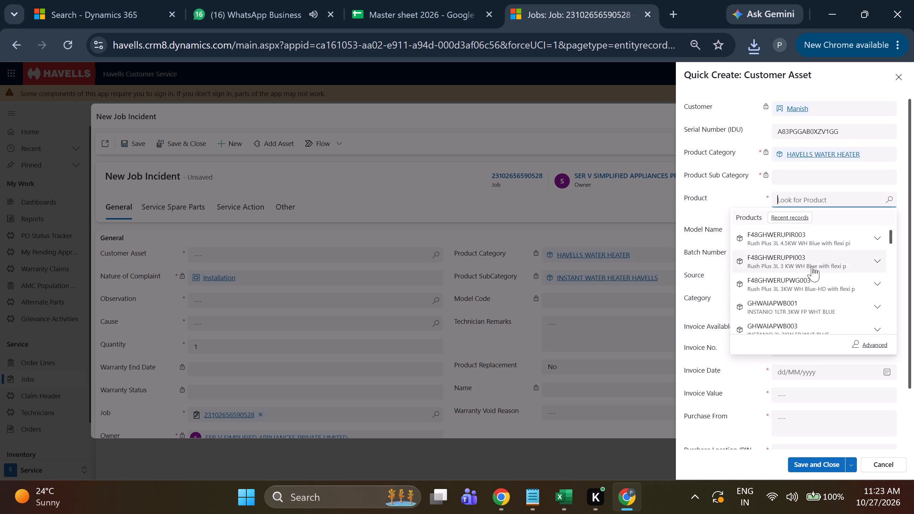
# Fill in the Invoice No. of the new customer asset.
pyautogui.scroll(-1, 815, 241)
pyautogui.click(838, 284)
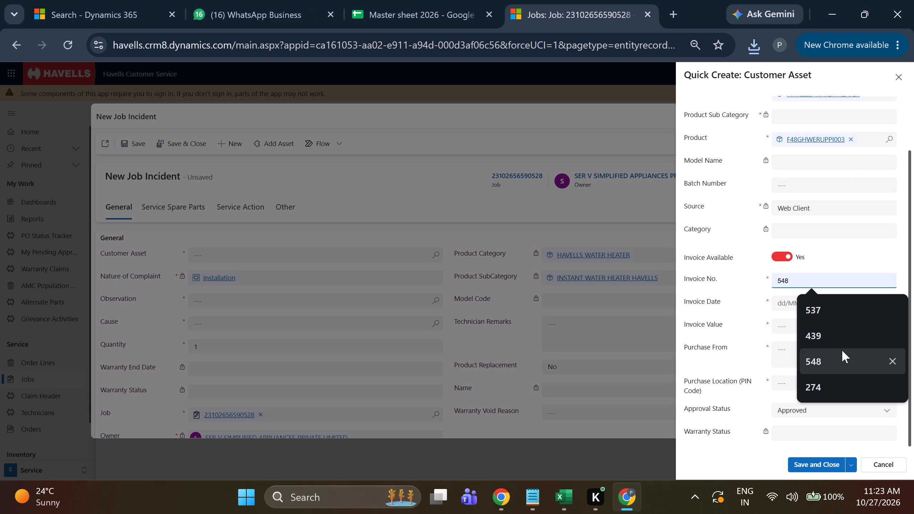
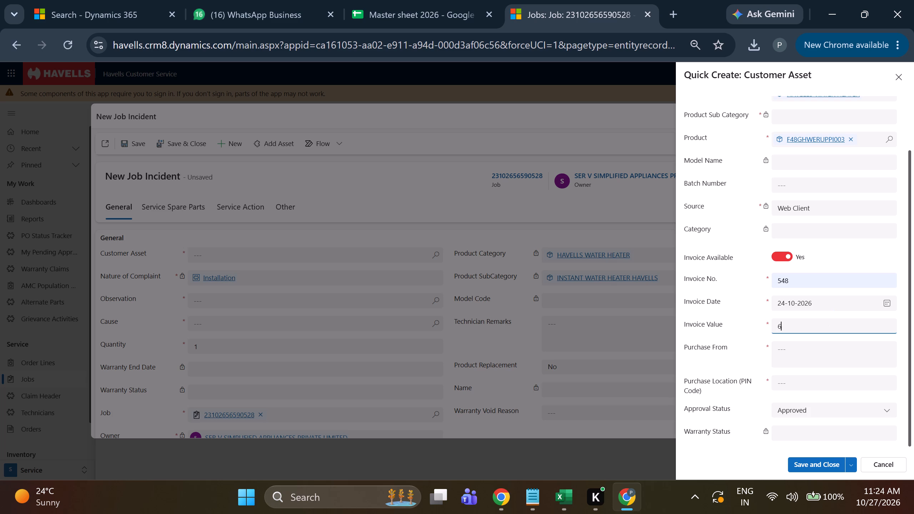
# Complete the new customer asset with invoice value 6200, purchase from NOIDA and purchase location code 201301, and save it.
pyautogui.press('BackSpace')
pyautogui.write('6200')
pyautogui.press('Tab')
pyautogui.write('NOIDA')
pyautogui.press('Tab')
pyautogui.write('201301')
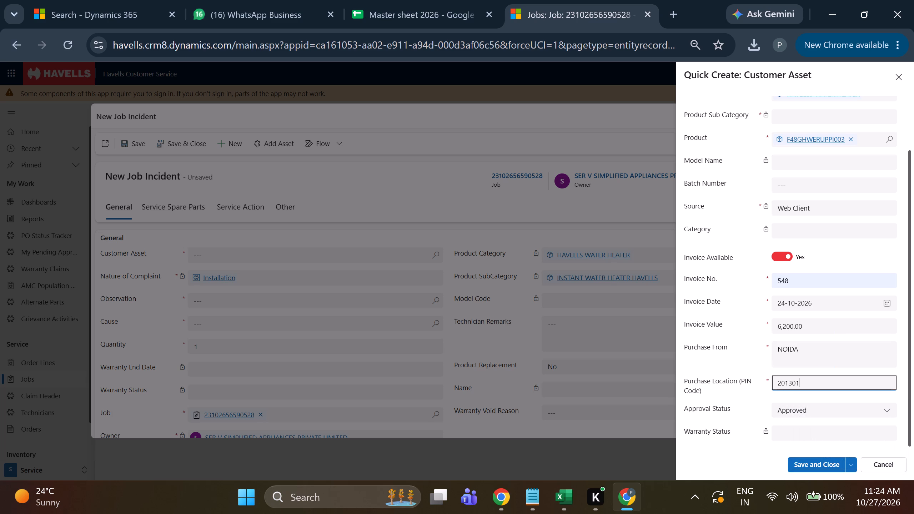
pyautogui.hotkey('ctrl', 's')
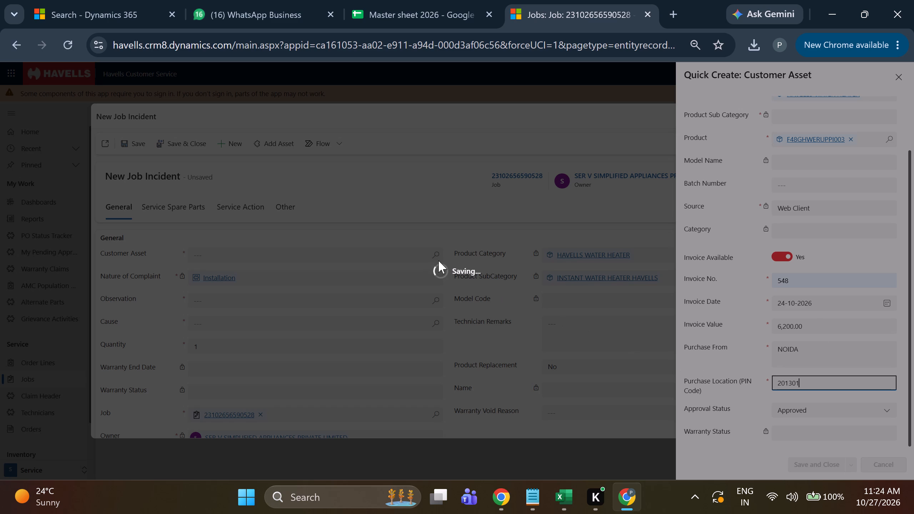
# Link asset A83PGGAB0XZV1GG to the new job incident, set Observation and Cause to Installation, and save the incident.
pyautogui.click(435, 256)
pyautogui.click(340, 289)
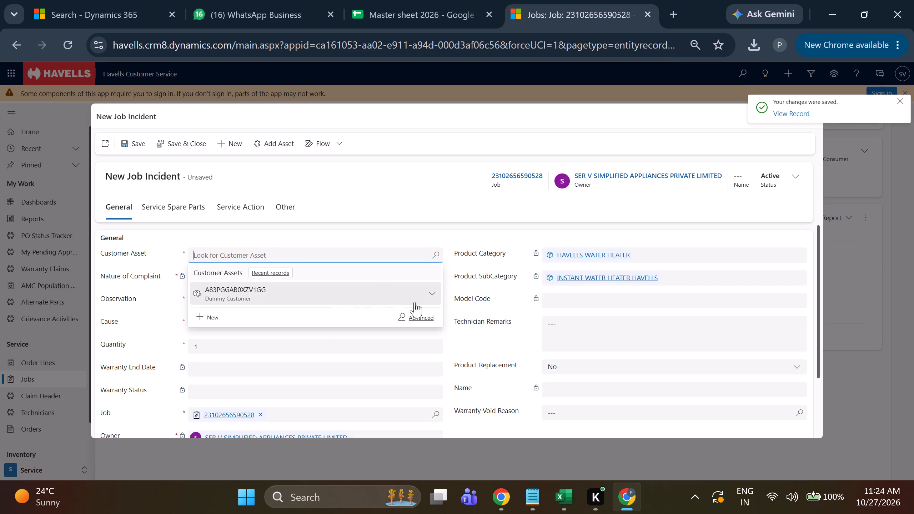
pyautogui.click(438, 302)
pyautogui.click(260, 210)
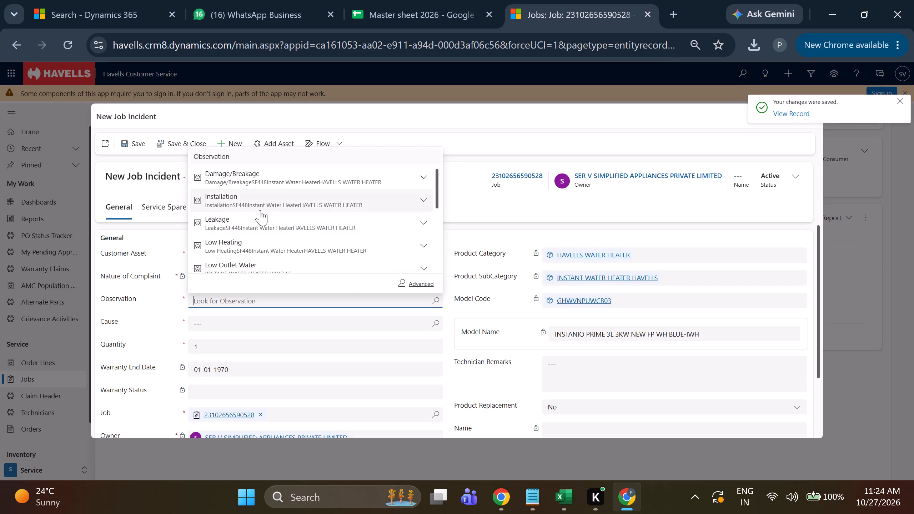
pyautogui.click(435, 325)
pyautogui.click(232, 289)
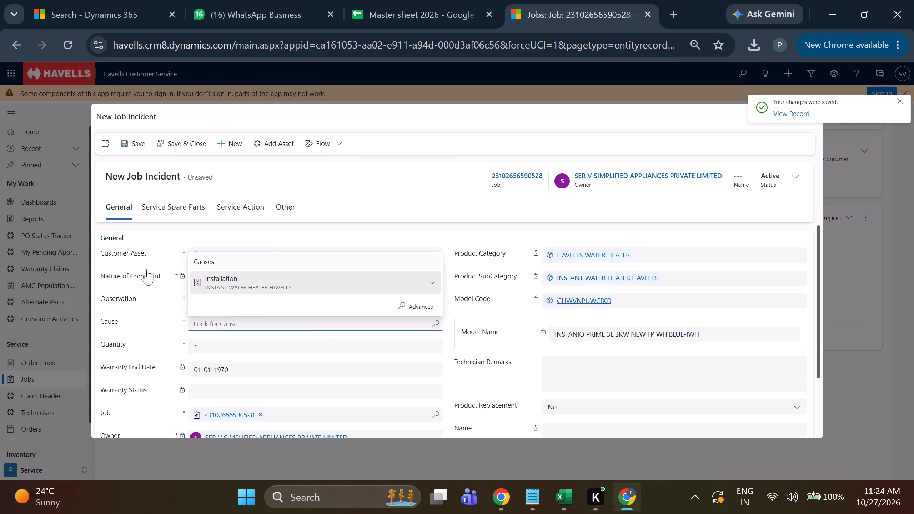
pyautogui.click(134, 139)
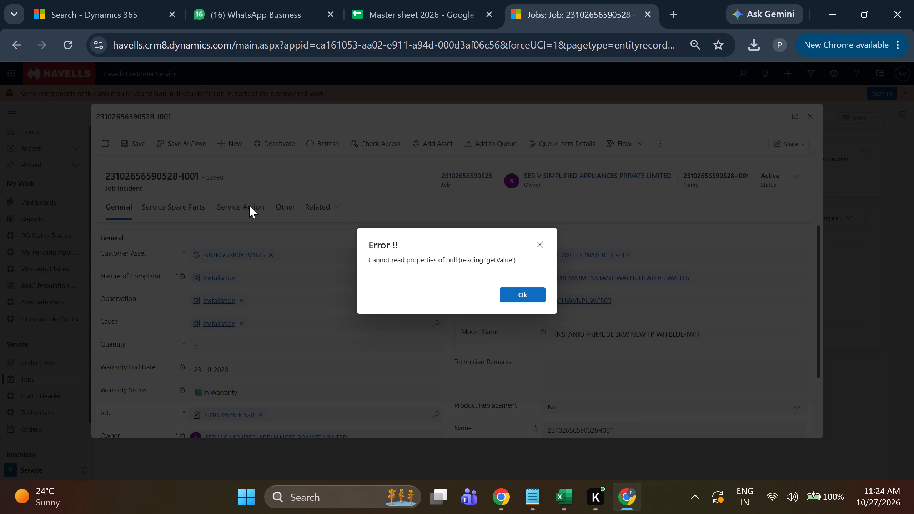
pyautogui.click(541, 245)
pyautogui.click(541, 245)
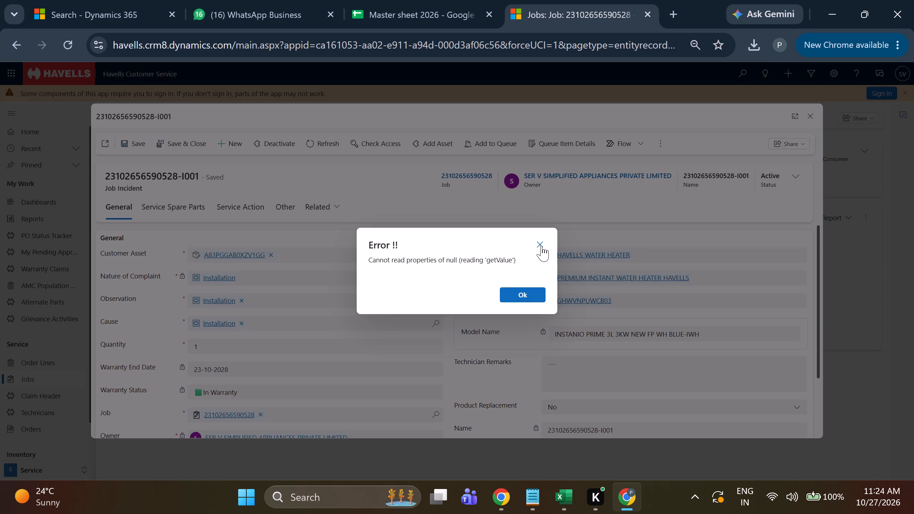
# Mark the last-listed Installation Done service action of the incident as Used, and save and close it.
pyautogui.click(245, 210)
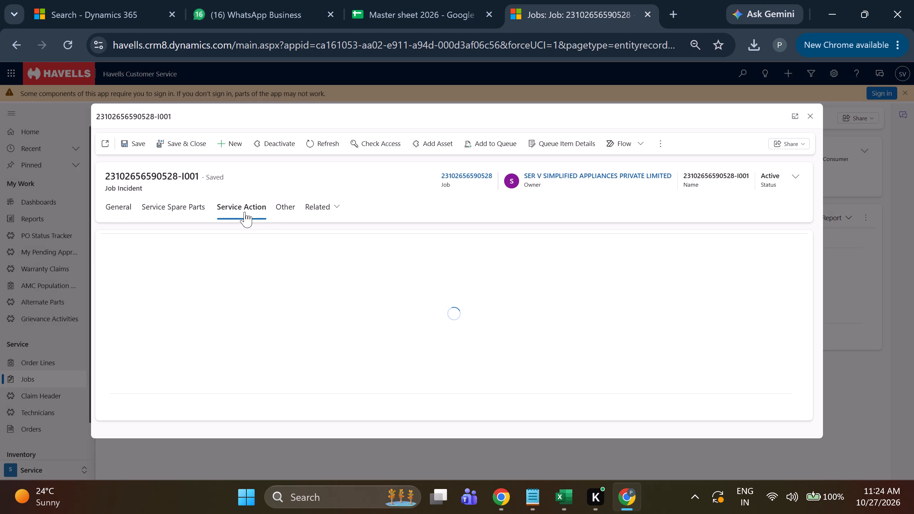
pyautogui.tripleClick(539, 245)
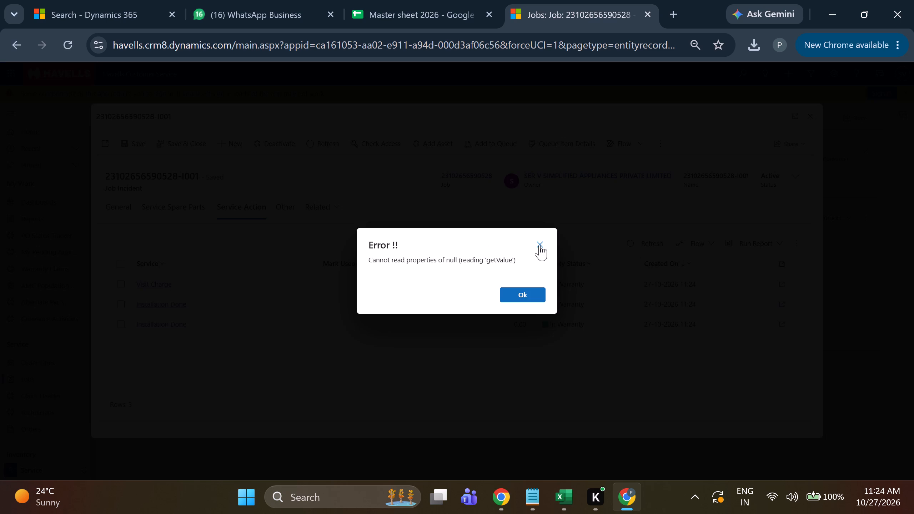
pyautogui.click(539, 245)
pyautogui.click(539, 245)
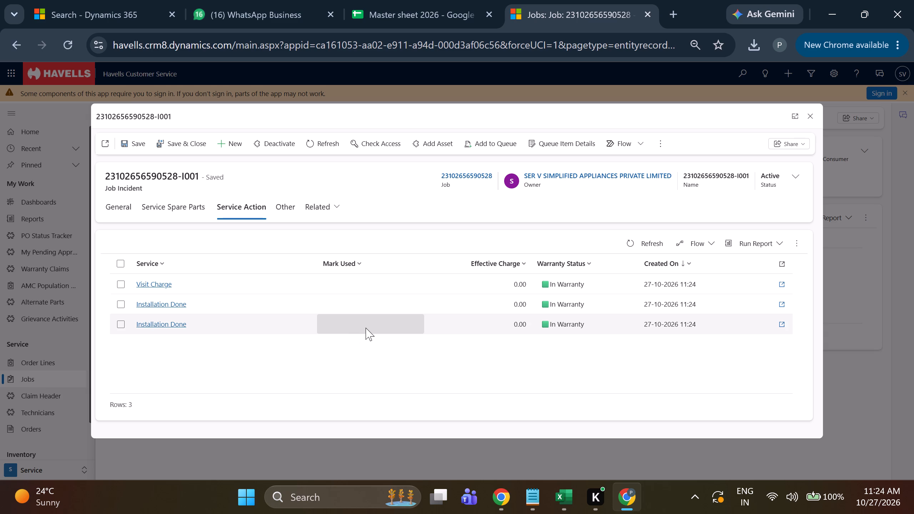
pyautogui.tripleClick(366, 328)
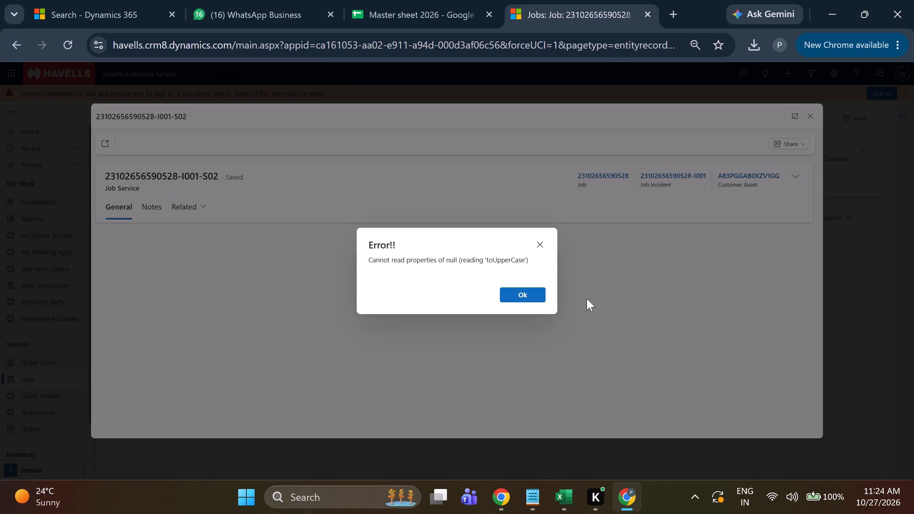
pyautogui.tripleClick(539, 241)
pyautogui.tripleClick(539, 241)
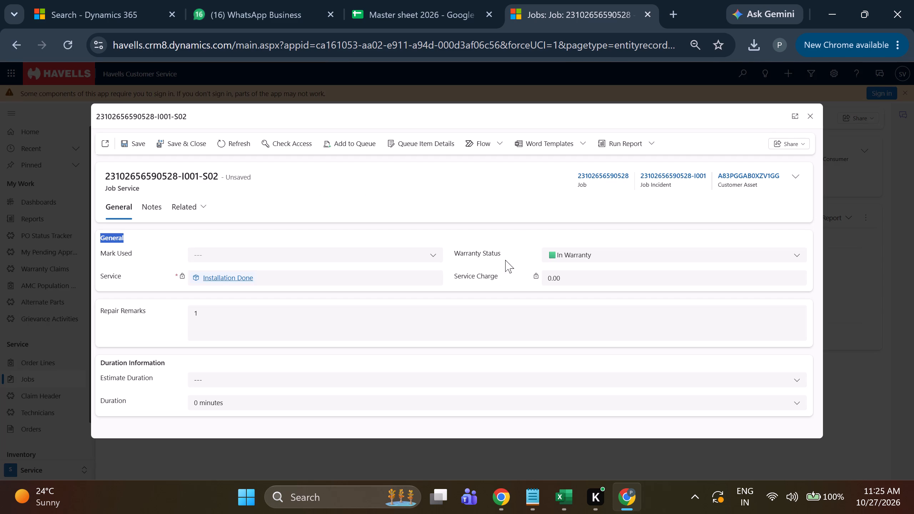
pyautogui.click(443, 256)
pyautogui.click(436, 257)
pyautogui.click(394, 309)
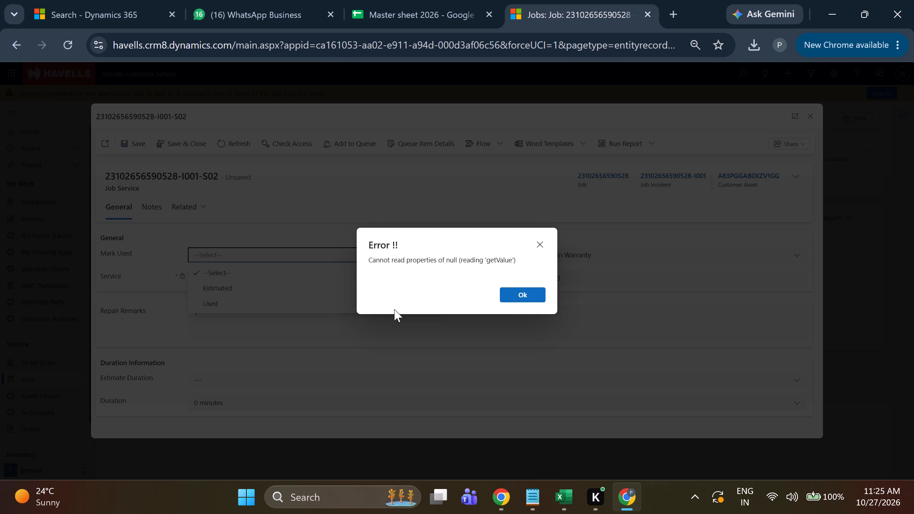
pyautogui.tripleClick(539, 245)
pyautogui.tripleClick(539, 245)
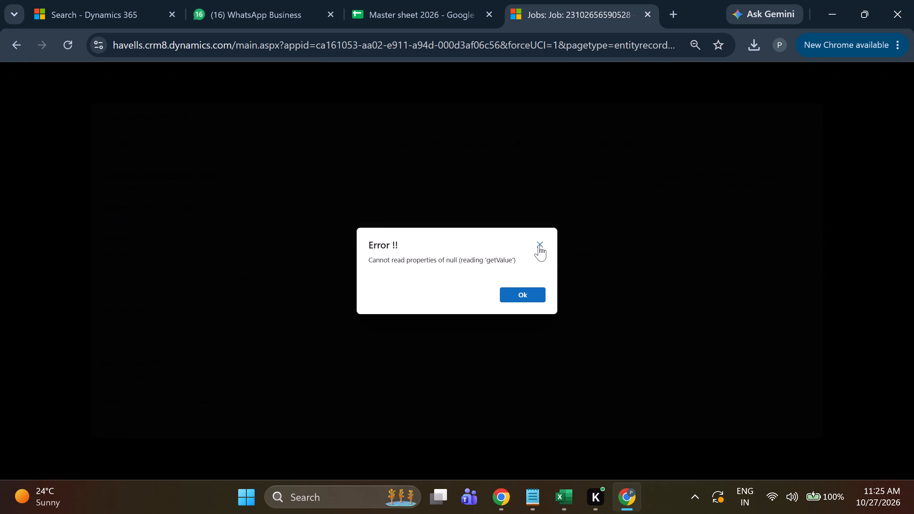
pyautogui.doubleClick(539, 245)
pyautogui.tripleClick(539, 246)
pyautogui.click(539, 246)
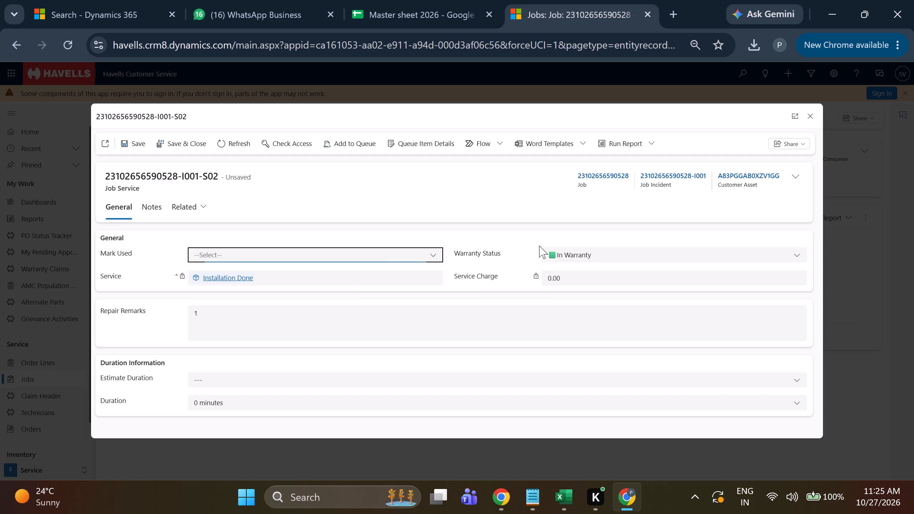
pyautogui.click(427, 257)
pyautogui.click(400, 302)
pyautogui.click(183, 149)
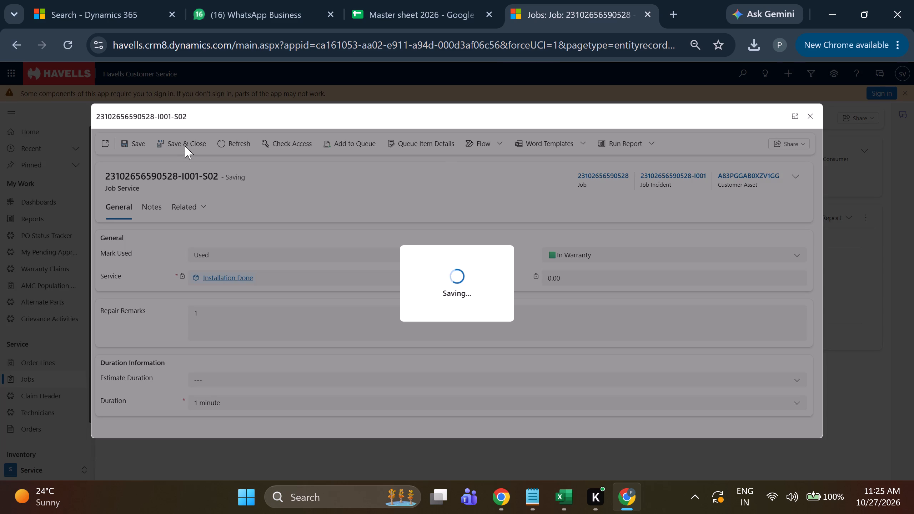
pyautogui.click(185, 146)
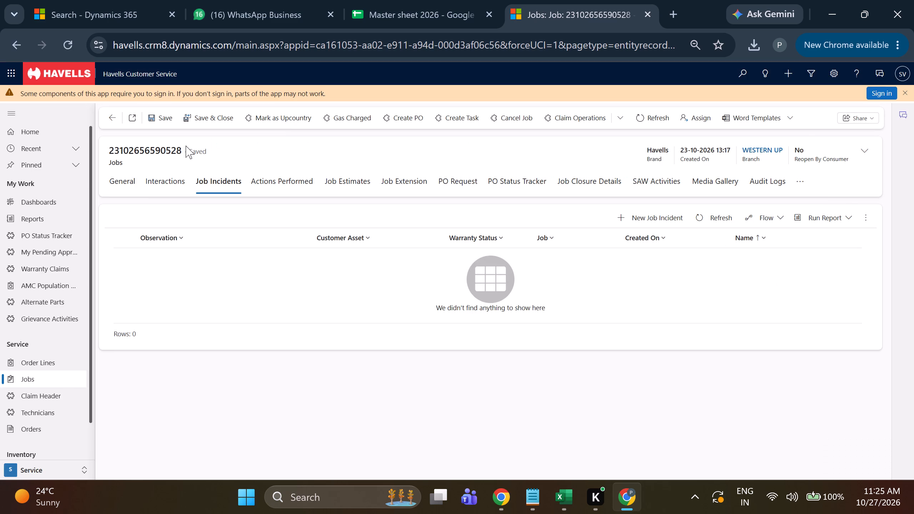
pyautogui.click(507, 292)
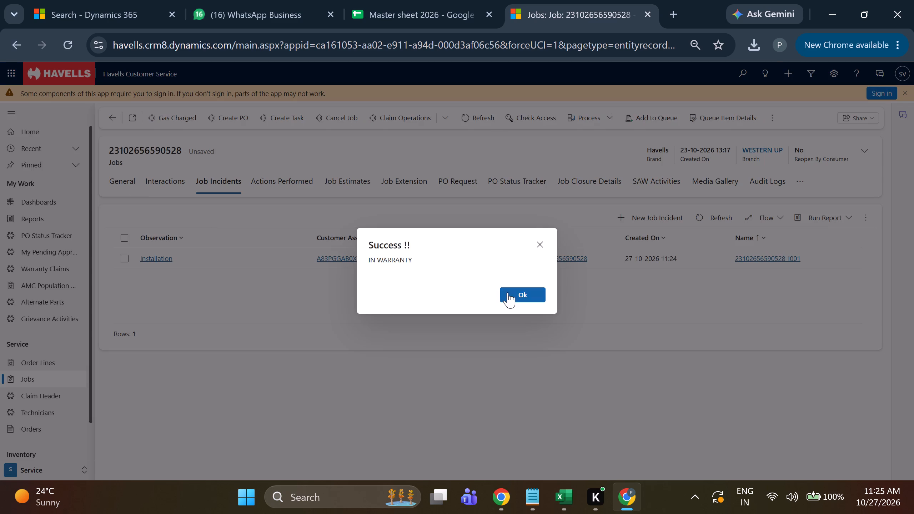
pyautogui.click(126, 190)
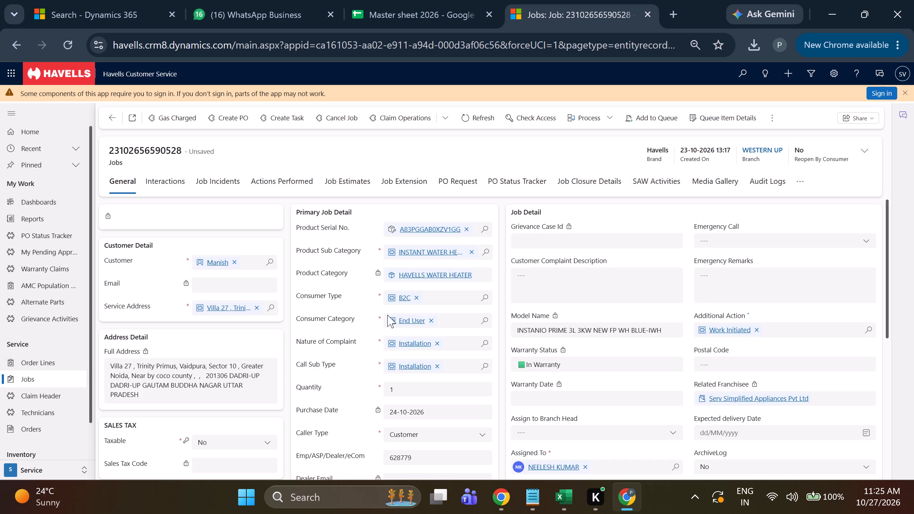
pyautogui.scroll(-1, 540, 358)
pyautogui.click(679, 397)
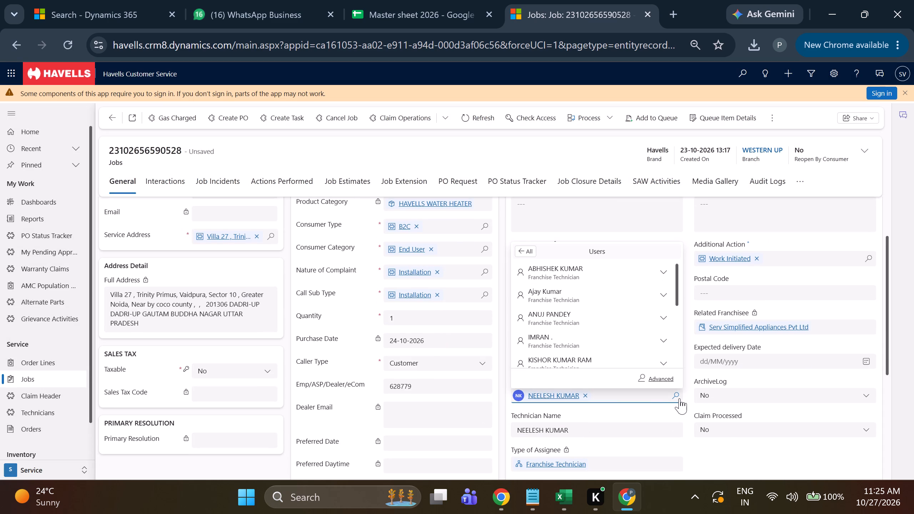
pyautogui.scroll(-1, 592, 315)
pyautogui.click(558, 358)
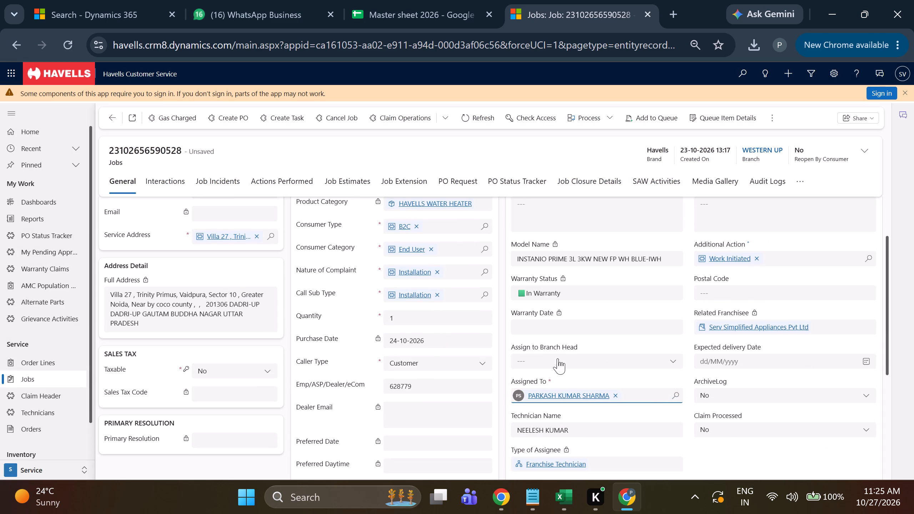
pyautogui.scroll(1, 322, 168)
pyautogui.click(476, 122)
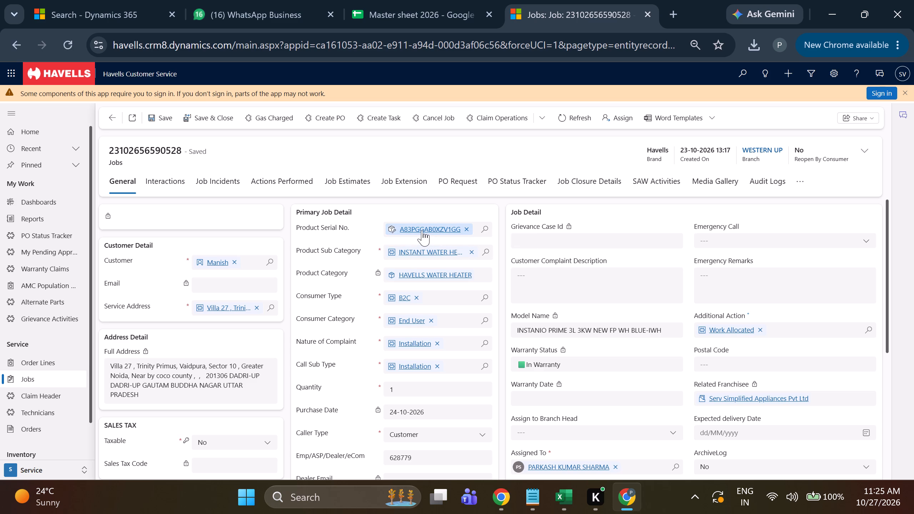
pyautogui.click(422, 230)
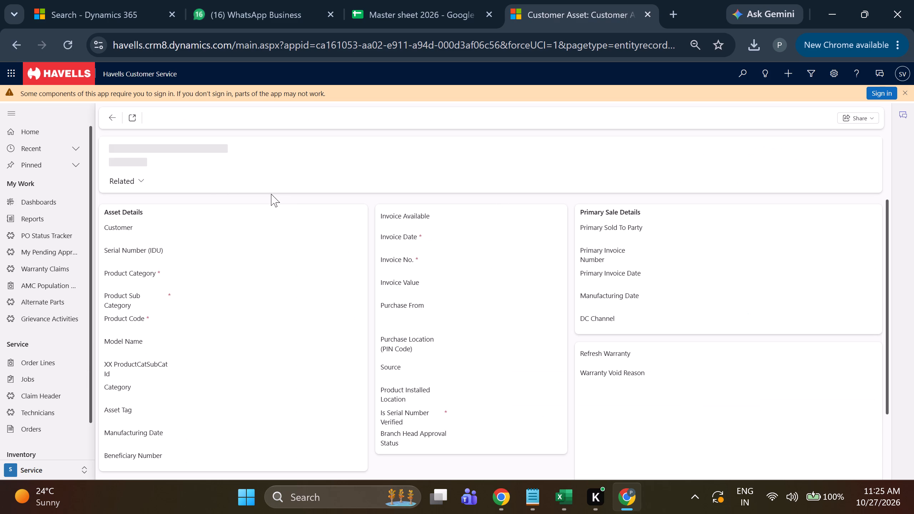
pyautogui.click(167, 190)
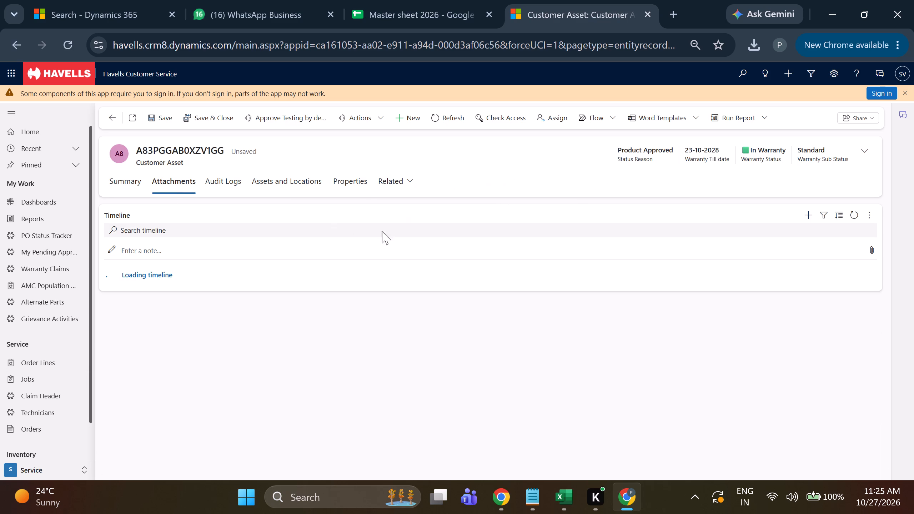
pyautogui.click(873, 249)
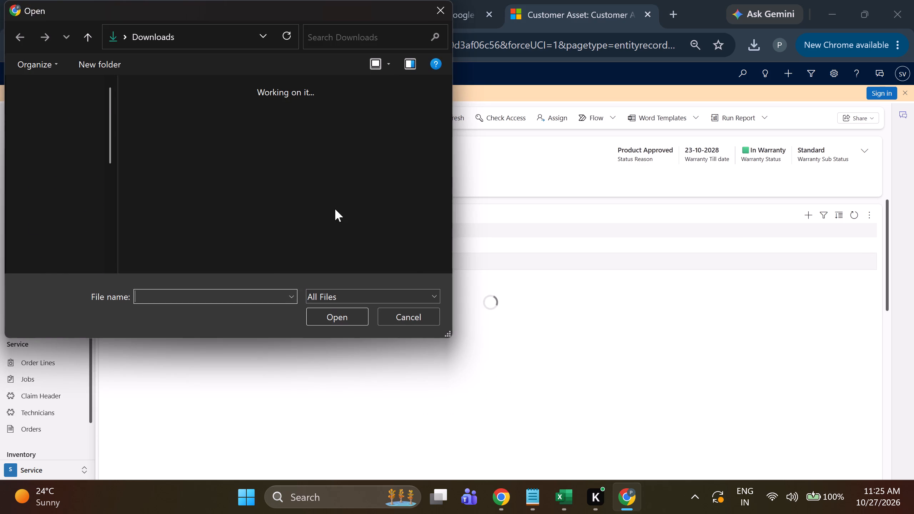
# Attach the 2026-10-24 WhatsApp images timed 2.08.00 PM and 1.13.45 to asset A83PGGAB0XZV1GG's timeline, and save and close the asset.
pyautogui.doubleClick(250, 162)
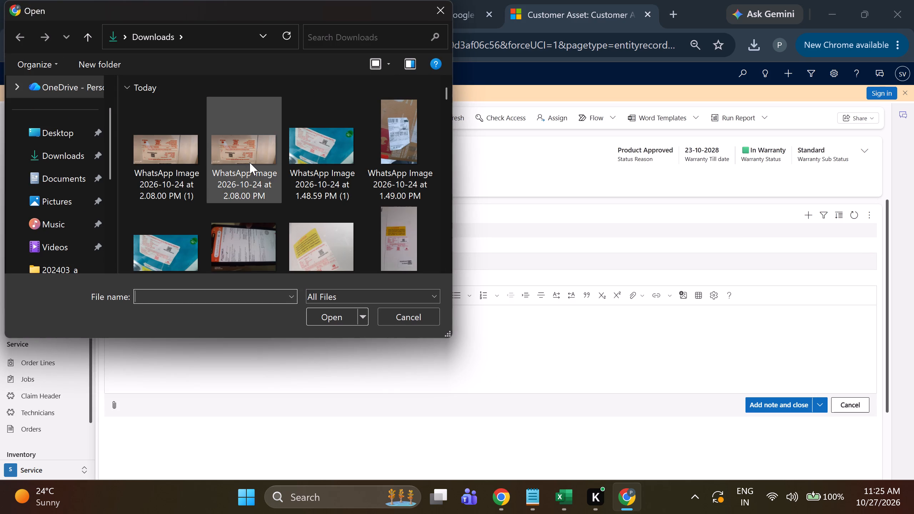
pyautogui.click(753, 419)
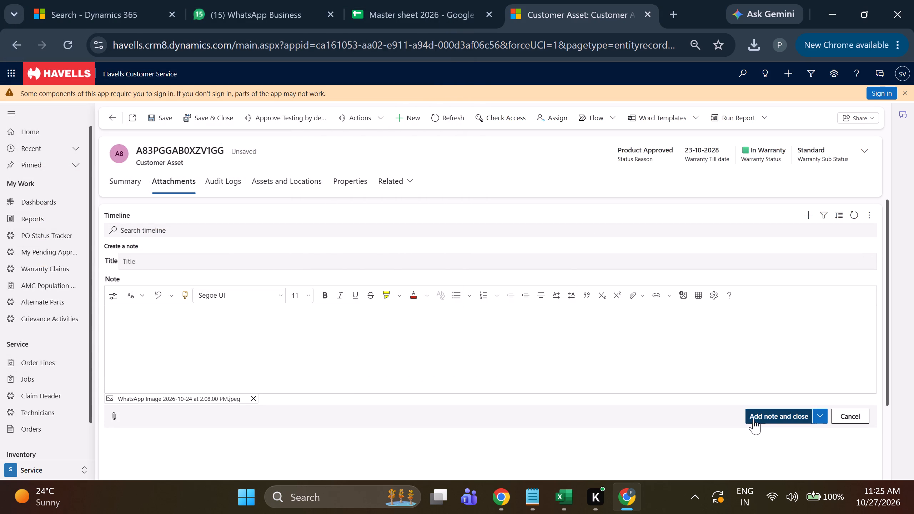
pyautogui.click(872, 250)
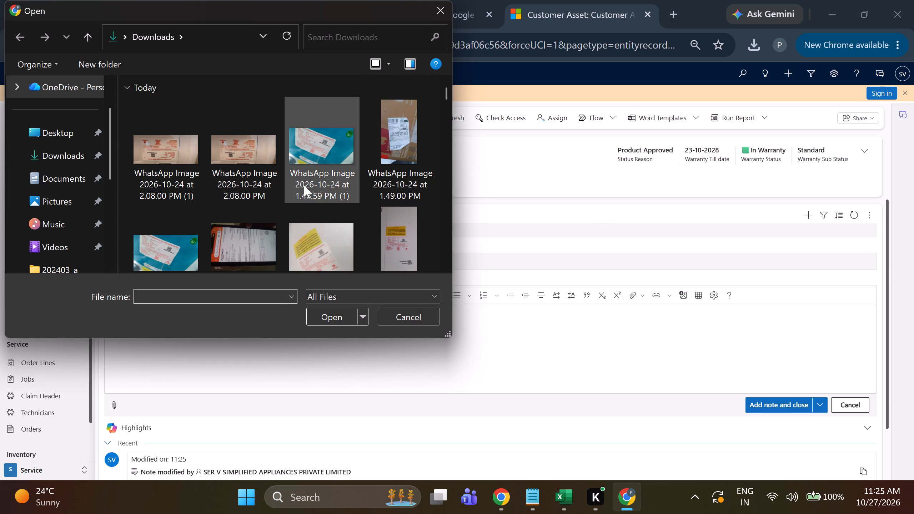
pyautogui.doubleClick(243, 241)
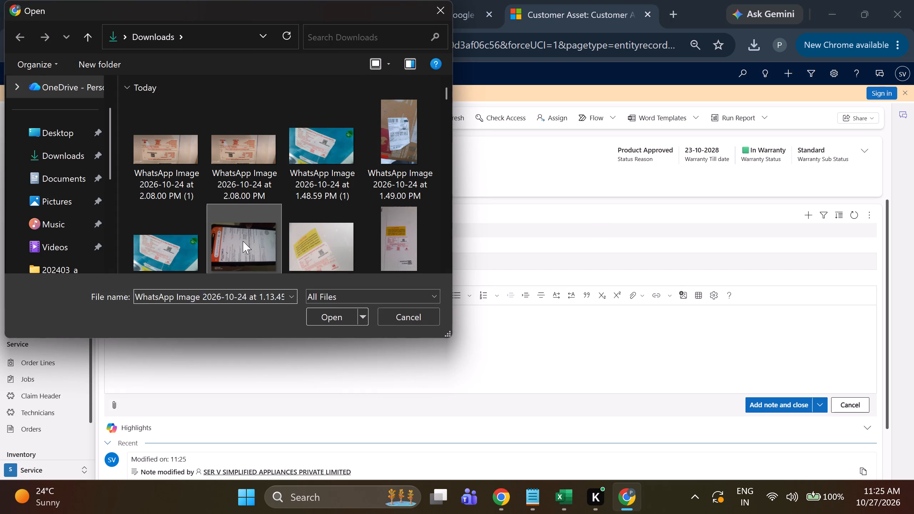
pyautogui.click(210, 123)
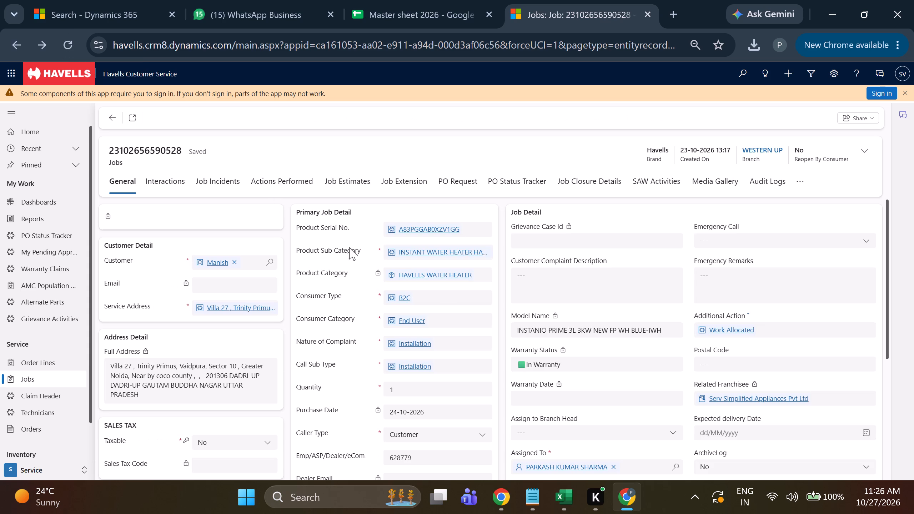
pyautogui.click(590, 182)
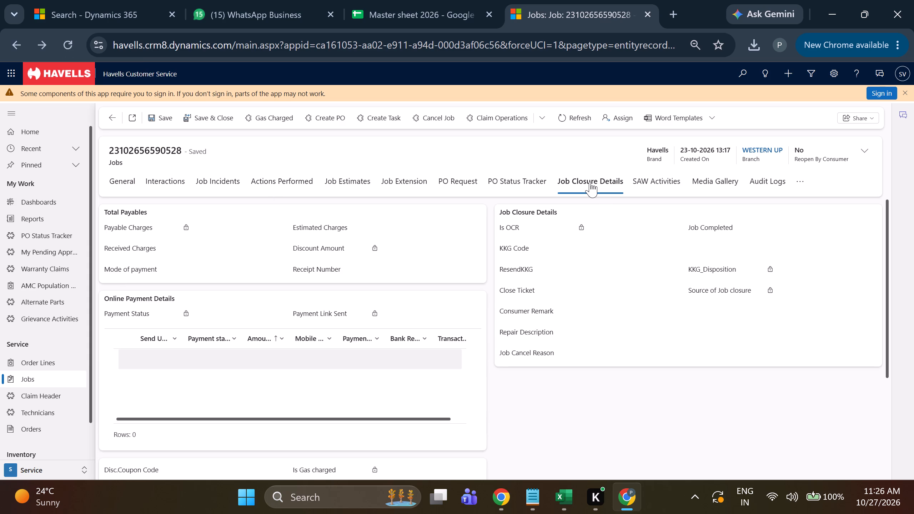
pyautogui.click(659, 315)
pyautogui.tripleClick(661, 312)
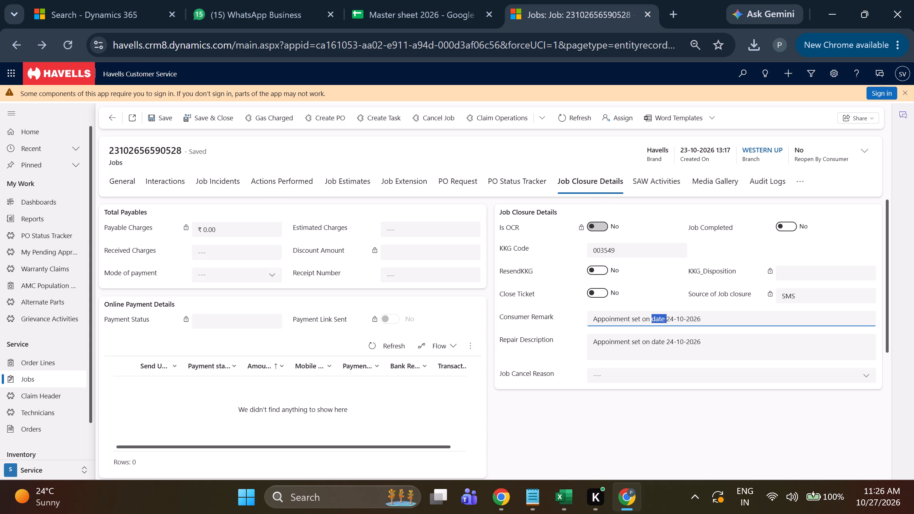
pyautogui.press('BackSpace')
pyautogui.press('BackSpace')
# Set the job's Consumer Remark and Repair Description to INSTALLATION DONE, mark Job Completed as Yes, and save and close.
pyautogui.click(746, 317)
pyautogui.click(675, 186)
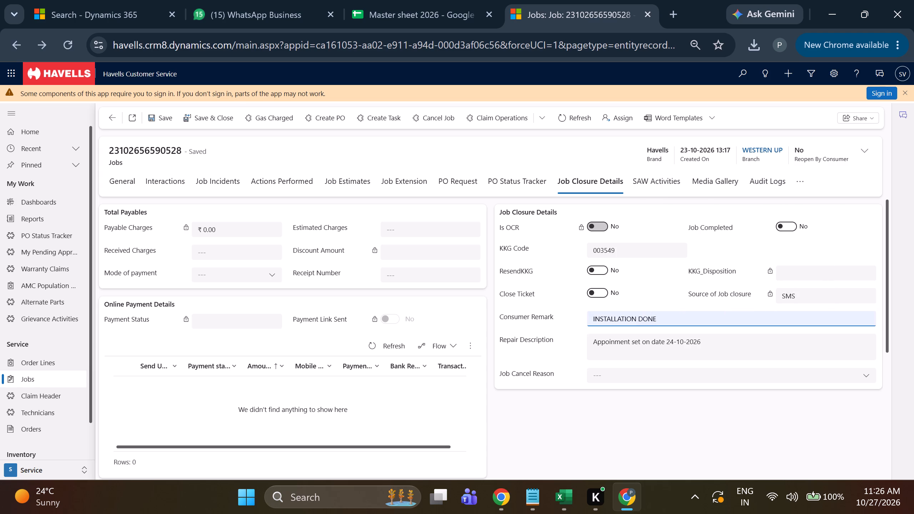
pyautogui.tripleClick(646, 320)
pyautogui.click(646, 320)
pyautogui.rightClick(645, 320)
pyautogui.click(674, 182)
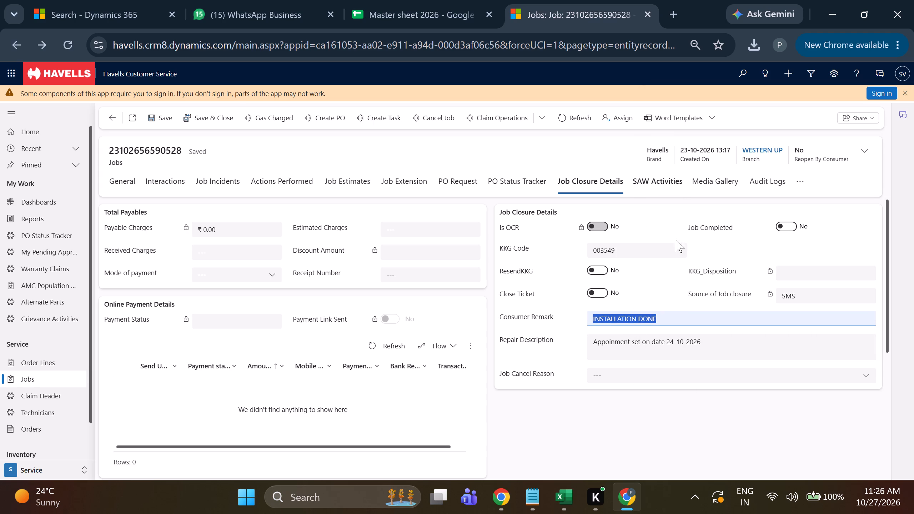
pyautogui.tripleClick(654, 344)
pyautogui.rightClick(655, 344)
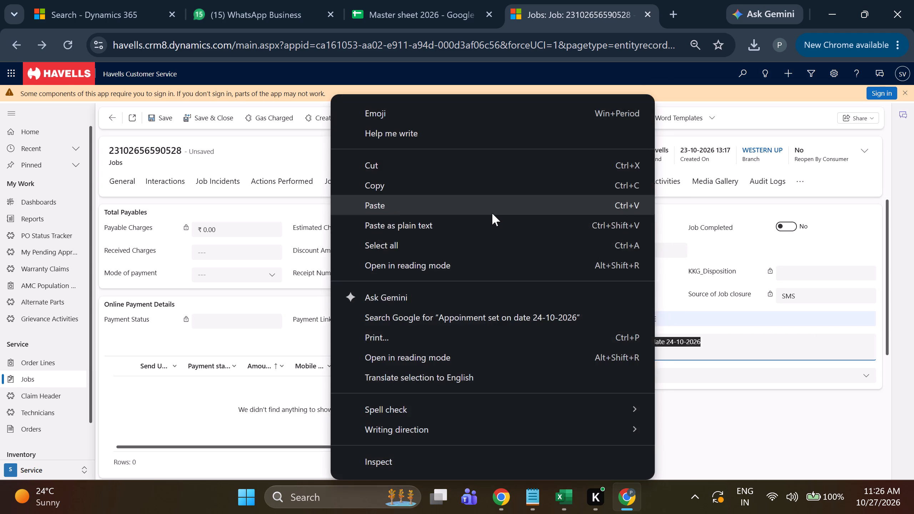
pyautogui.click(492, 213)
pyautogui.click(787, 225)
pyautogui.click(151, 116)
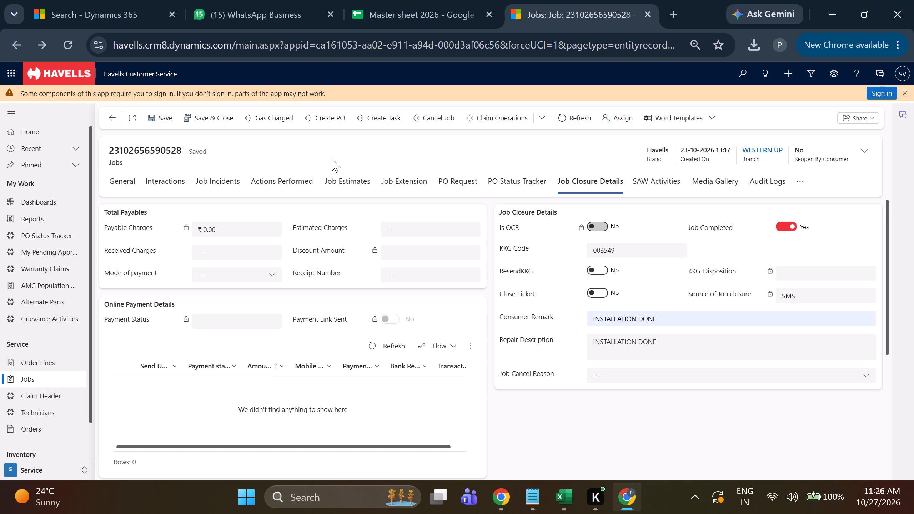
pyautogui.click(203, 122)
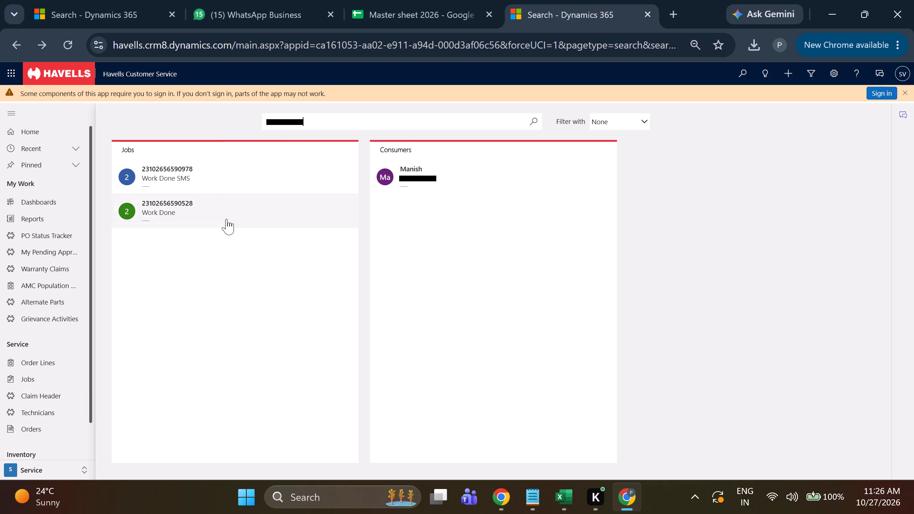
pyautogui.click(237, 213)
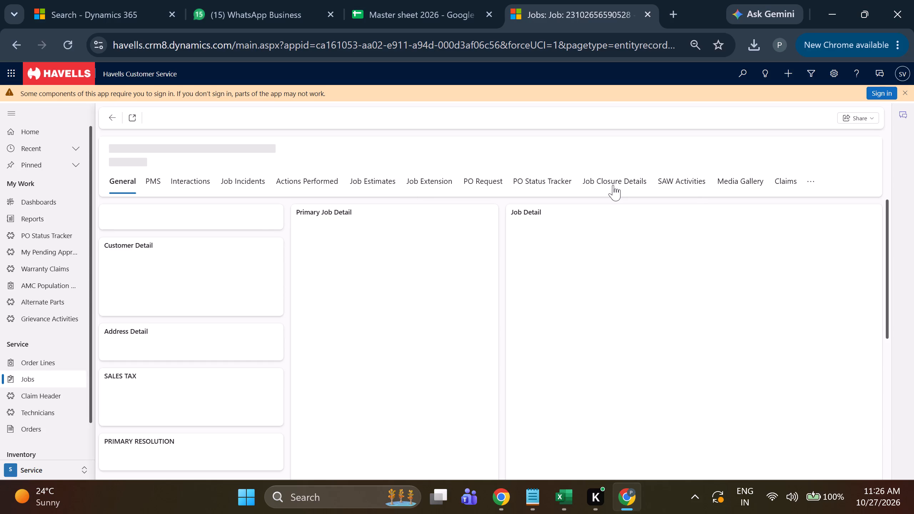
pyautogui.click(598, 192)
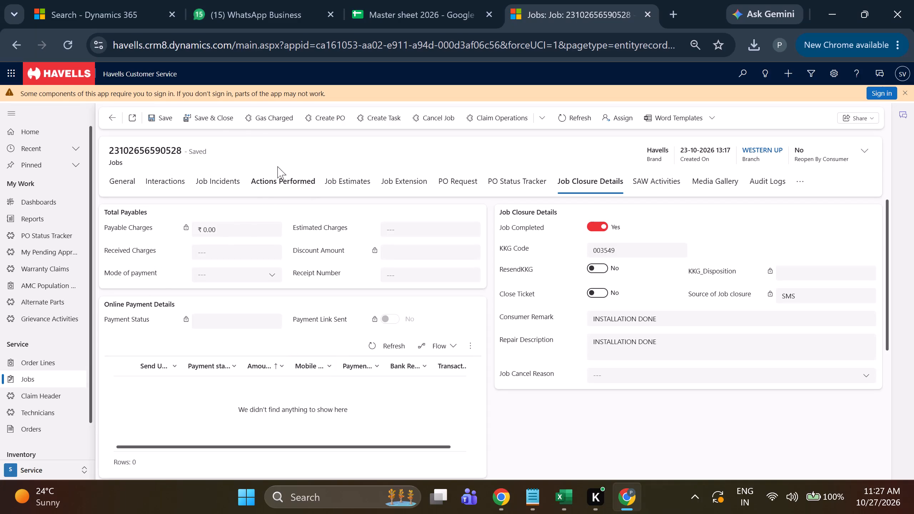
pyautogui.click(204, 121)
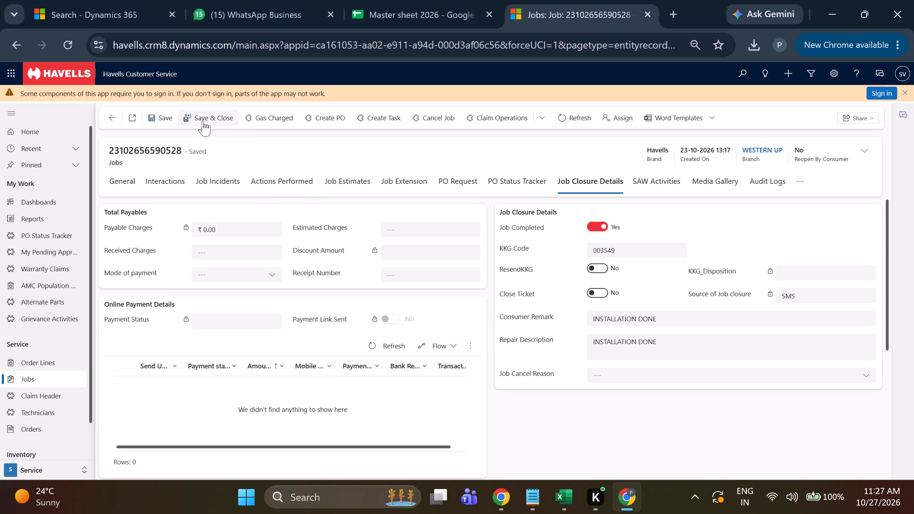
pyautogui.click(204, 121)
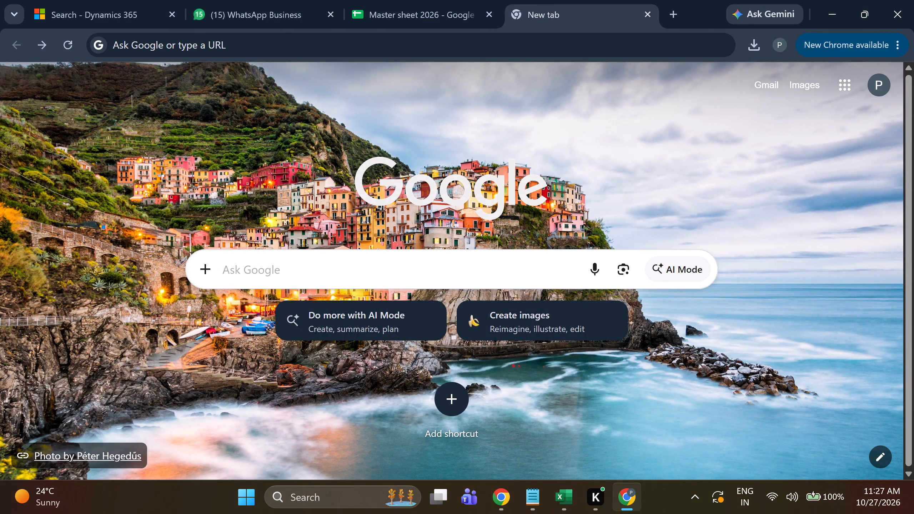
# Load the Havells Dynamics 365 search page in the blank browser tab.
pyautogui.click(303, 45)
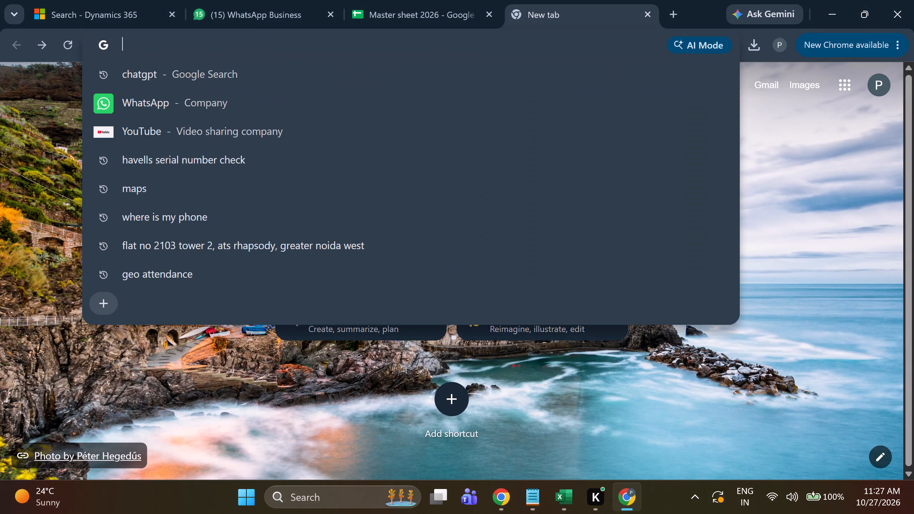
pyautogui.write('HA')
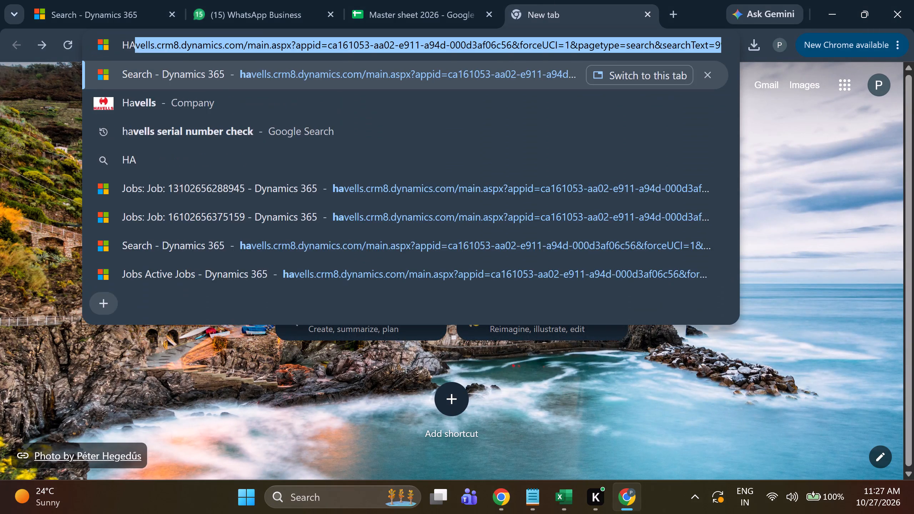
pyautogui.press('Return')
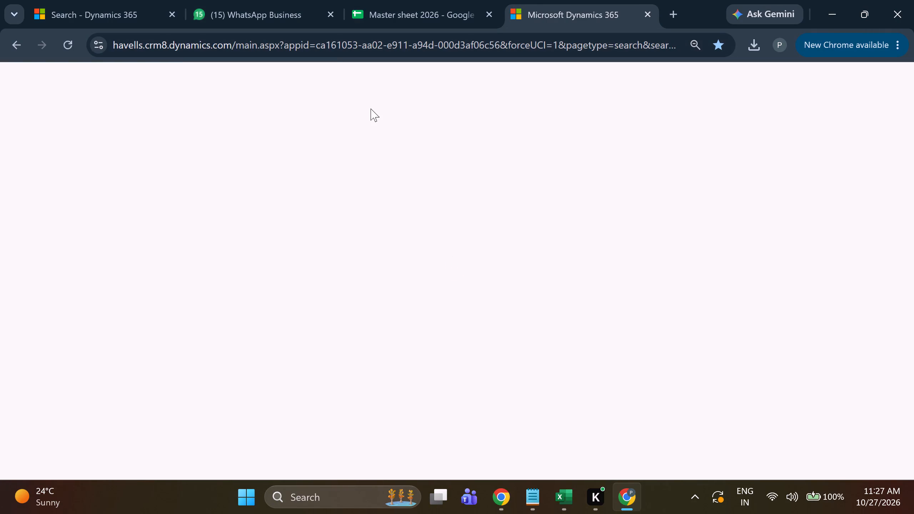
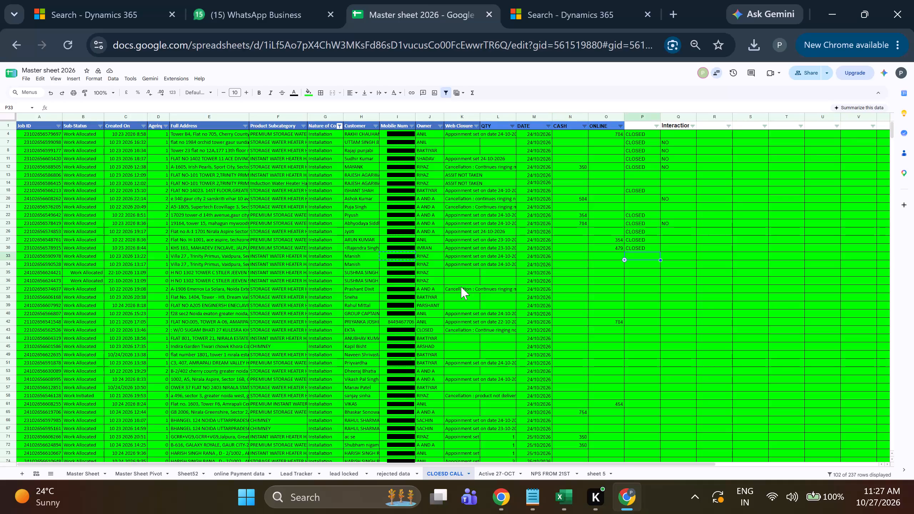
pyautogui.press('Up')
pyautogui.hotkey('ctrl', 'c')
pyautogui.hotkey('ctrl', 'Down')
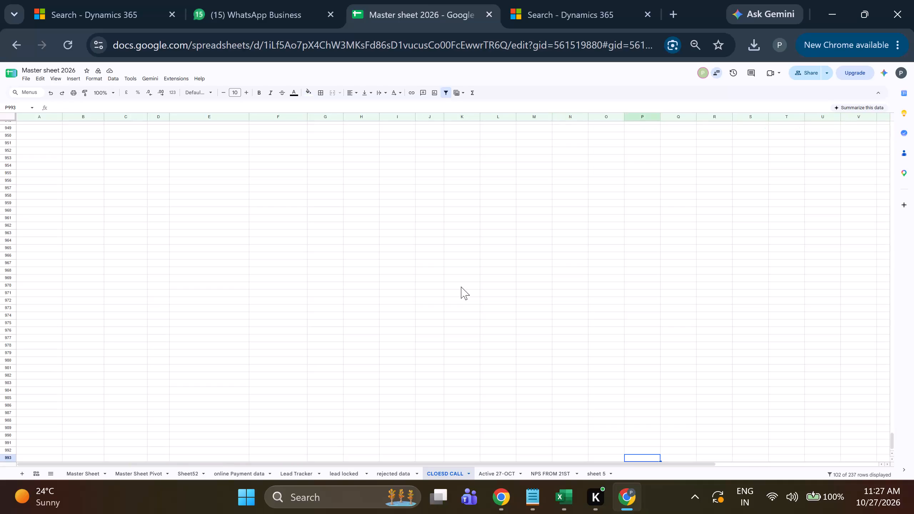
pyautogui.press('pageup')
pyautogui.press('pageup')
pyautogui.press('pageup')
pyautogui.press('pageup')
pyautogui.press('pageup')
pyautogui.press('pageup')
pyautogui.press('pageup')
pyautogui.press('pageup')
pyautogui.press('pageup')
pyautogui.press('pageup')
pyautogui.press('pageup')
pyautogui.press('pageup')
pyautogui.press('pageup')
pyautogui.press('pageup')
pyautogui.press('pageup')
pyautogui.press('pageup')
pyautogui.press('pageup')
pyautogui.press('pageup')
pyautogui.press('pageup')
pyautogui.press('pageup')
pyautogui.press('pageup')
pyautogui.press('pageup')
pyautogui.press('pageup')
pyautogui.press('pageup')
pyautogui.press('pageup')
pyautogui.press('pageup')
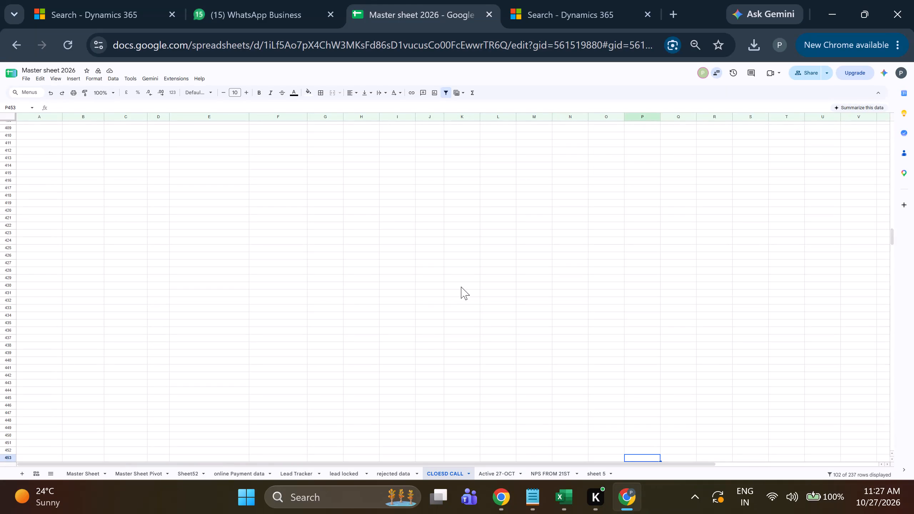
pyautogui.press('Down')
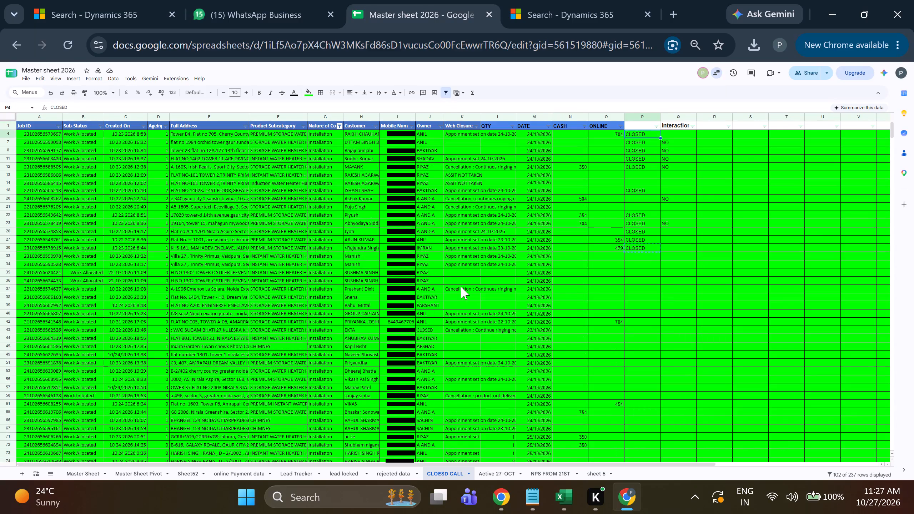
pyautogui.press('Down')
pyautogui.press('Down')
pyautogui.press('Down')
pyautogui.press('Down')
pyautogui.press('Down')
pyautogui.press('Down')
pyautogui.press('Down')
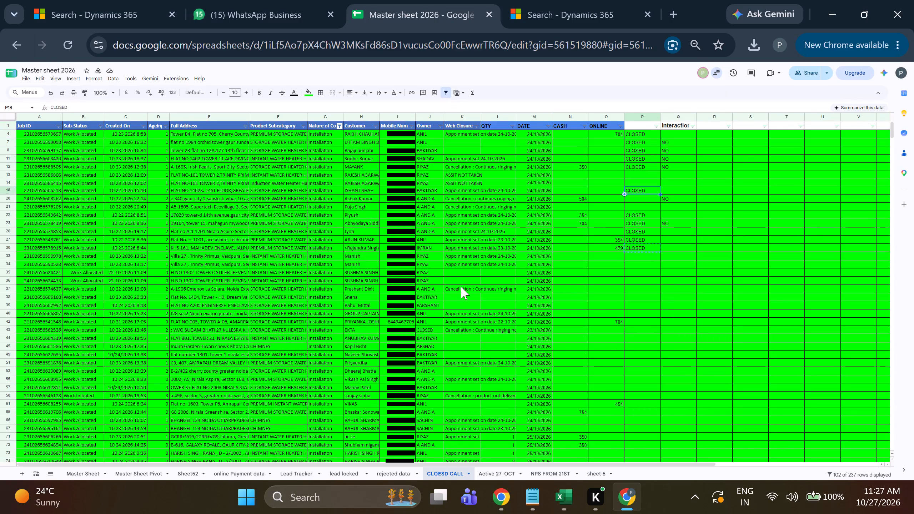
pyautogui.press('Down')
pyautogui.press('Down')
pyautogui.press('Down')
pyautogui.press('Down')
pyautogui.press('Down')
pyautogui.press('Down')
pyautogui.press('Down')
pyautogui.press('Down')
pyautogui.hotkey('ctrl', 'v')
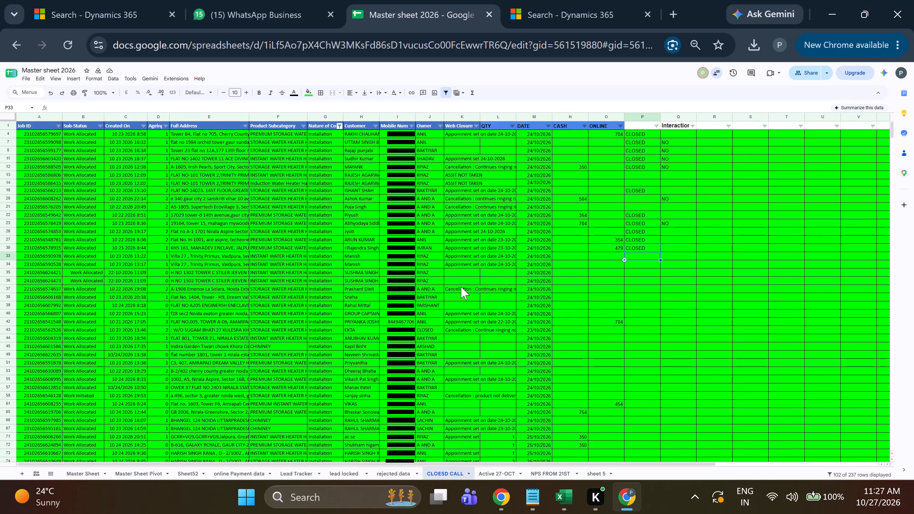
pyautogui.press('Down')
pyautogui.press('Left')
pyautogui.press('Left')
pyautogui.press('Left')
pyautogui.press('Left')
pyautogui.press('Left')
pyautogui.press('Left')
pyautogui.press('Left')
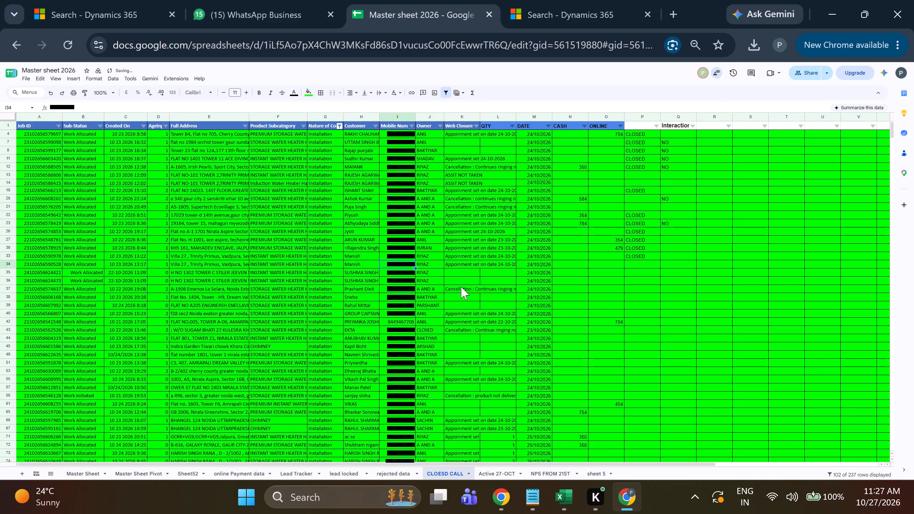
pyautogui.hotkey('ctrl', 'c')
pyautogui.click(584, 0)
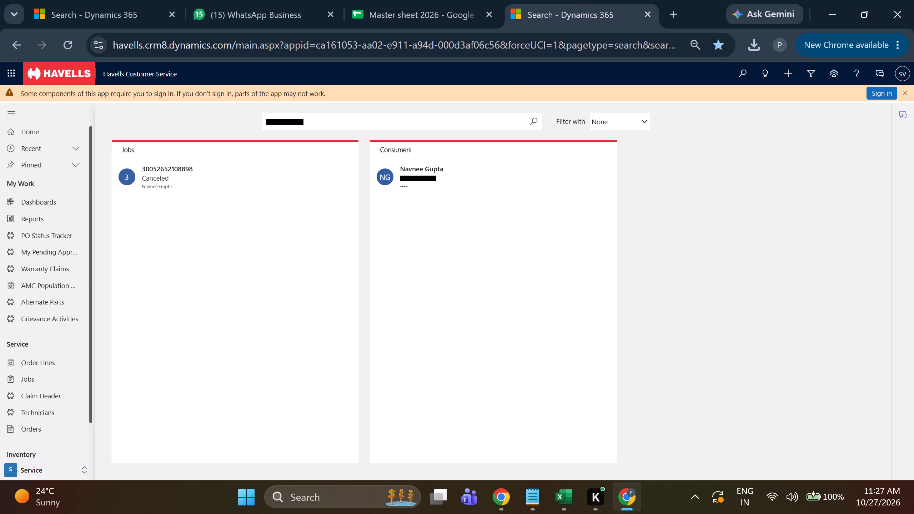
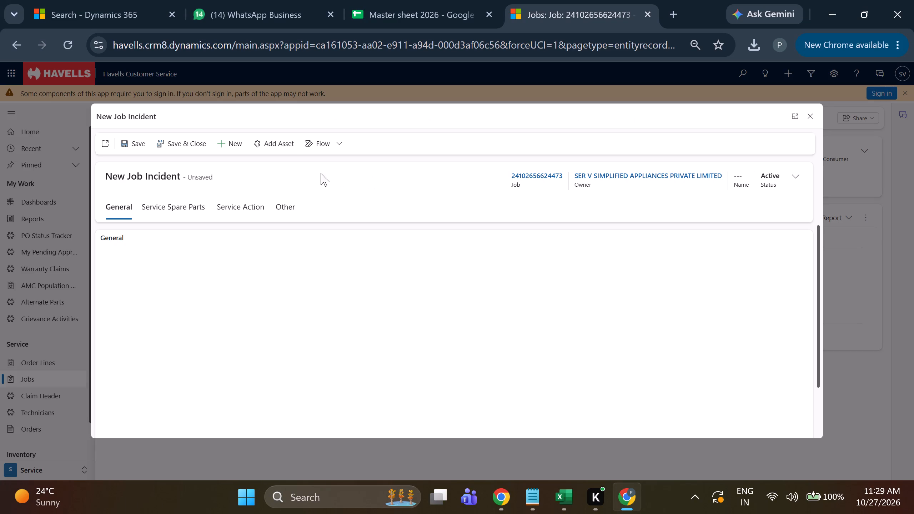
pyautogui.click(266, 147)
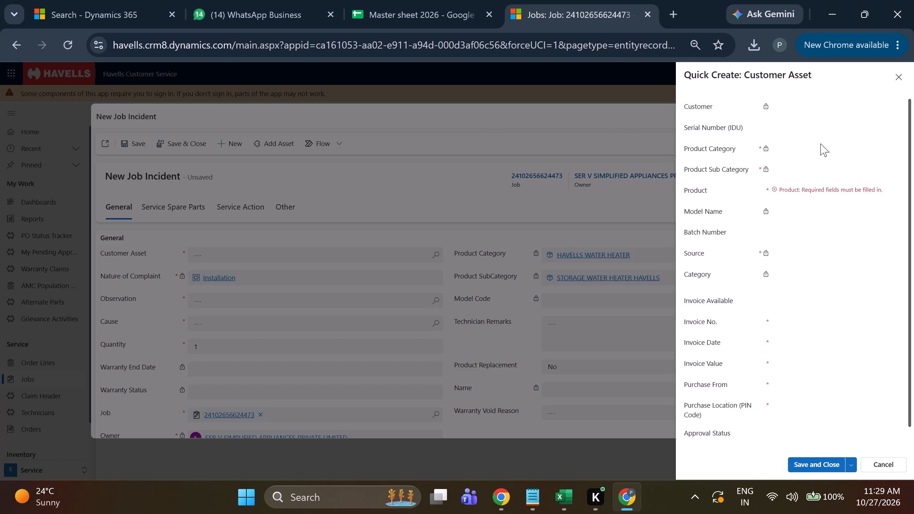
pyautogui.click(854, 135)
pyautogui.hotkey('ctrl', 'v')
pyautogui.click(669, 183)
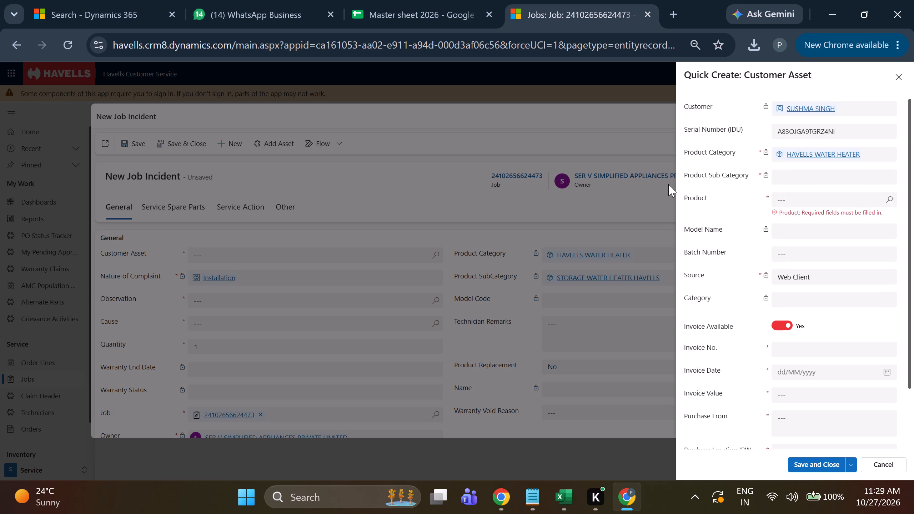
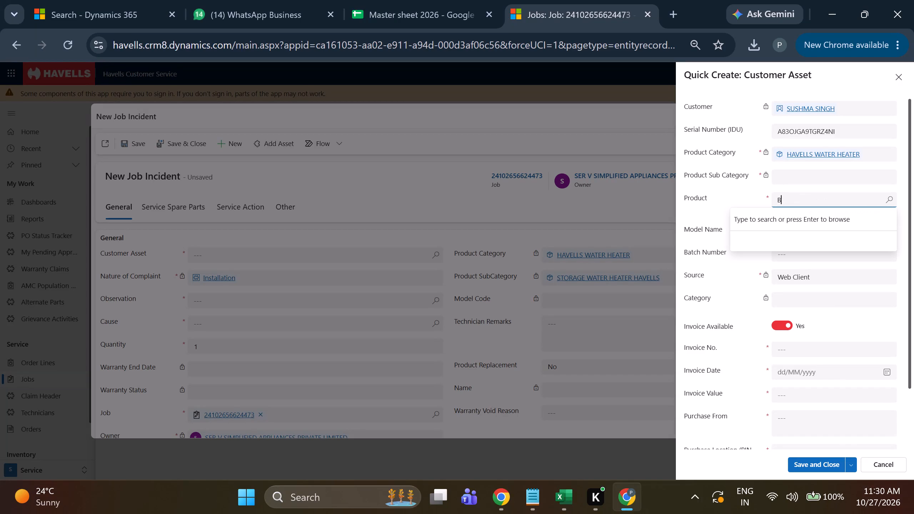
# Clear the partial Product entry of the new customer asset and set the product to F48GHWCBNTWH015, the BIANCA 5S 15LTR water heater.
pyautogui.doubleClick(861, 201)
pyautogui.press('BackSpace')
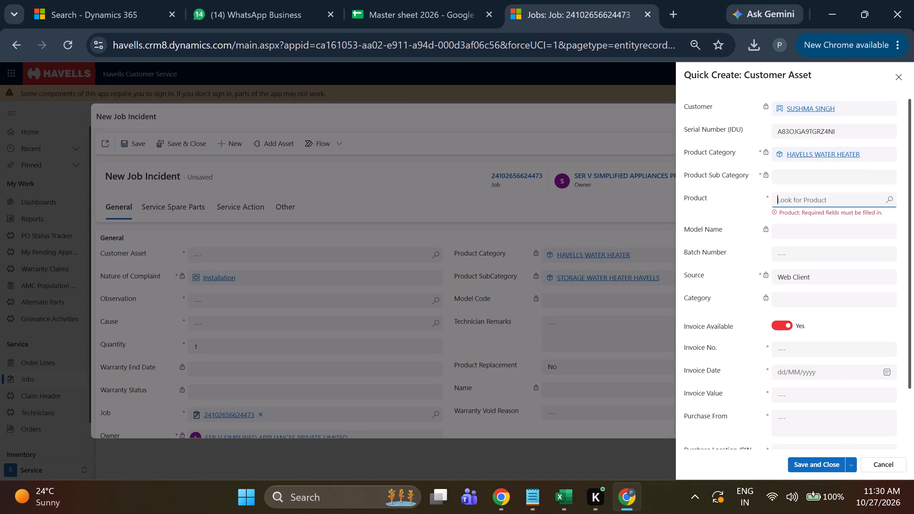
pyautogui.click(887, 198)
pyautogui.scroll(-1, 788, 279)
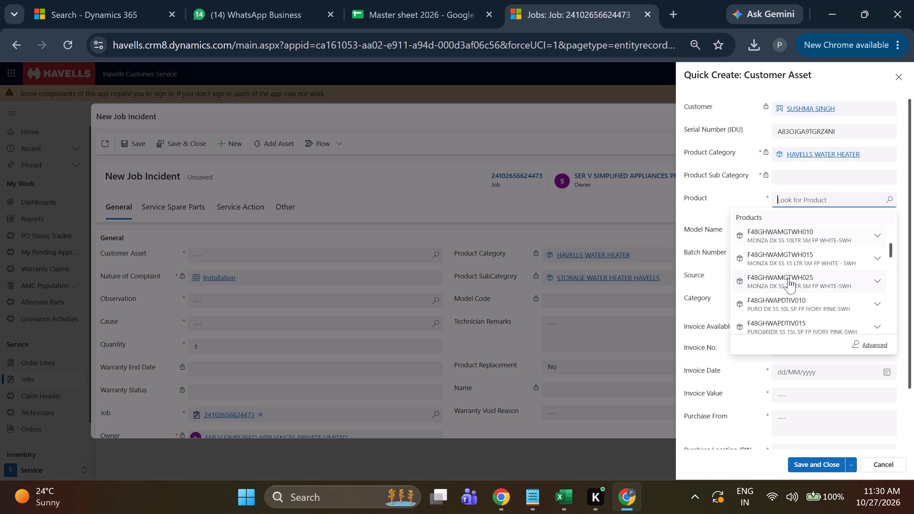
pyautogui.scroll(-3, 788, 277)
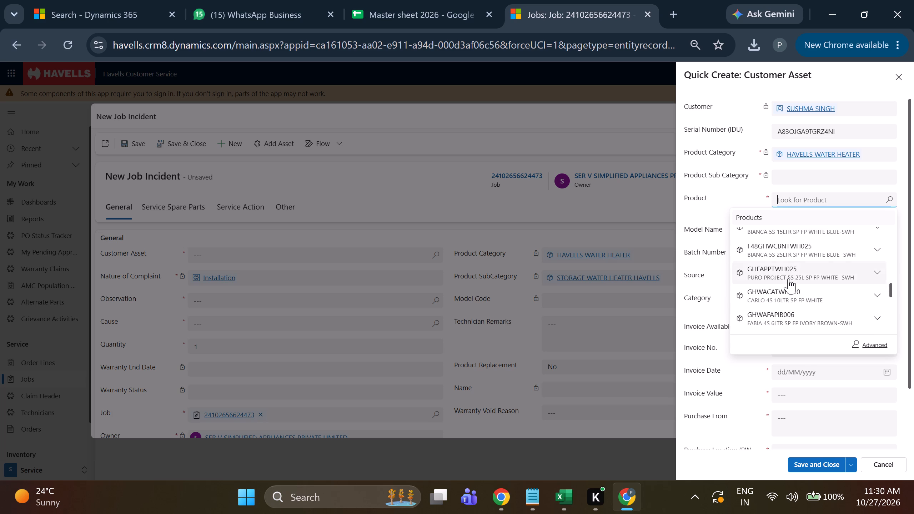
pyautogui.click(783, 232)
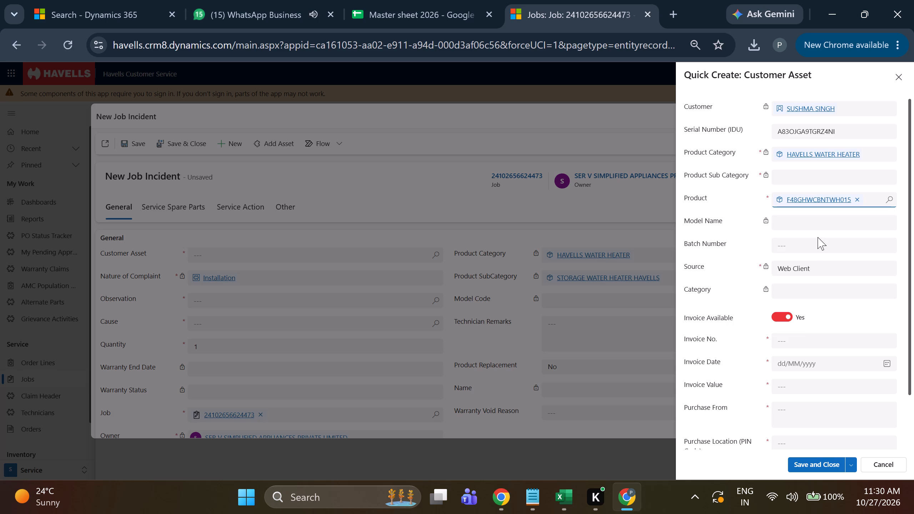
# Set the new customer asset's invoice number to 439.
pyautogui.click(806, 349)
pyautogui.click(822, 340)
pyautogui.click(842, 422)
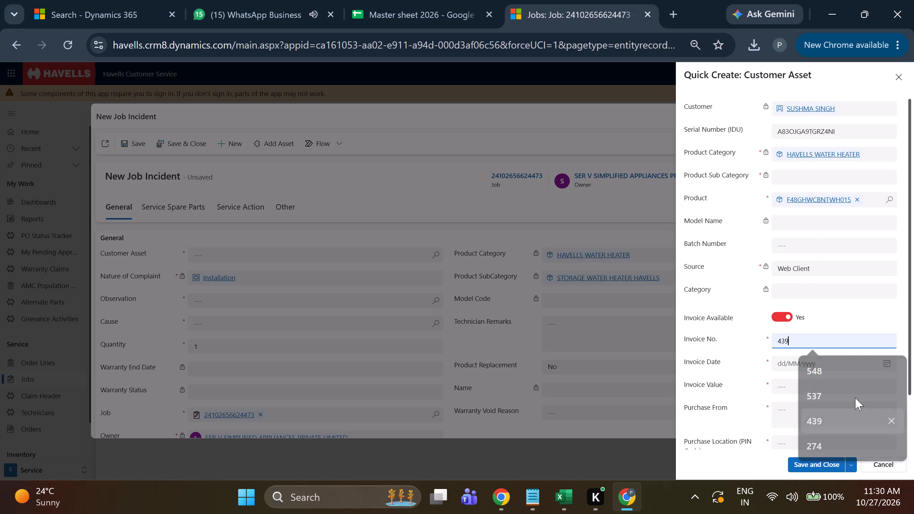
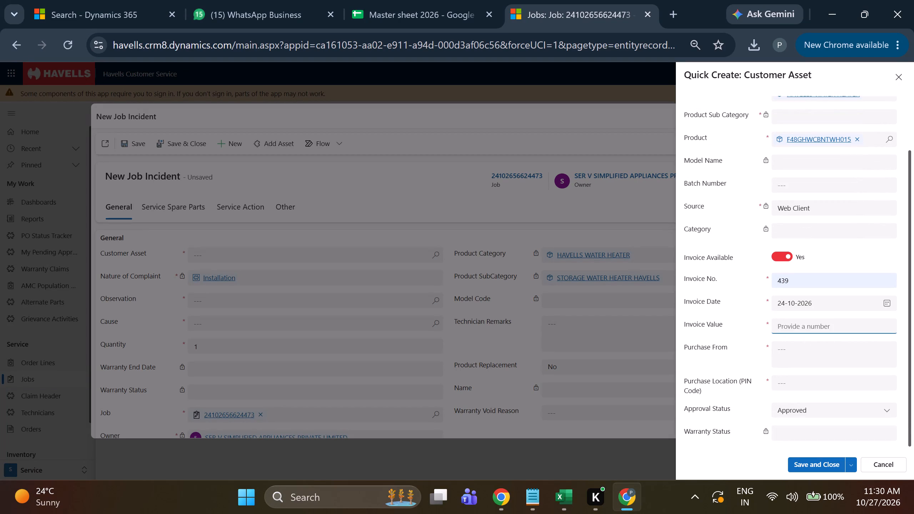
# Set the new customer asset's invoice value to 13200 and its purchase source to NOIDA.
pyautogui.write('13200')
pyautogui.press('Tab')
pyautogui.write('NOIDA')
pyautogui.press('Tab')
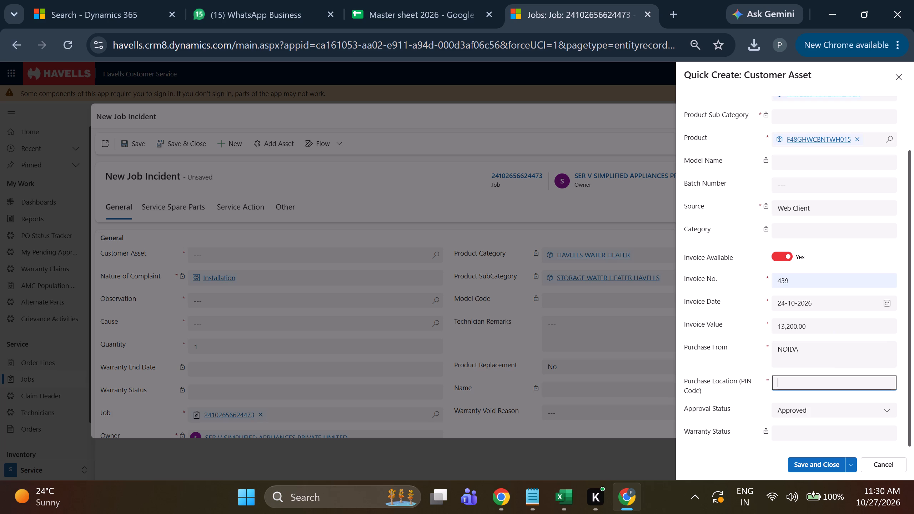
# Enter 201301 as the purchase location PIN code and save the new customer asset.
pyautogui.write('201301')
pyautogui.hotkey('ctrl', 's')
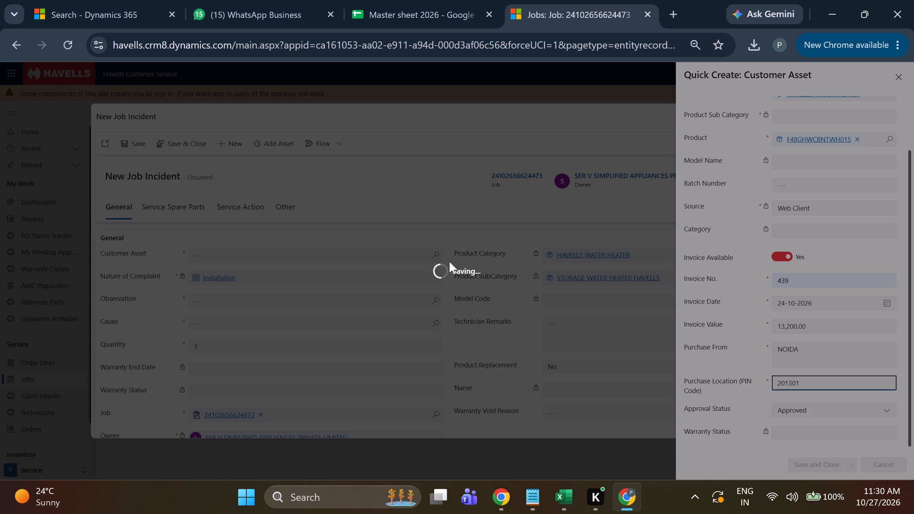
pyautogui.click(437, 253)
pyautogui.click(295, 296)
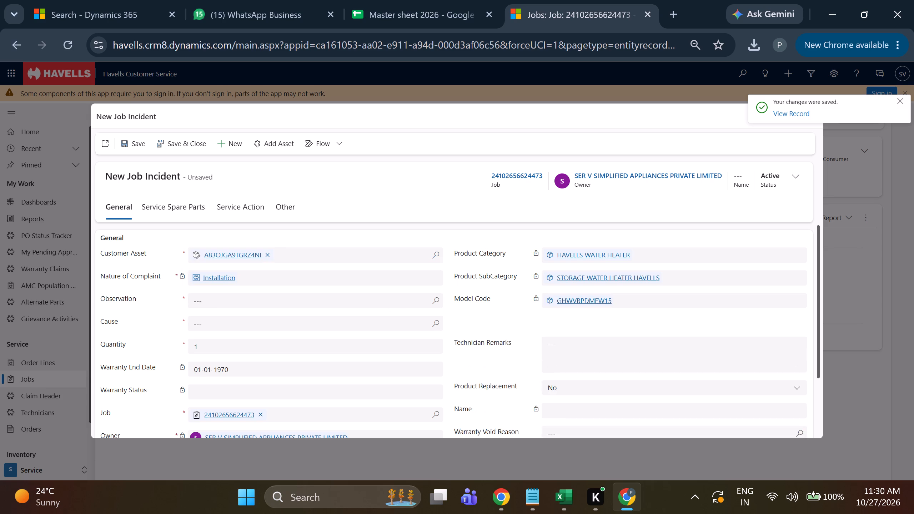
pyautogui.click(436, 296)
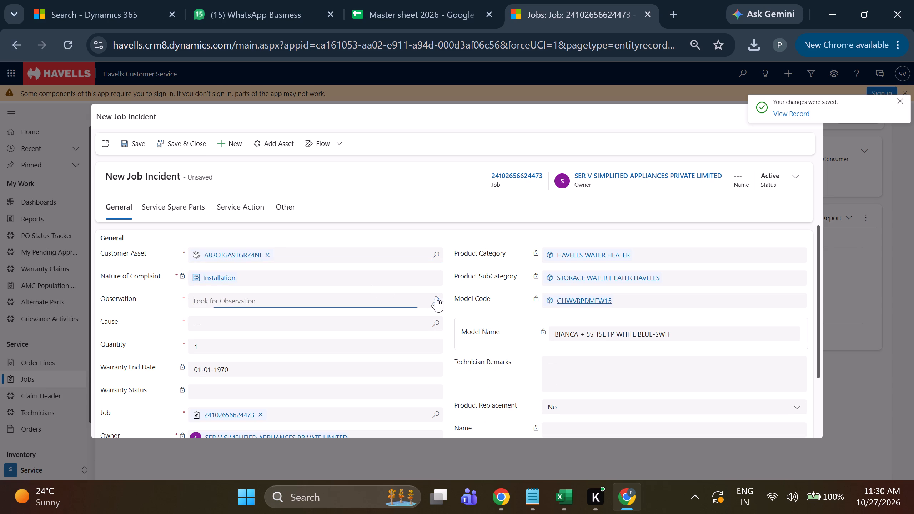
pyautogui.click(254, 227)
pyautogui.click(437, 325)
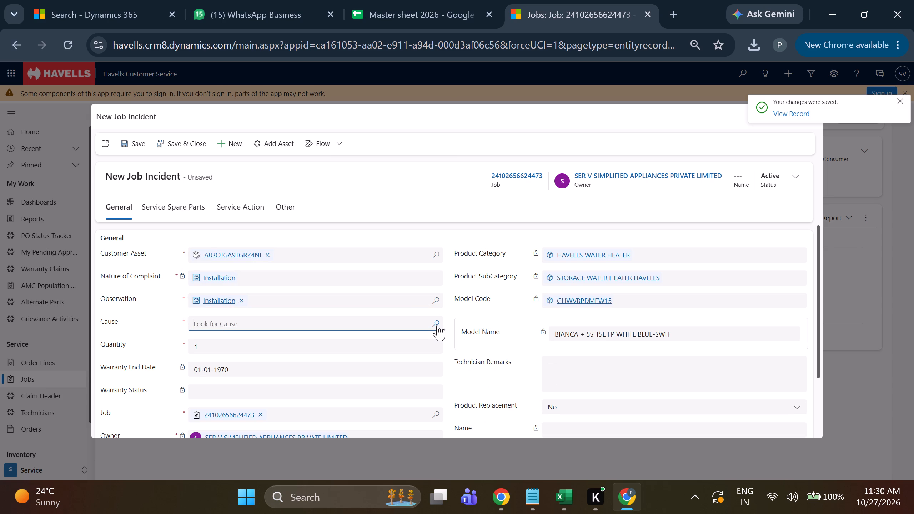
pyautogui.click(300, 288)
pyautogui.click(128, 141)
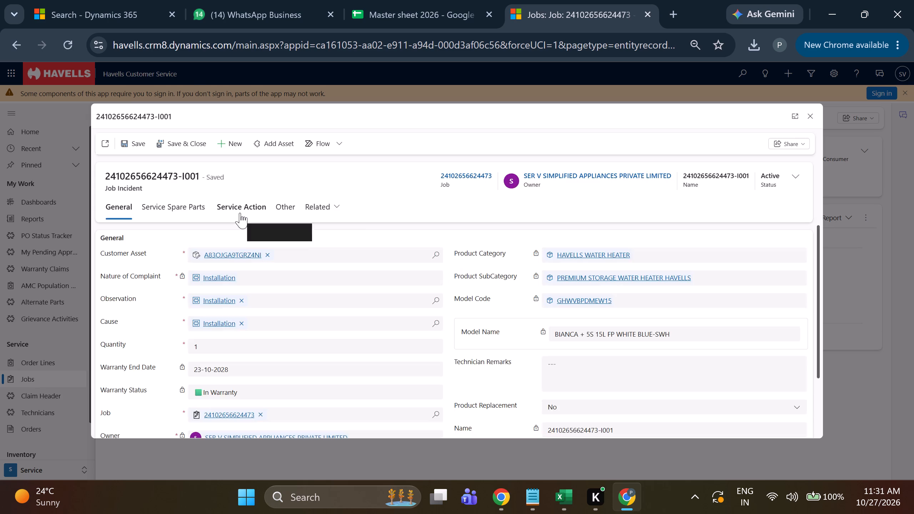
pyautogui.click(240, 213)
pyautogui.tripleClick(540, 243)
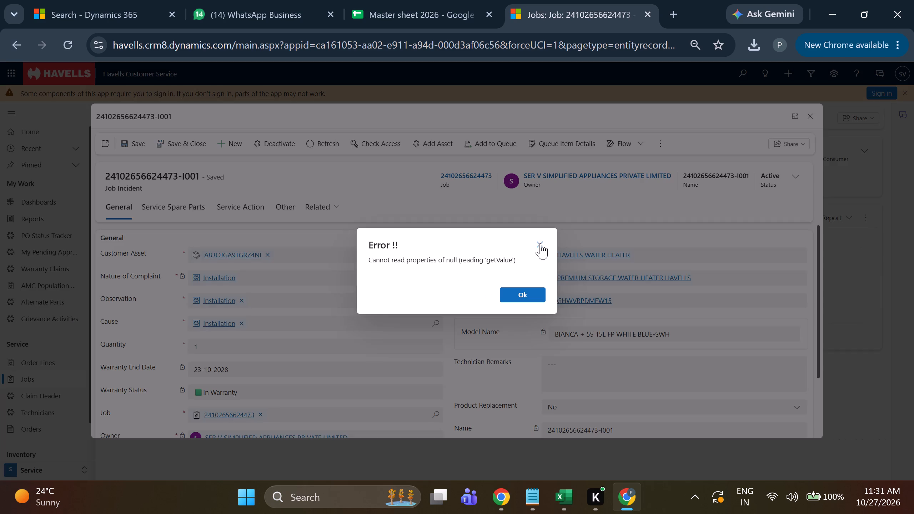
pyautogui.click(540, 243)
pyautogui.click(215, 206)
pyautogui.click(233, 220)
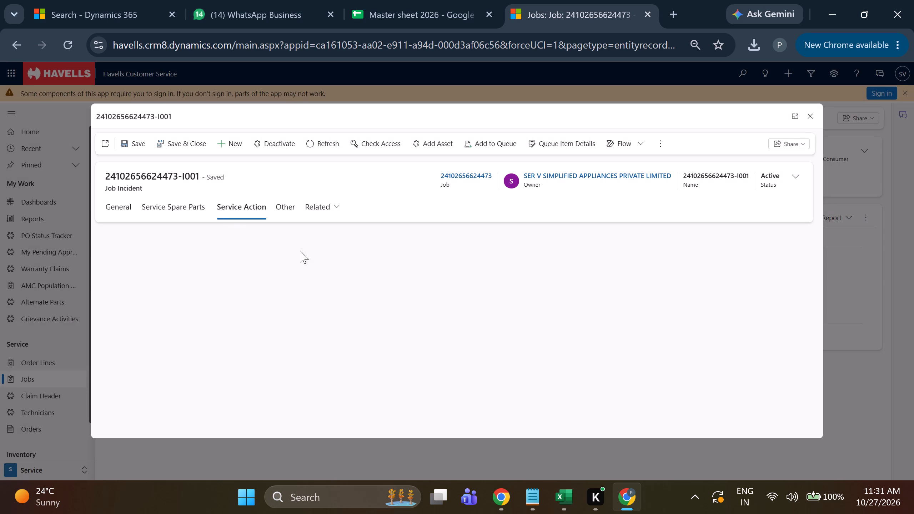
pyautogui.click(638, 238)
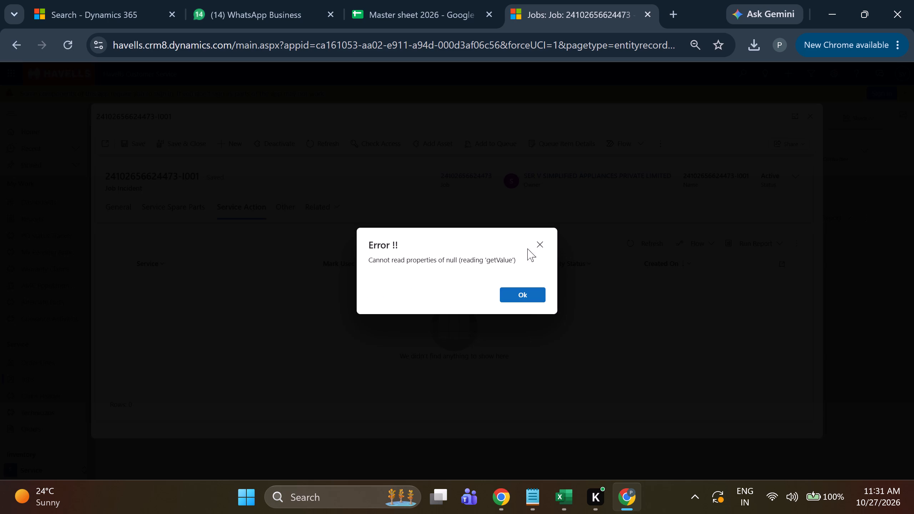
pyautogui.click(545, 247)
pyautogui.tripleClick(542, 242)
pyautogui.tripleClick(541, 242)
pyautogui.click(646, 250)
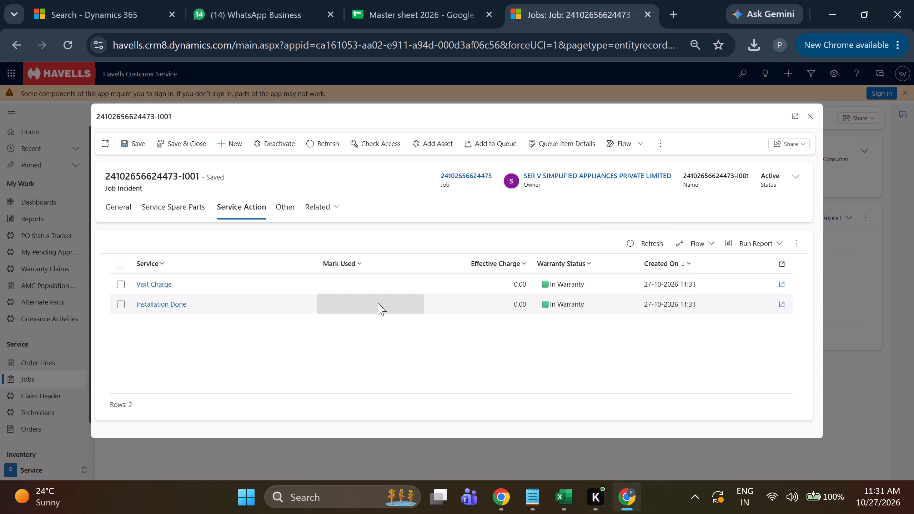
# Open the Installation Done service action, set Mark Used to Used, and save and close it.
pyautogui.tripleClick(379, 302)
pyautogui.doubleClick(385, 299)
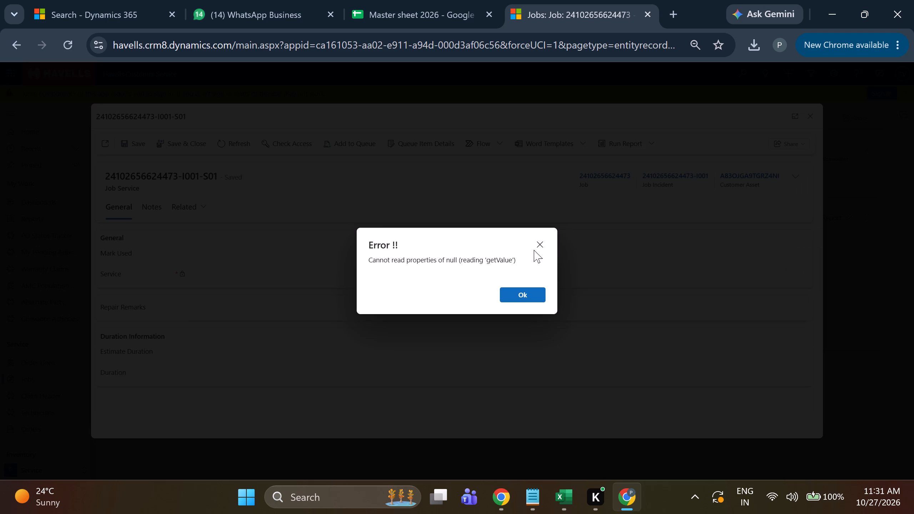
pyautogui.tripleClick(540, 246)
pyautogui.tripleClick(540, 246)
pyautogui.doubleClick(540, 246)
pyautogui.click(426, 254)
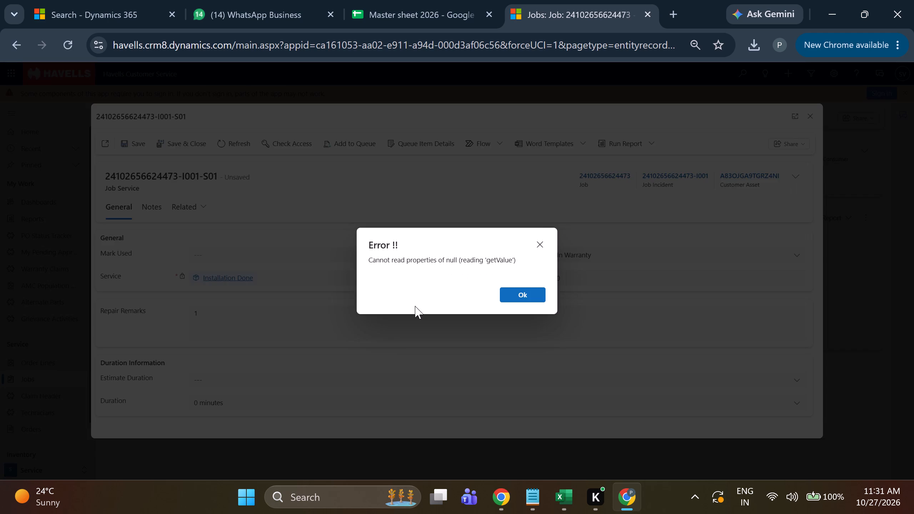
pyautogui.click(533, 246)
pyautogui.tripleClick(540, 246)
pyautogui.tripleClick(541, 244)
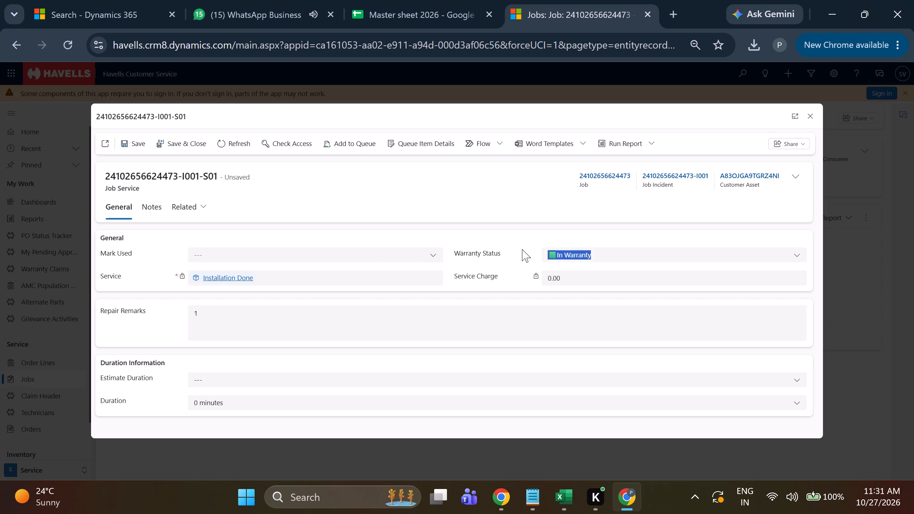
pyautogui.click(423, 251)
pyautogui.tripleClick(544, 242)
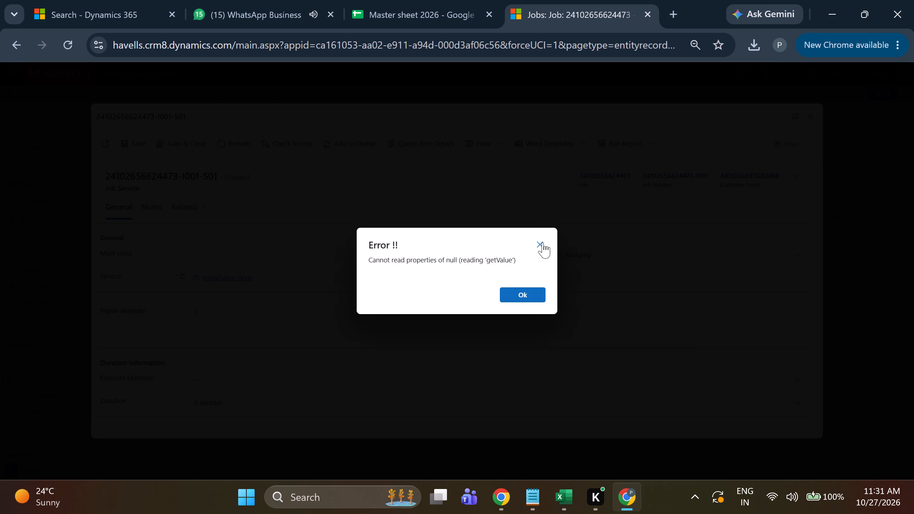
pyautogui.tripleClick(543, 242)
pyautogui.click(541, 243)
pyautogui.click(431, 258)
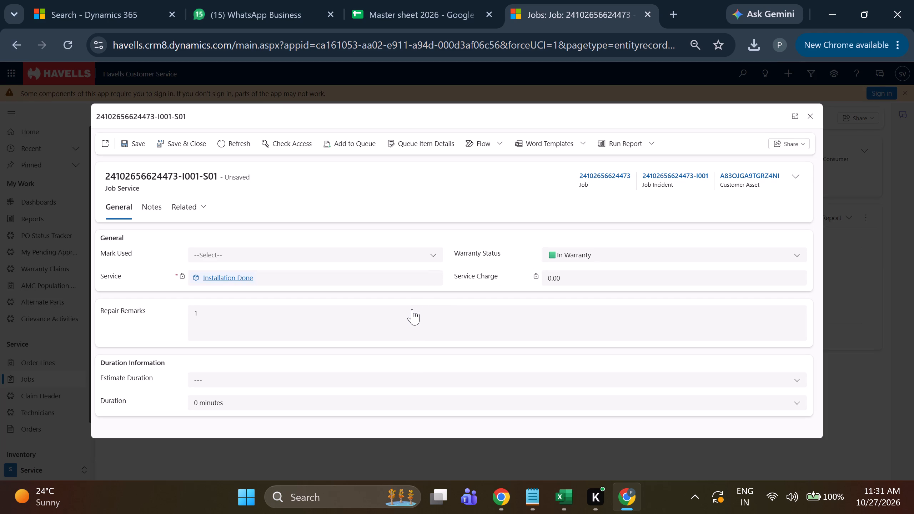
pyautogui.click(407, 306)
pyautogui.click(184, 136)
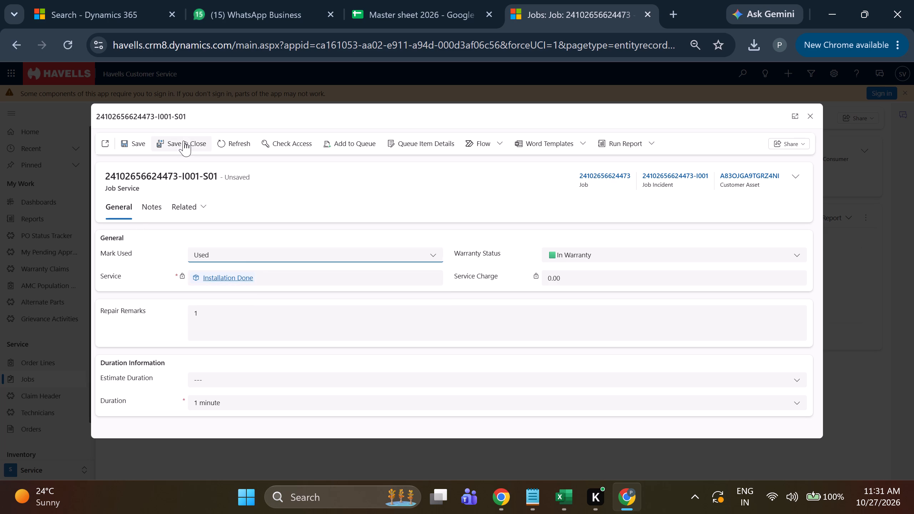
pyautogui.click(184, 141)
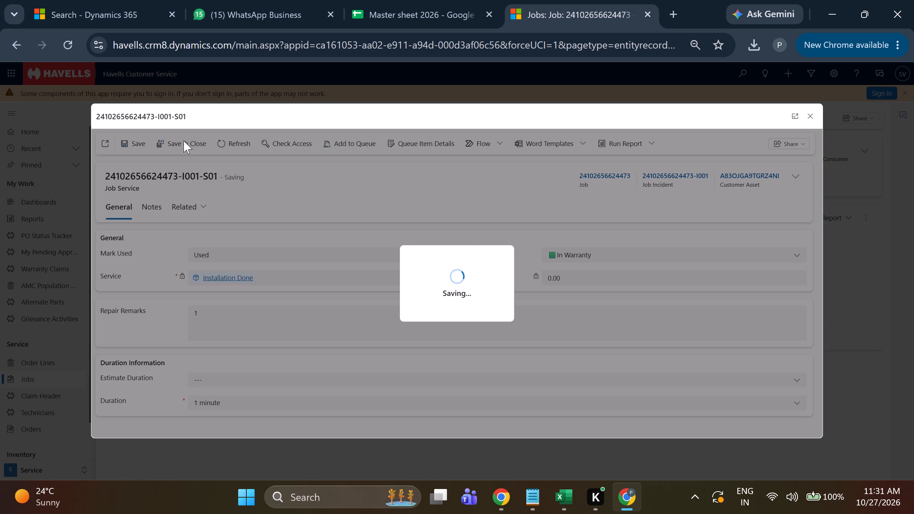
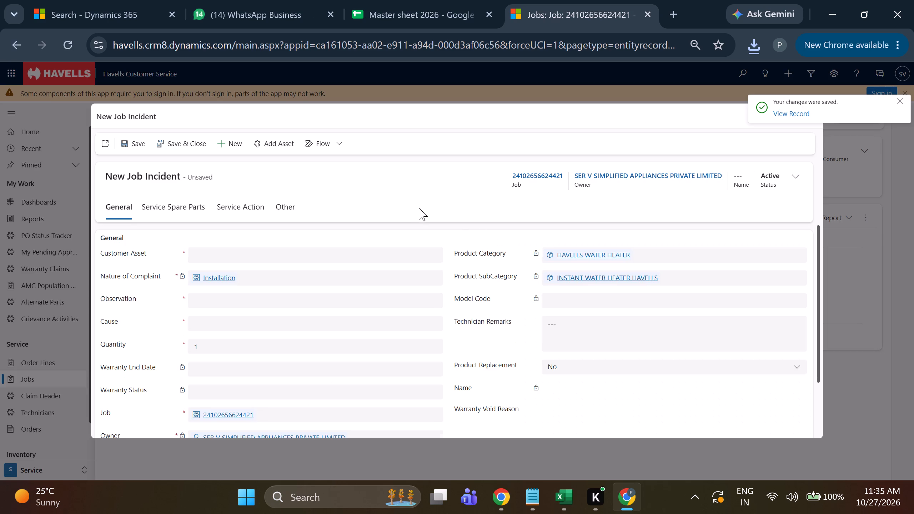
pyautogui.click(275, 142)
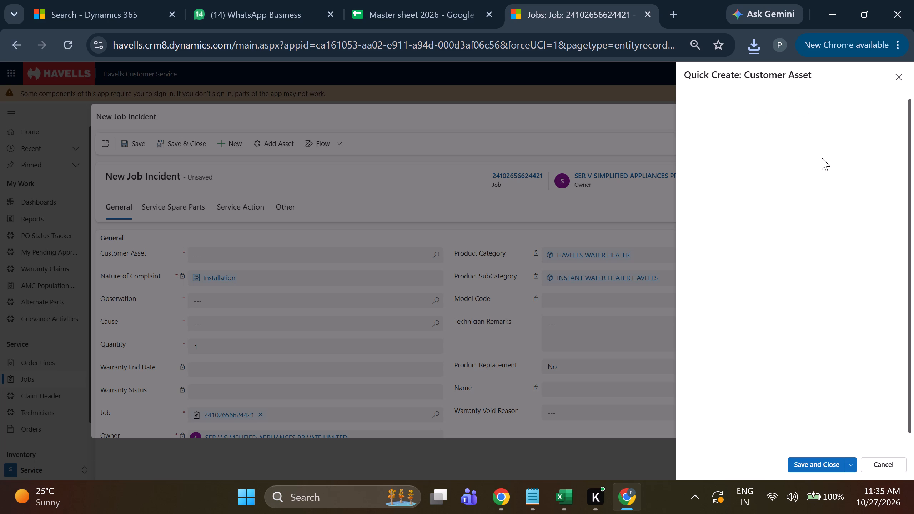
pyautogui.click(823, 130)
pyautogui.hotkey('ctrl', 'v')
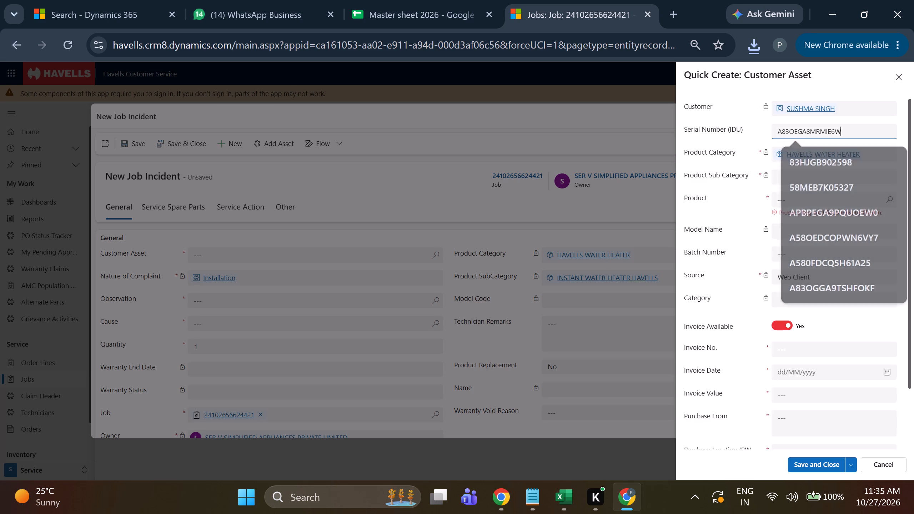
pyautogui.click(644, 211)
pyautogui.click(891, 203)
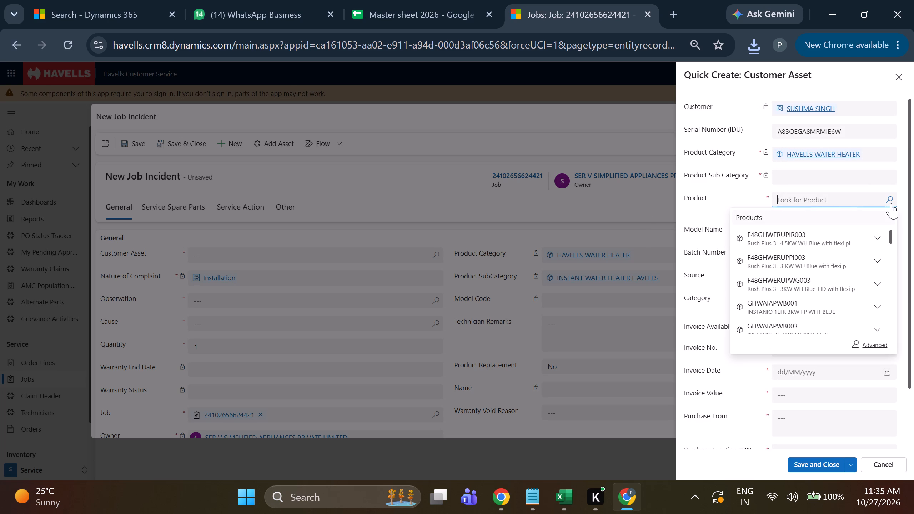
pyautogui.click(807, 267)
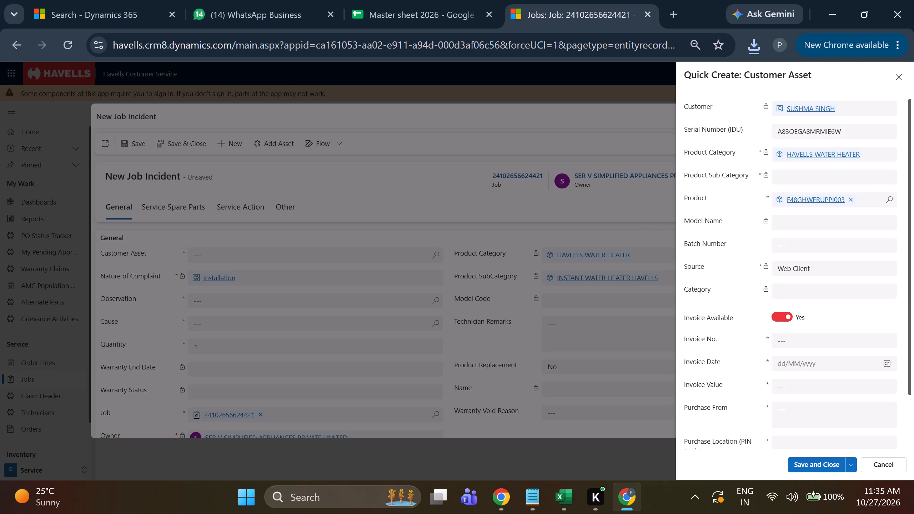
# Fill in the customer asset's invoice details, with 537 as the invoice number.
pyautogui.scroll(-2, 832, 280)
pyautogui.click(823, 279)
pyautogui.click(853, 369)
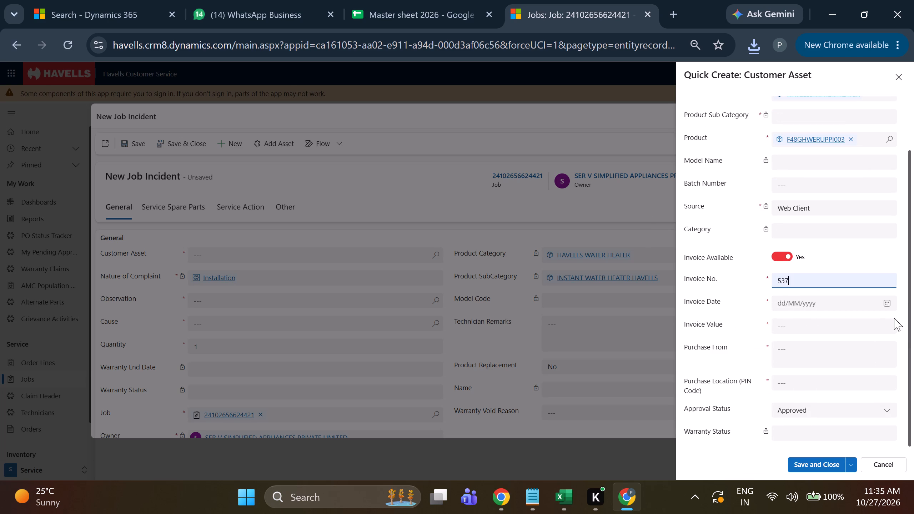
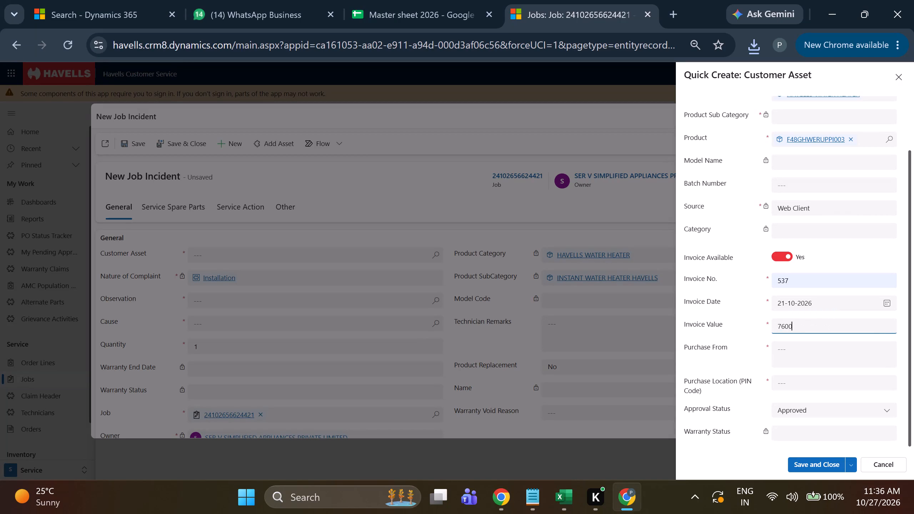
# Complete the customer asset with NOIDA as purchase source and 201301 as purchase location PIN code, and save it.
pyautogui.press('Tab')
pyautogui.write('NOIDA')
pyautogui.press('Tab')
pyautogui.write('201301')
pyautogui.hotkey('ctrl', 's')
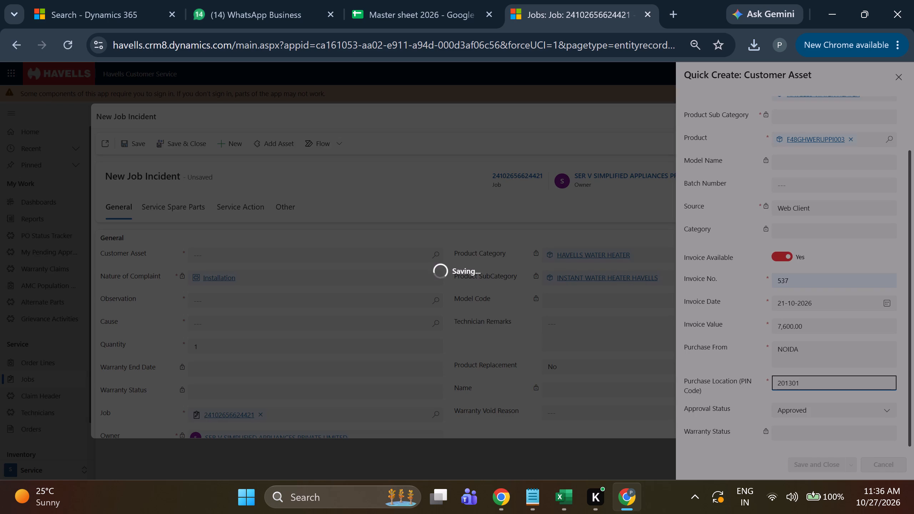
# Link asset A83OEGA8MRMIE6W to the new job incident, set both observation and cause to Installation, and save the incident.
pyautogui.click(436, 253)
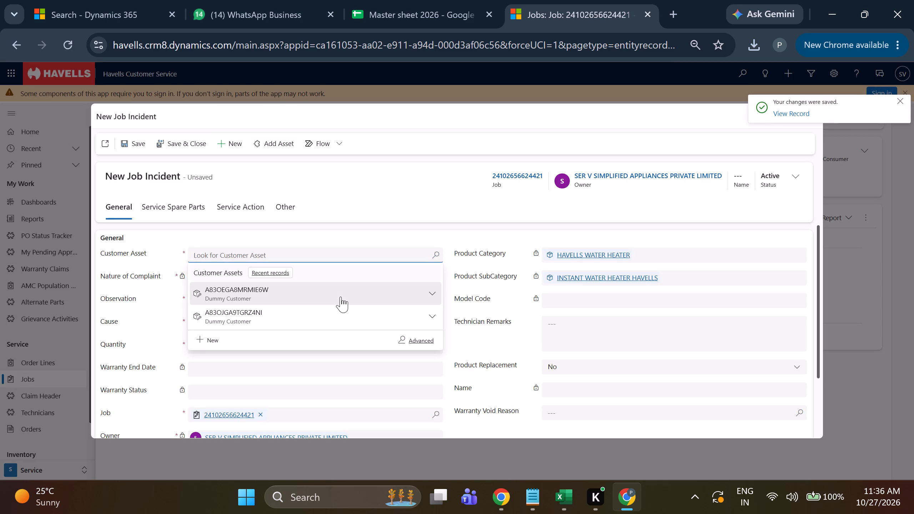
pyautogui.click(341, 297)
pyautogui.click(433, 298)
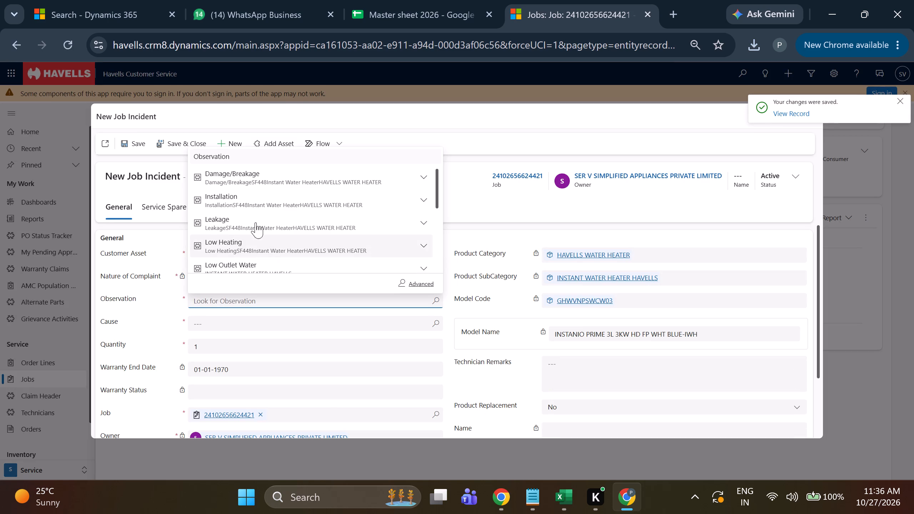
pyautogui.click(265, 192)
pyautogui.click(441, 324)
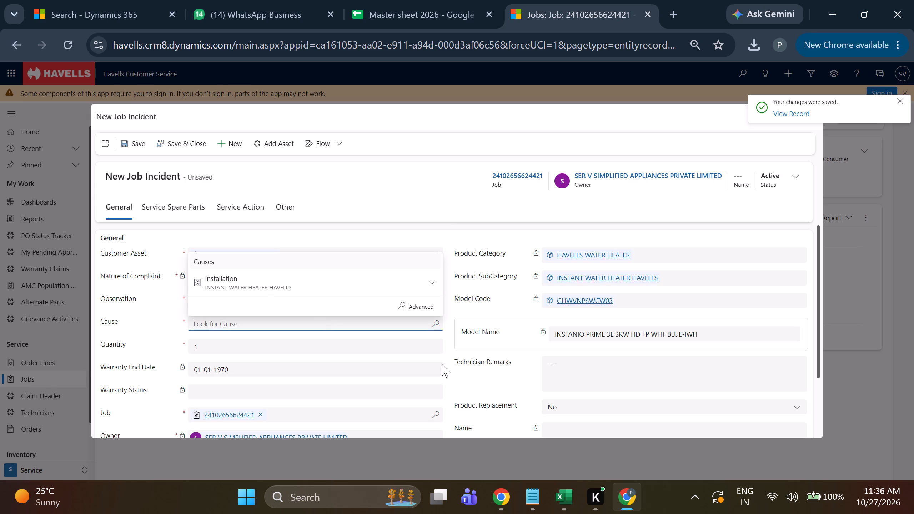
pyautogui.click(265, 286)
pyautogui.click(126, 141)
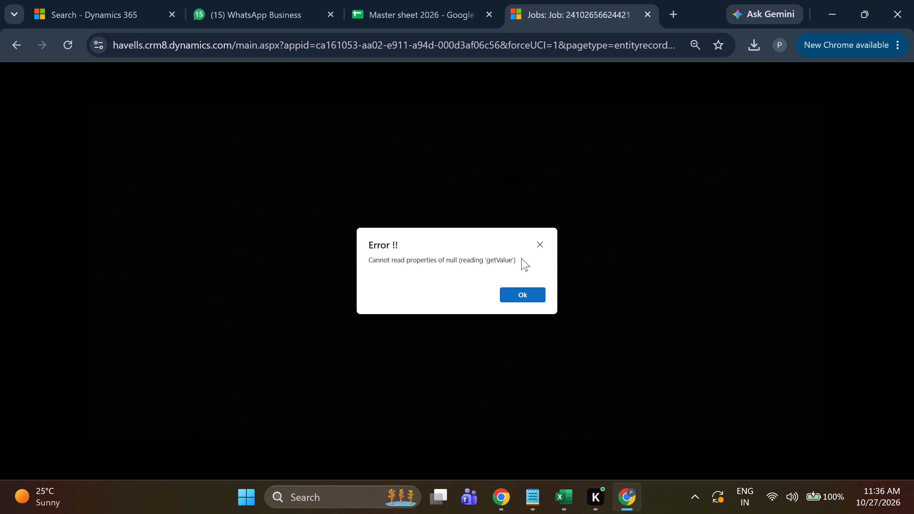
pyautogui.tripleClick(542, 242)
pyautogui.tripleClick(542, 242)
pyautogui.click(542, 242)
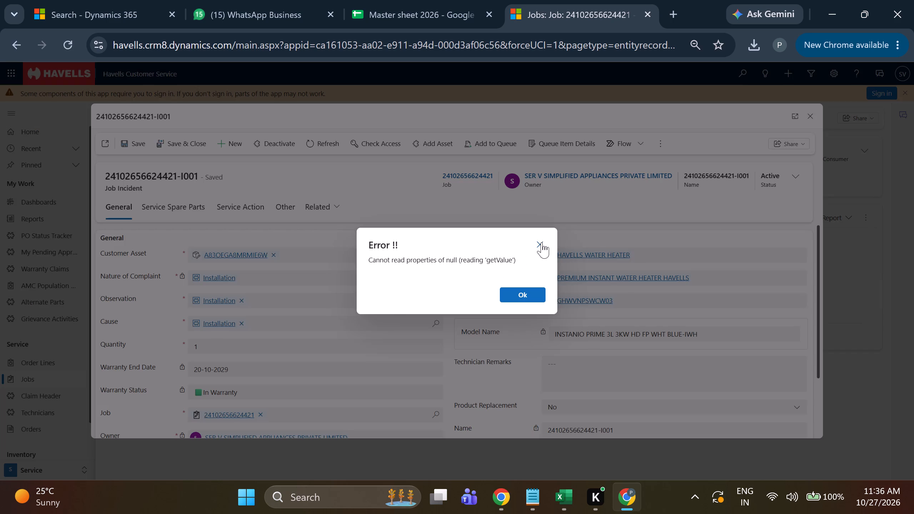
pyautogui.doubleClick(542, 242)
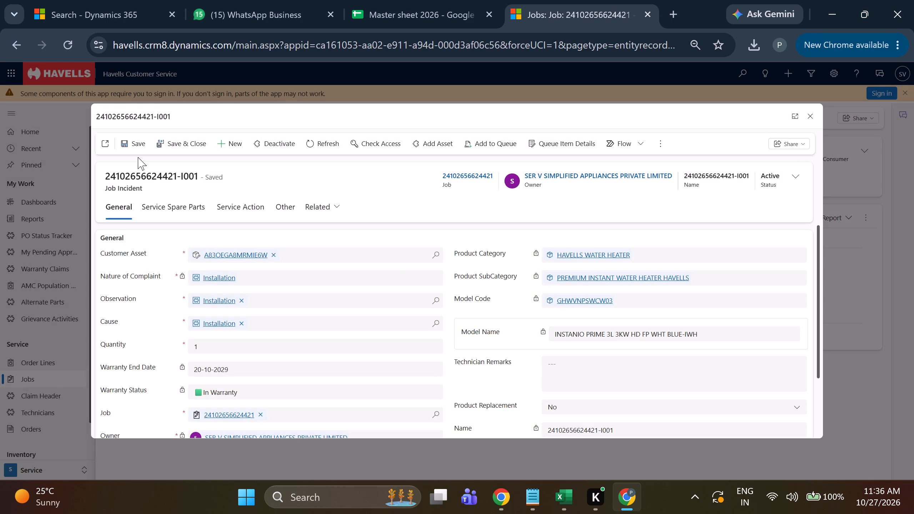
# Open the saved incident's service actions and refresh them until the installation service loads.
pyautogui.click(239, 208)
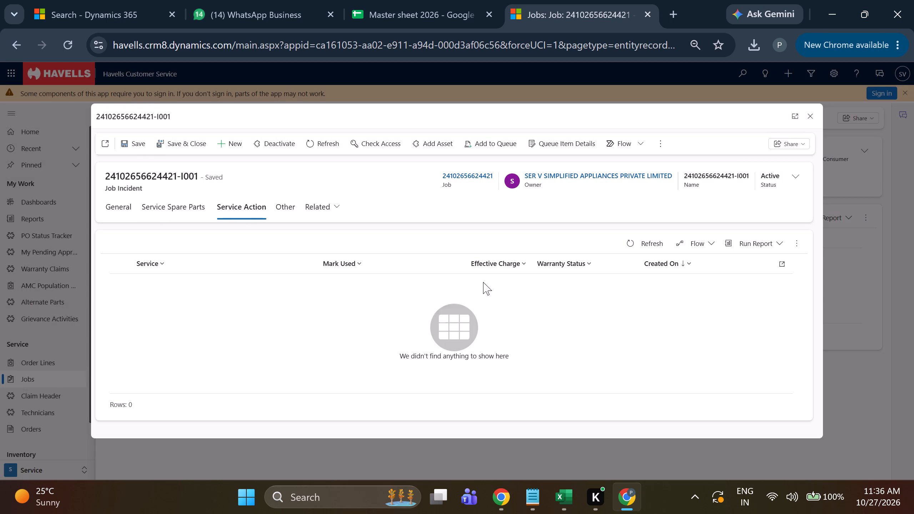
pyautogui.doubleClick(638, 247)
pyautogui.tripleClick(637, 247)
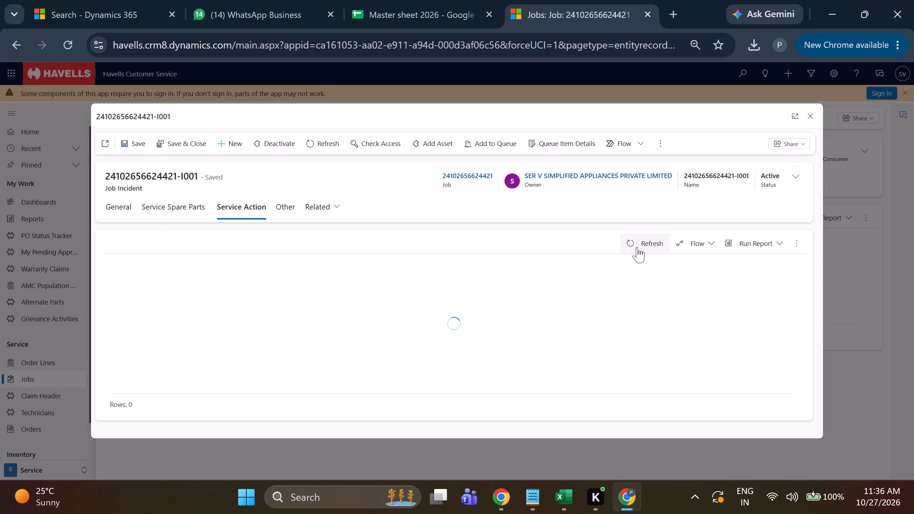
pyautogui.doubleClick(637, 247)
pyautogui.click(547, 246)
pyautogui.doubleClick(541, 245)
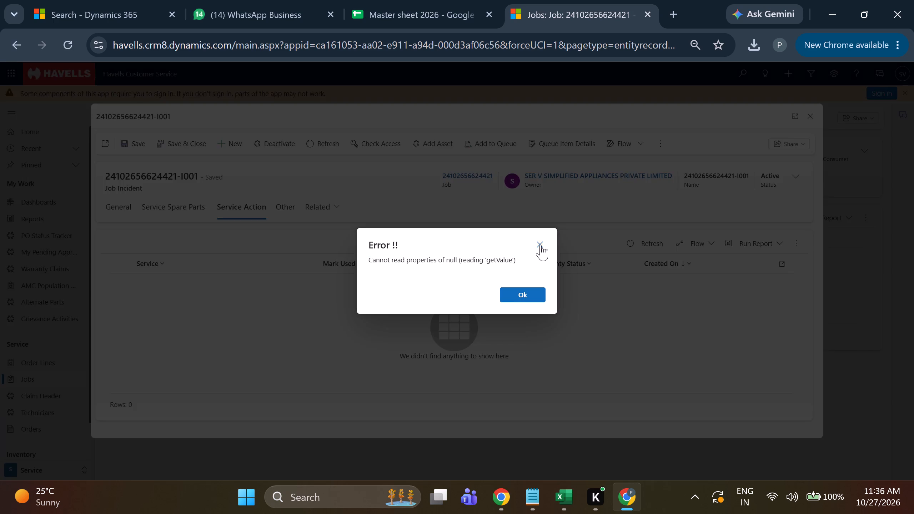
pyautogui.click(541, 245)
pyautogui.click(642, 248)
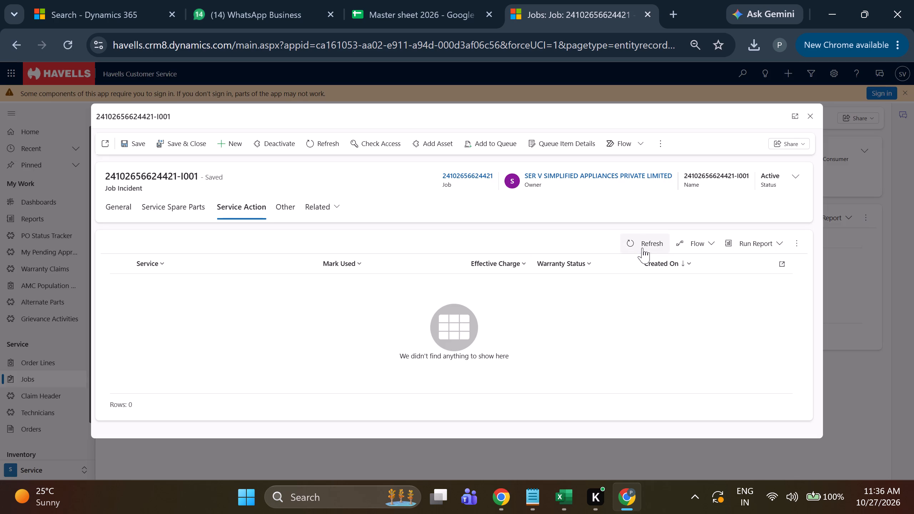
pyautogui.click(642, 248)
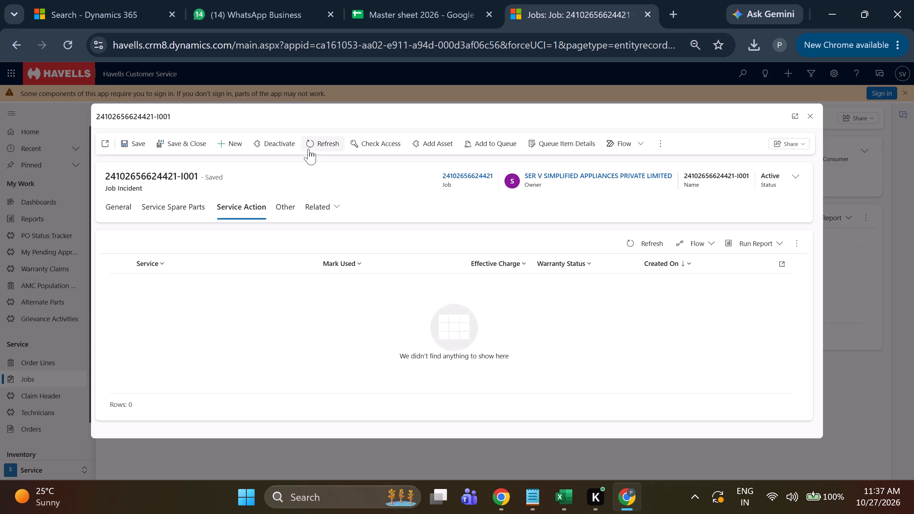
pyautogui.click(311, 145)
pyautogui.click(244, 207)
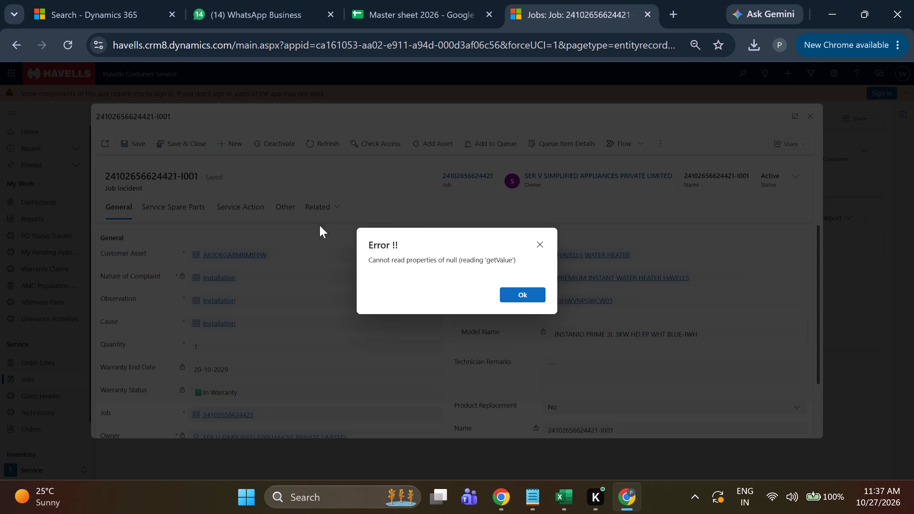
pyautogui.tripleClick(538, 245)
pyautogui.click(538, 245)
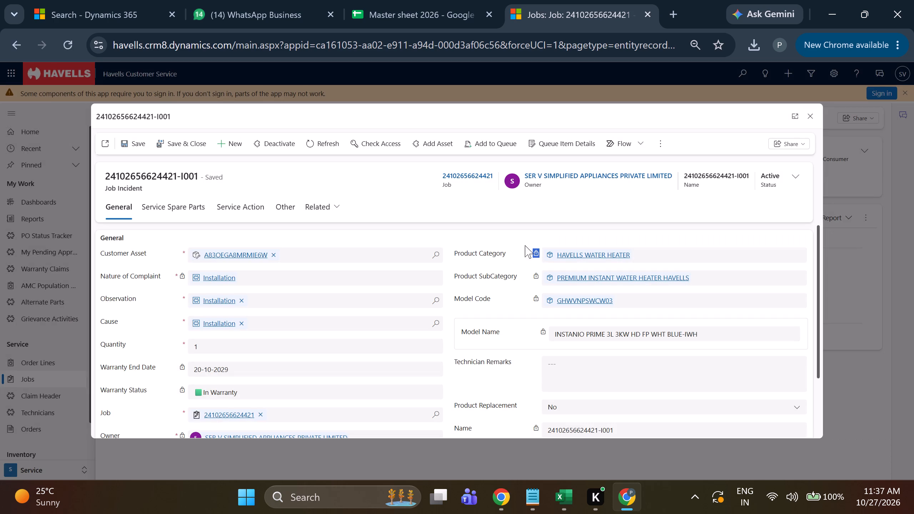
pyautogui.click(235, 214)
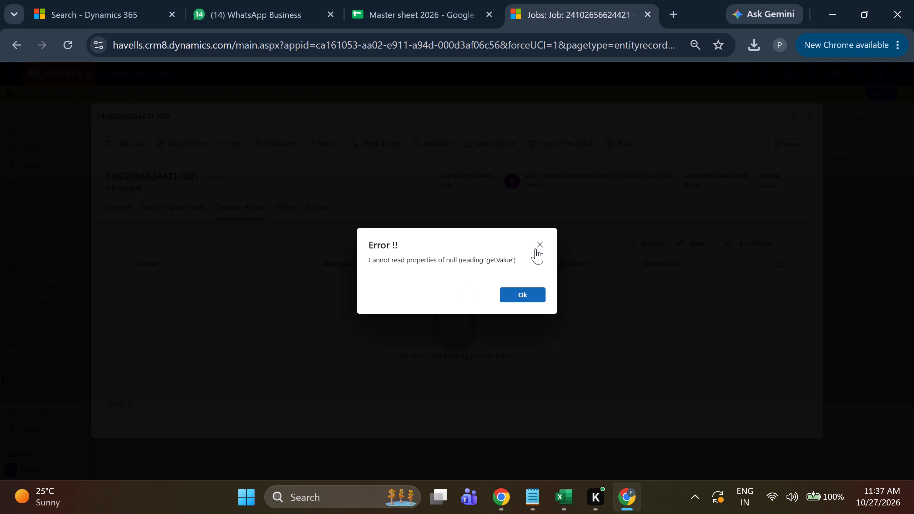
pyautogui.tripleClick(538, 247)
pyautogui.doubleClick(538, 247)
pyautogui.click(628, 241)
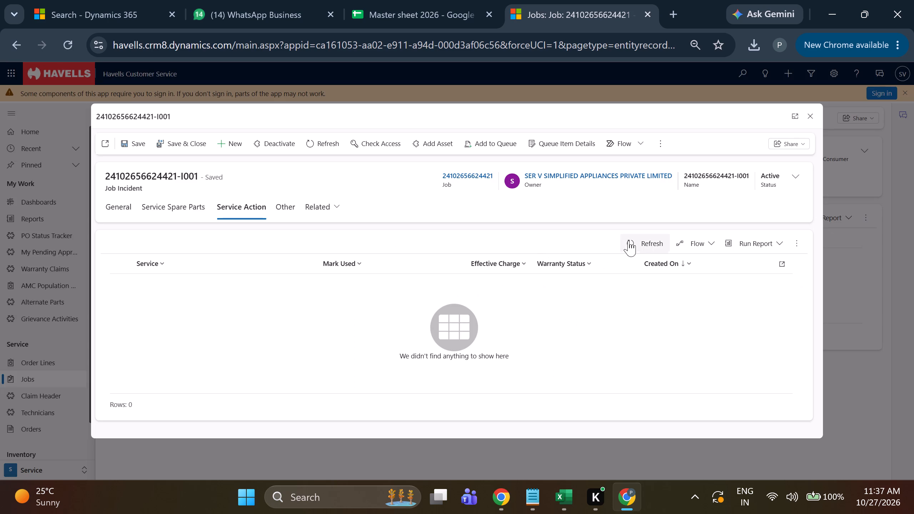
pyautogui.click(640, 245)
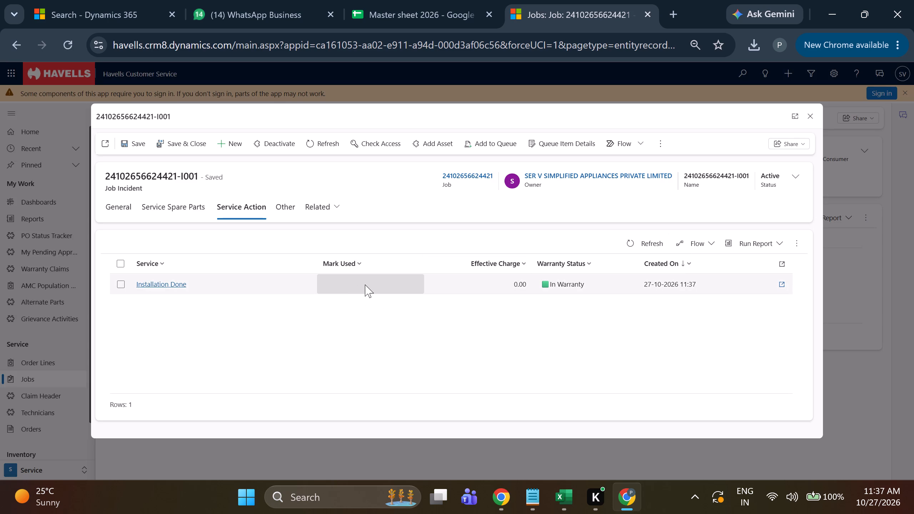
# Mark the Installation Done service action as Used, then save and close it.
pyautogui.tripleClick(365, 284)
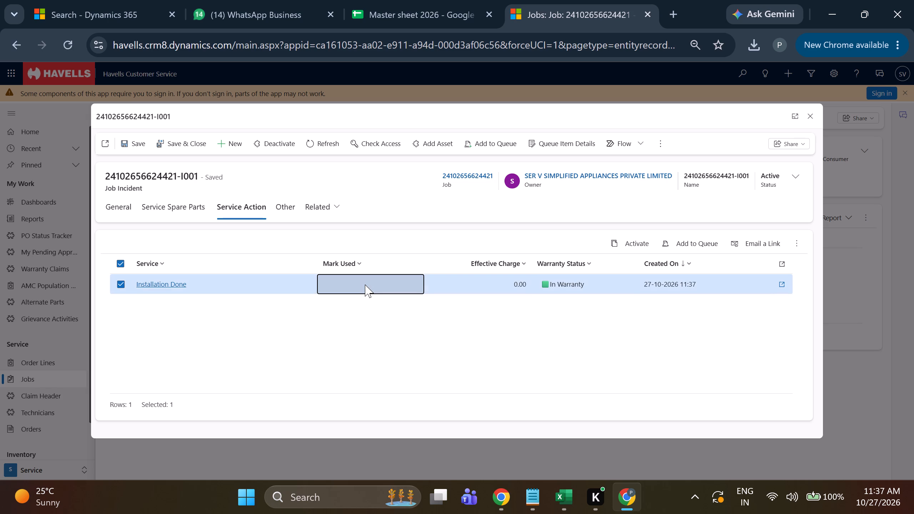
pyautogui.doubleClick(365, 284)
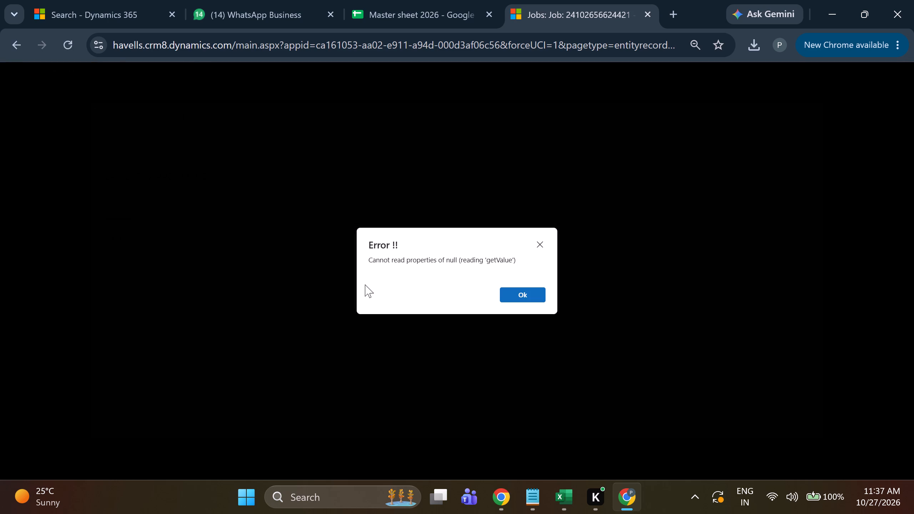
pyautogui.click(545, 243)
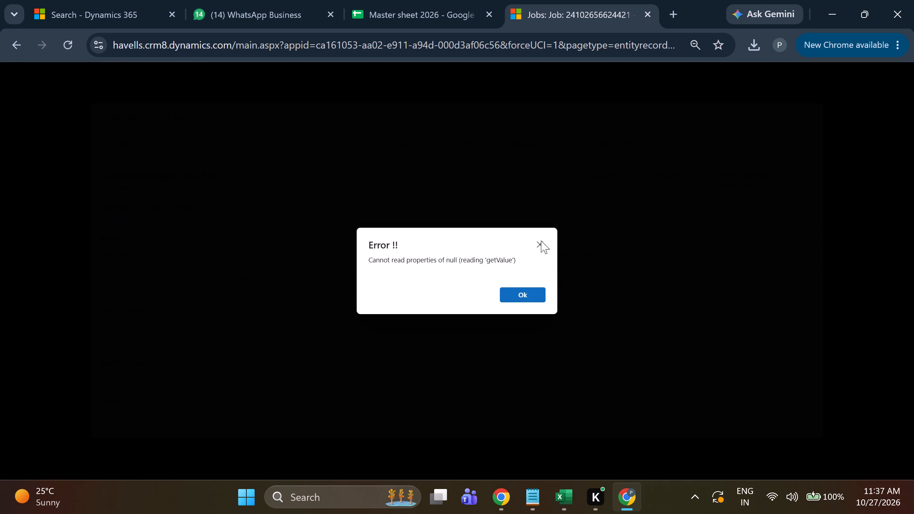
pyautogui.tripleClick(539, 242)
pyautogui.tripleClick(539, 242)
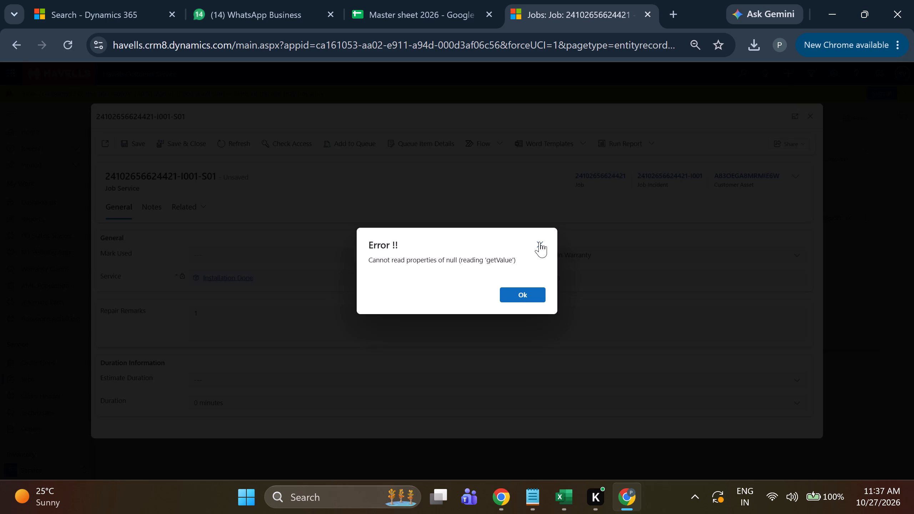
pyautogui.doubleClick(539, 242)
pyautogui.click(539, 242)
pyautogui.doubleClick(540, 246)
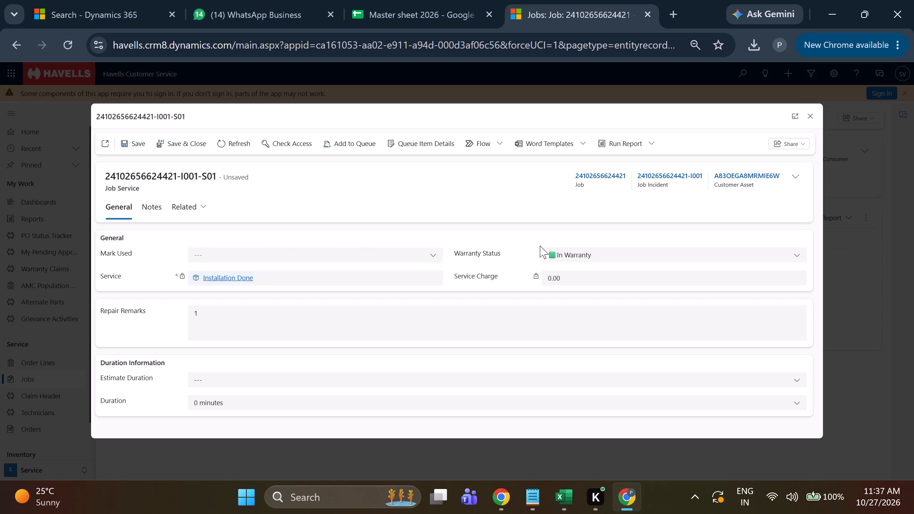
pyautogui.click(424, 249)
pyautogui.click(388, 302)
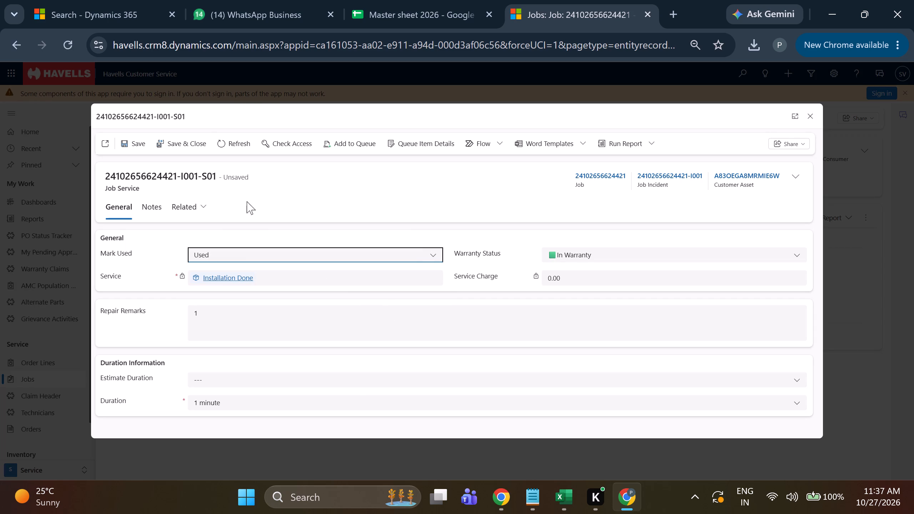
pyautogui.click(183, 143)
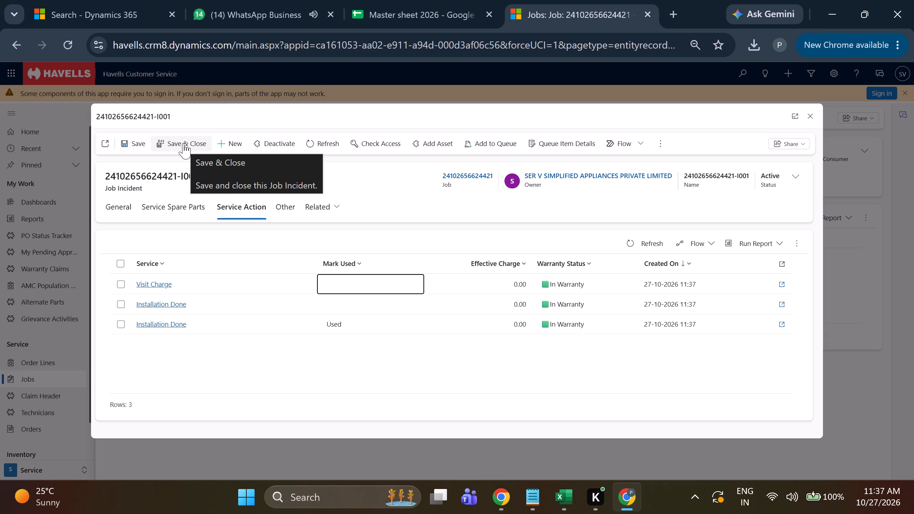
pyautogui.click(183, 143)
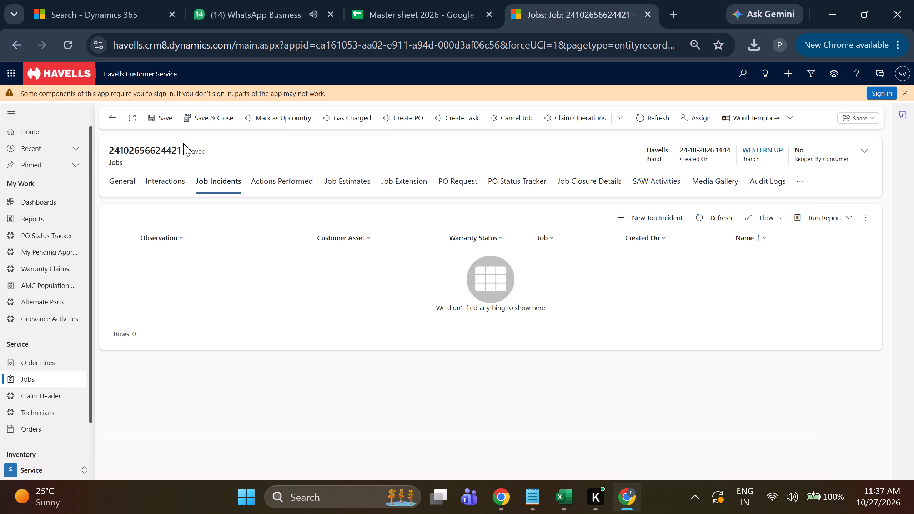
pyautogui.click(517, 298)
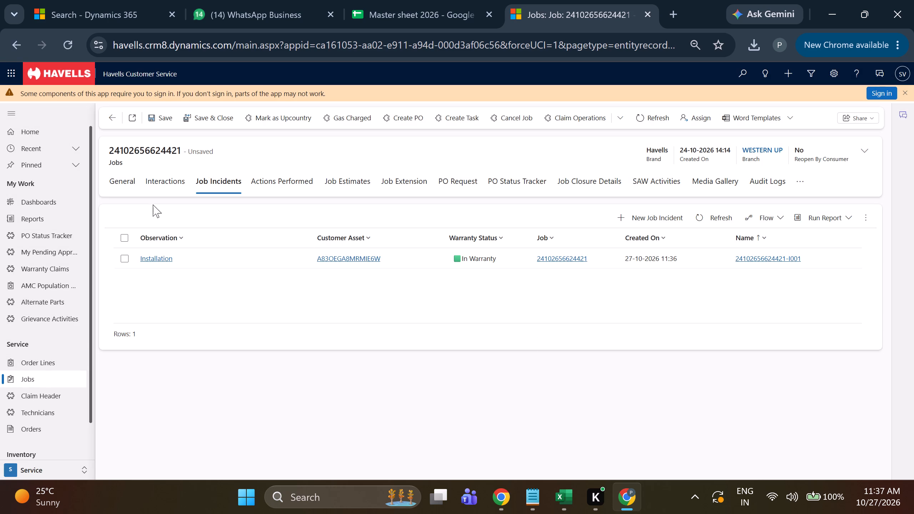
# Reassign the job from the franchise account to technician Parkash and save it.
pyautogui.click(118, 182)
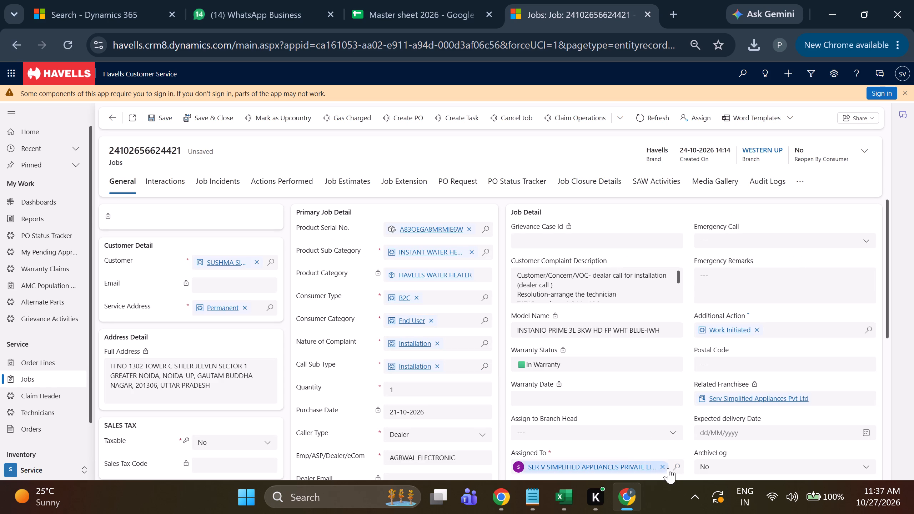
pyautogui.click(668, 468)
pyautogui.click(679, 465)
pyautogui.scroll(-2, 593, 404)
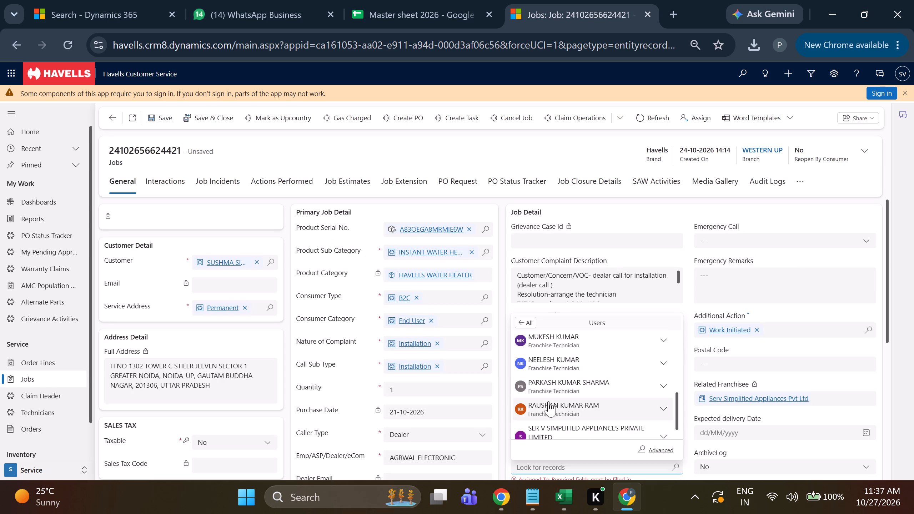
pyautogui.click(554, 376)
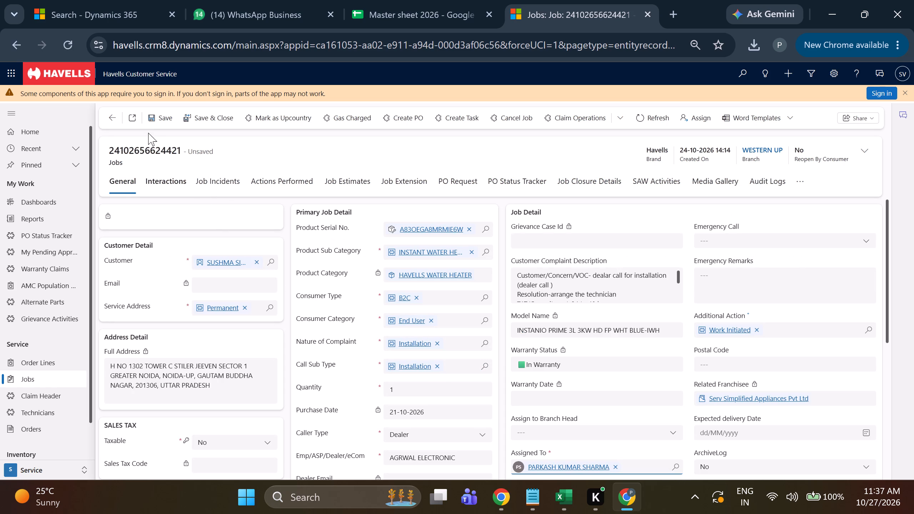
pyautogui.click(147, 123)
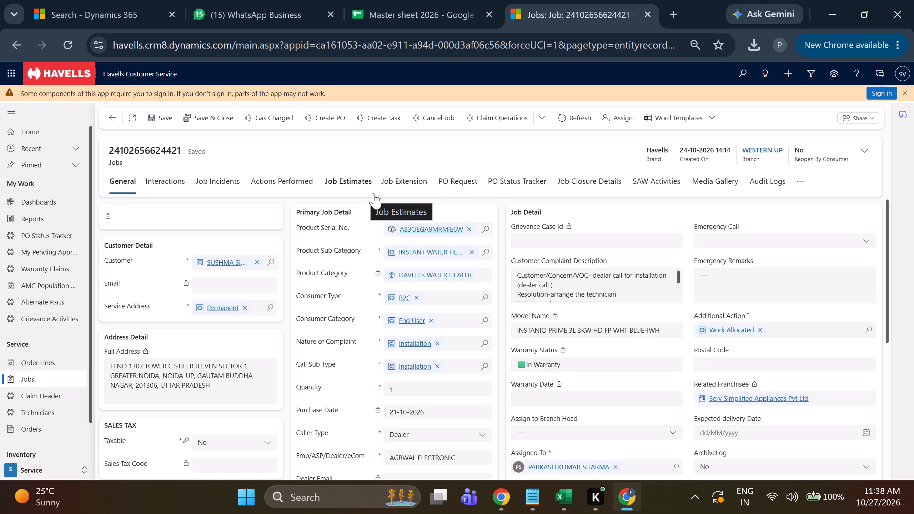
# Enter INSTALLATION DONE as the job's consumer remark and repair description, set Job Completed to Yes, and save the job.
pyautogui.click(348, 196)
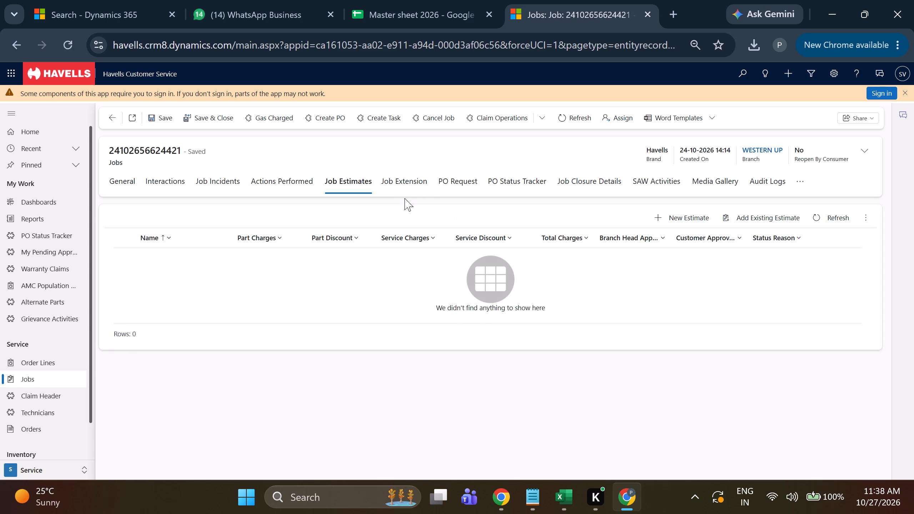
pyautogui.click(584, 190)
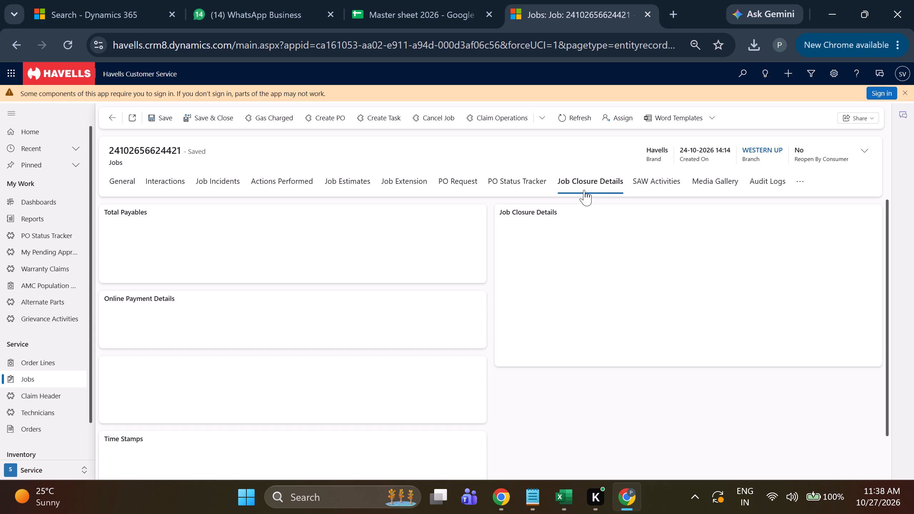
pyautogui.click(654, 321)
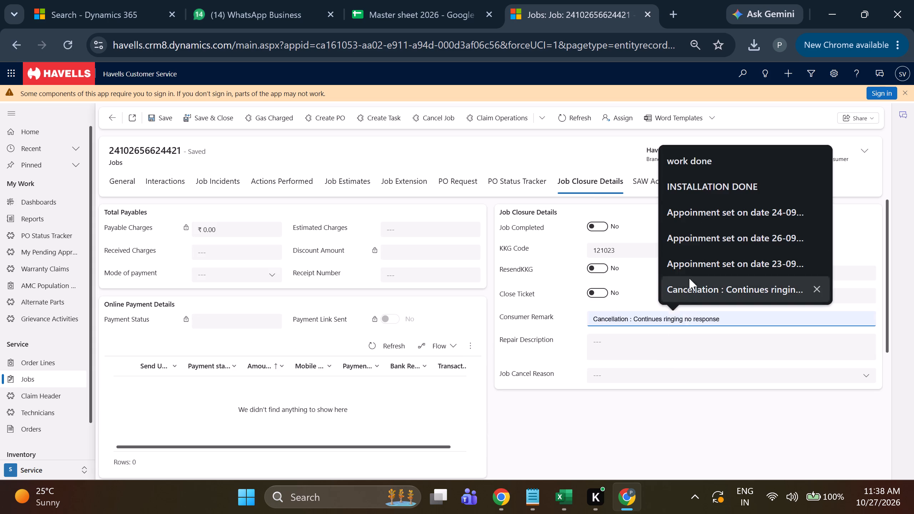
pyautogui.click(674, 190)
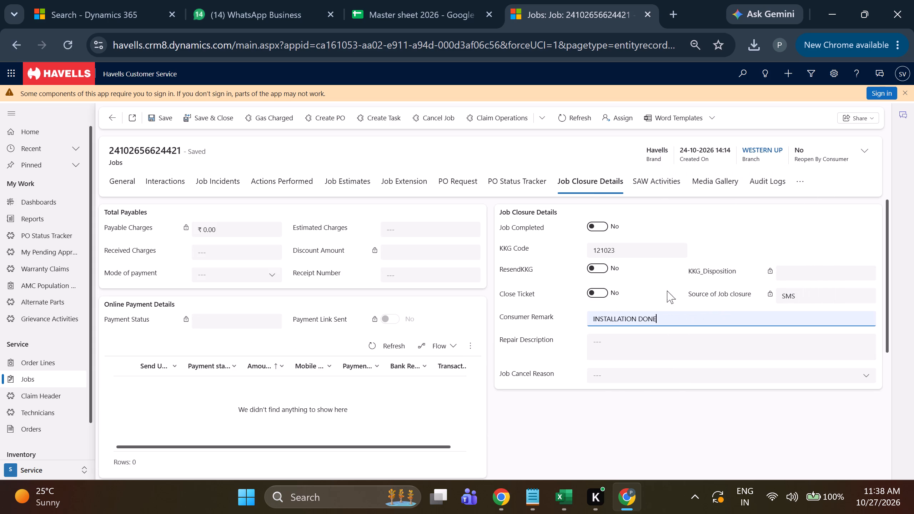
pyautogui.tripleClick(679, 316)
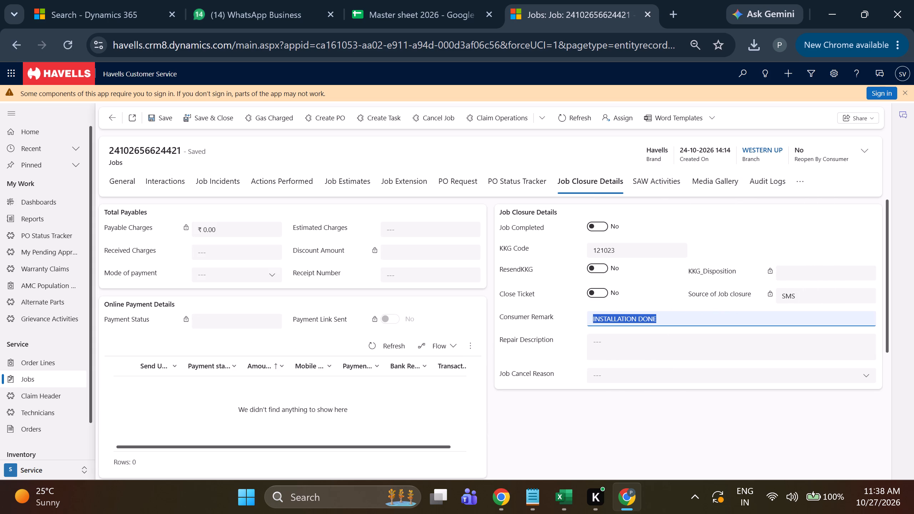
pyautogui.hotkey('ctrl', 'c')
pyautogui.scroll(1, 679, 316)
pyautogui.click(678, 338)
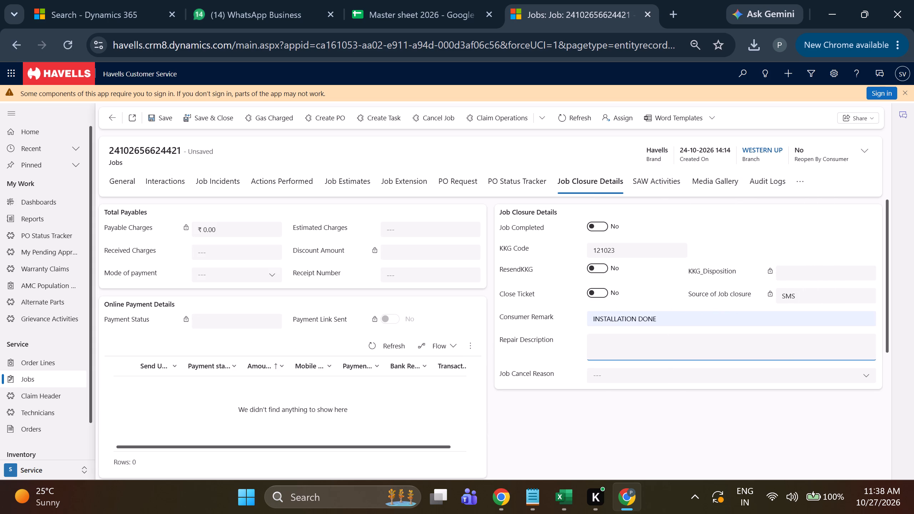
pyautogui.hotkey('ctrl', 'v')
pyautogui.click(606, 226)
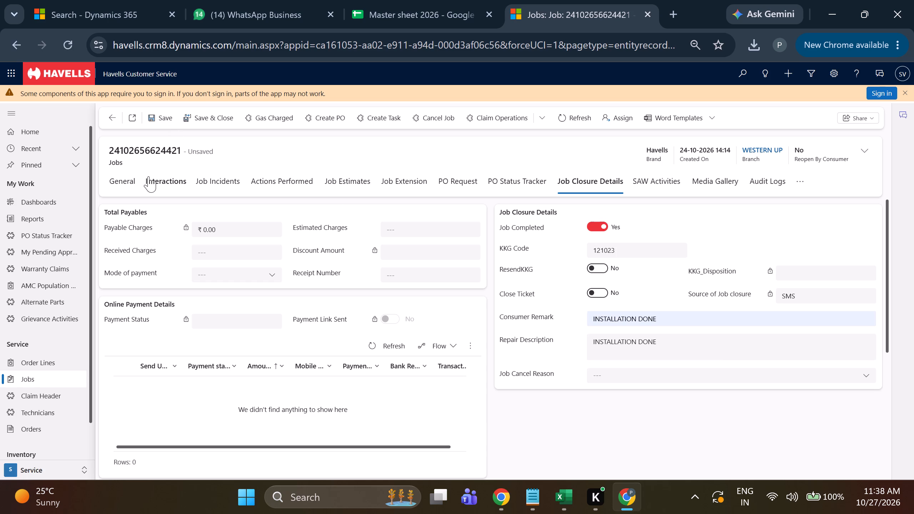
pyautogui.click(122, 184)
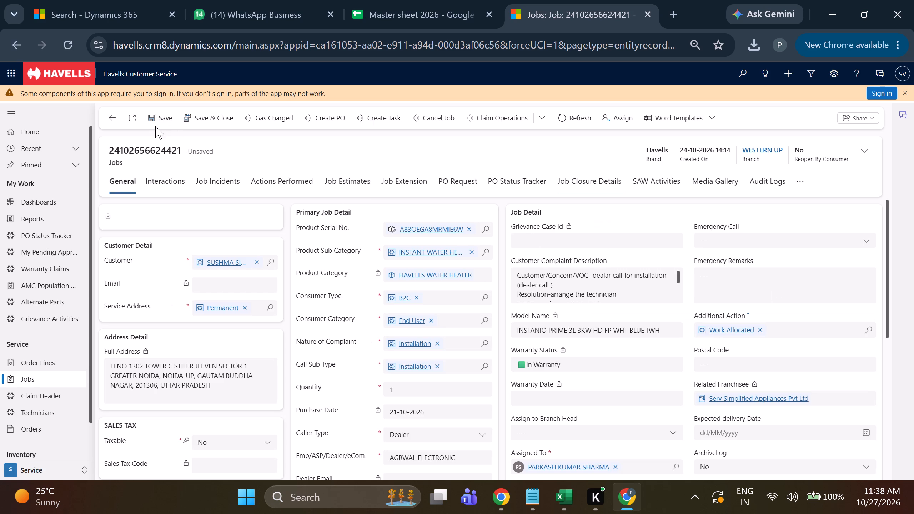
pyautogui.click(155, 126)
pyautogui.click(154, 120)
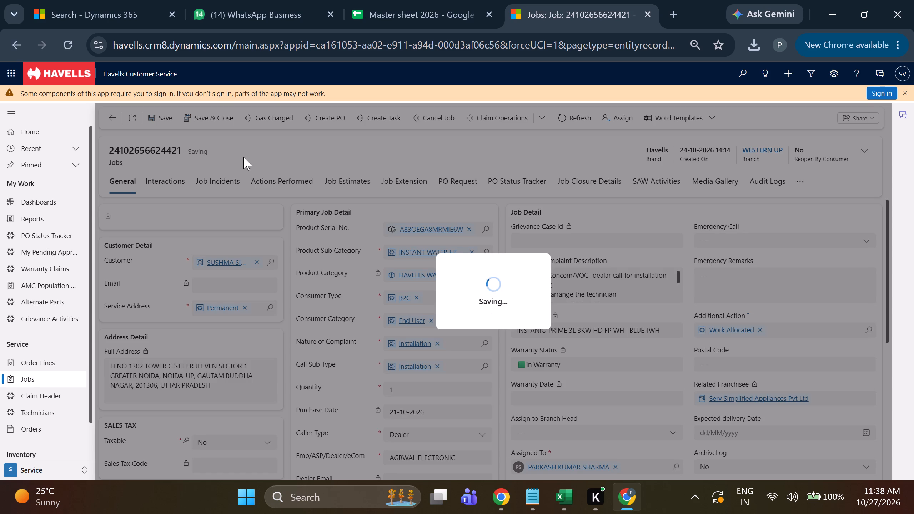
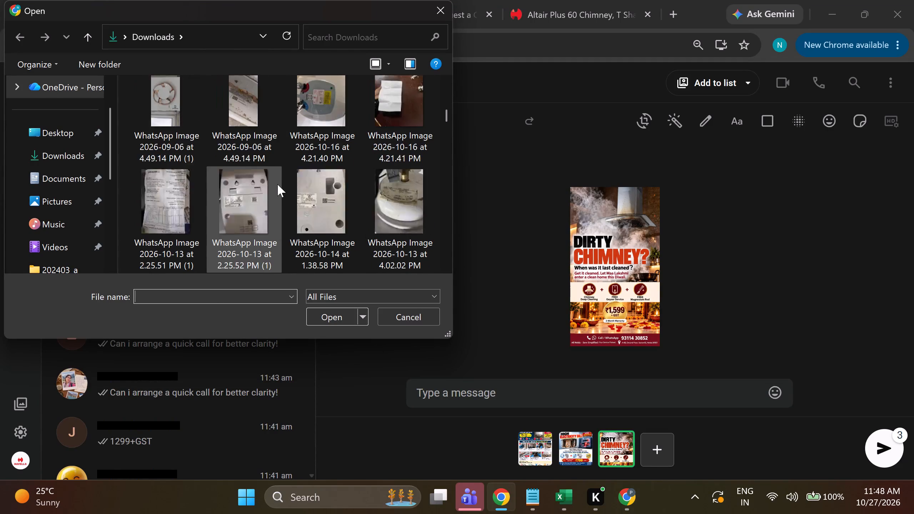
# Find another service flyer in the Downloads folder to attach with the flyers already queued for the WhatsApp customer.
pyautogui.scroll(-8, 277, 184)
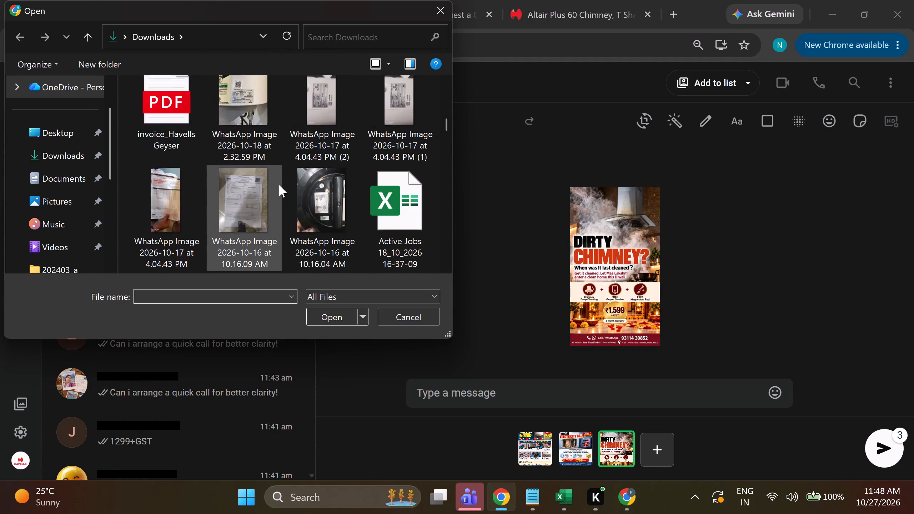
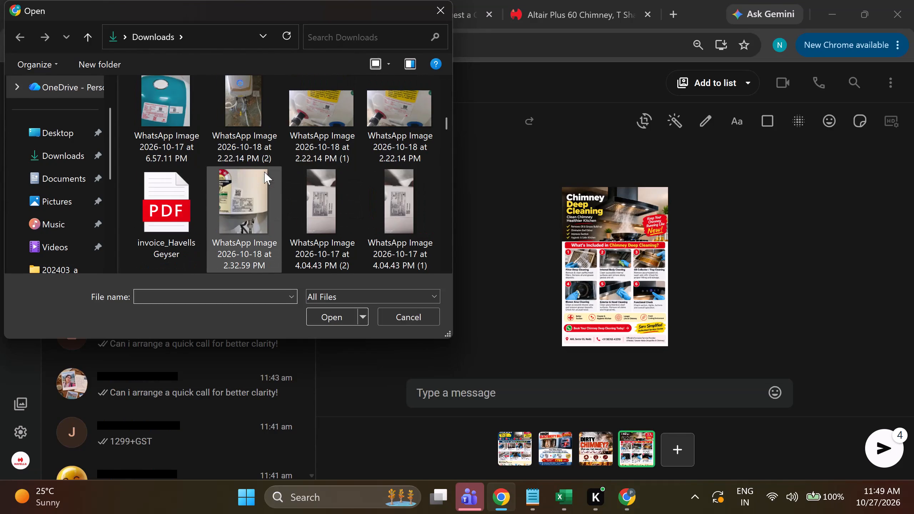
# Look through the Downloads folder for another service flyer image to add to the four flyers in the WhatsApp message.
pyautogui.scroll(-5, 264, 172)
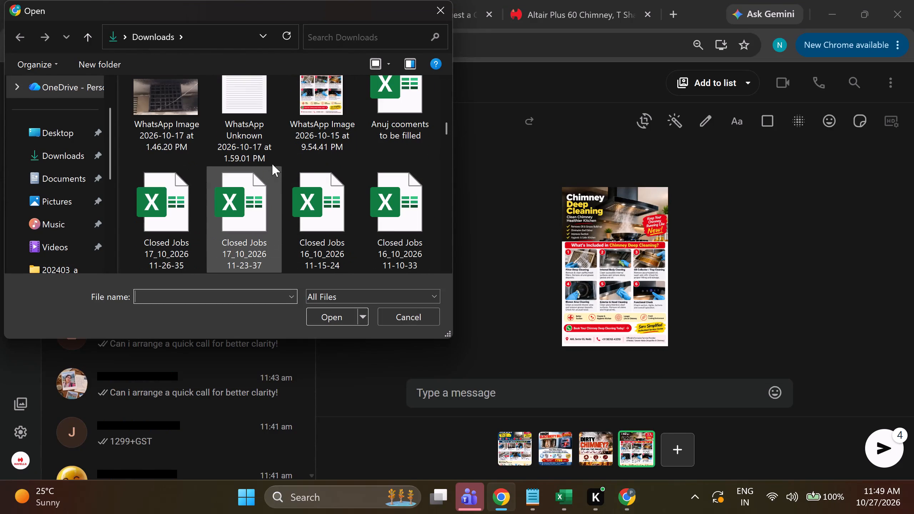
pyautogui.scroll(-4, 278, 157)
pyautogui.scroll(1, 296, 157)
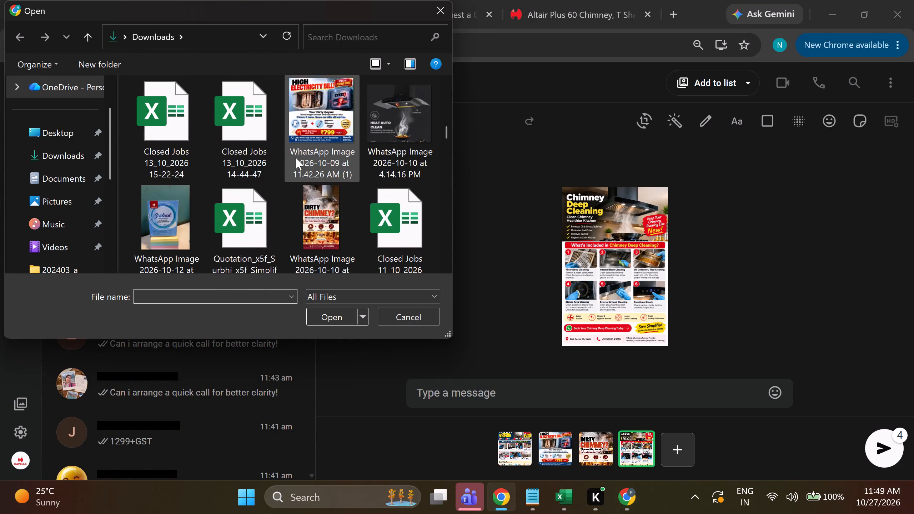
pyautogui.scroll(-3, 296, 157)
pyautogui.scroll(-5, 212, 197)
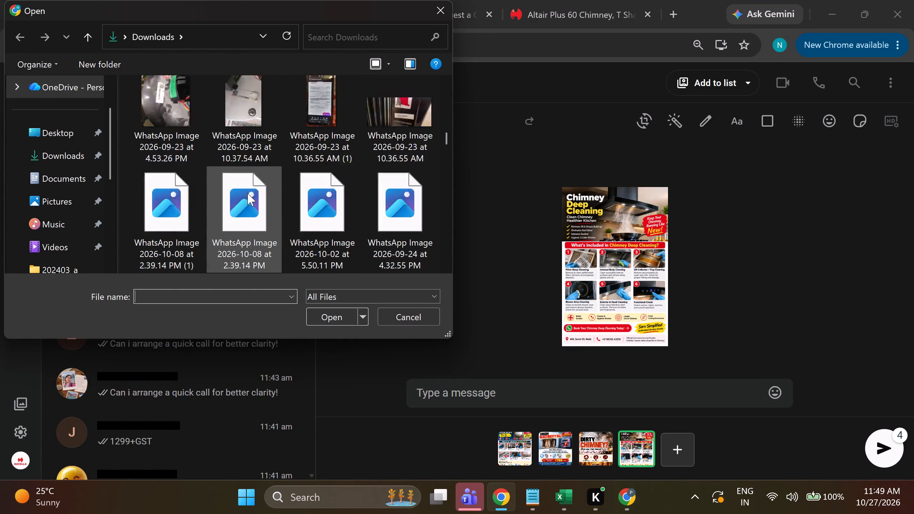
pyautogui.scroll(-6, 249, 192)
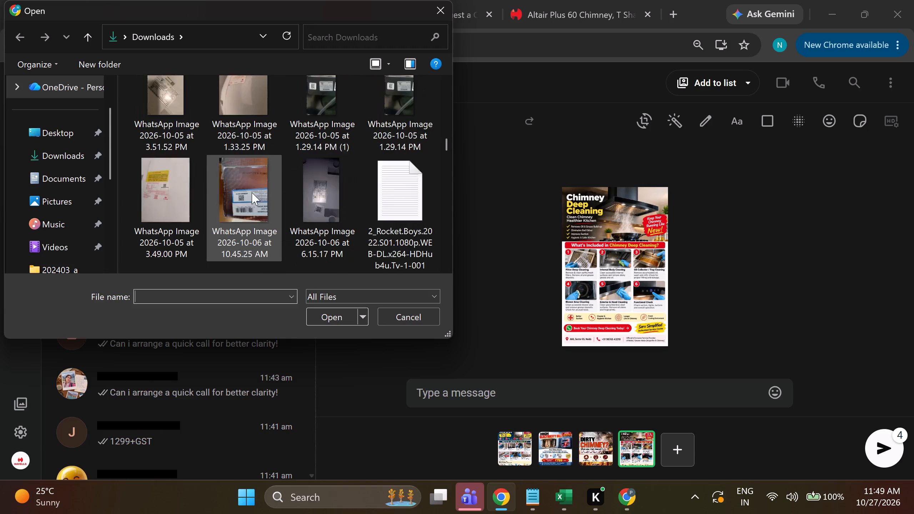
pyautogui.scroll(-6, 252, 192)
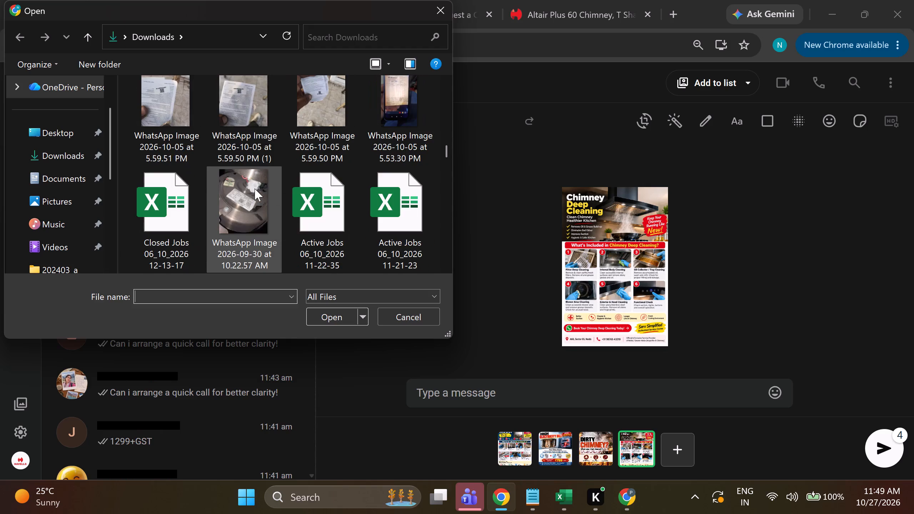
pyautogui.scroll(4, 257, 186)
pyautogui.scroll(-1, 264, 187)
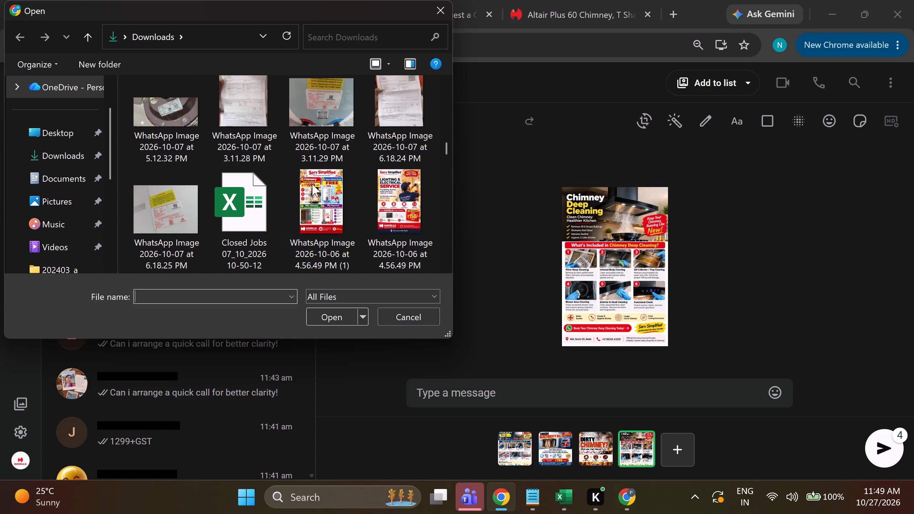
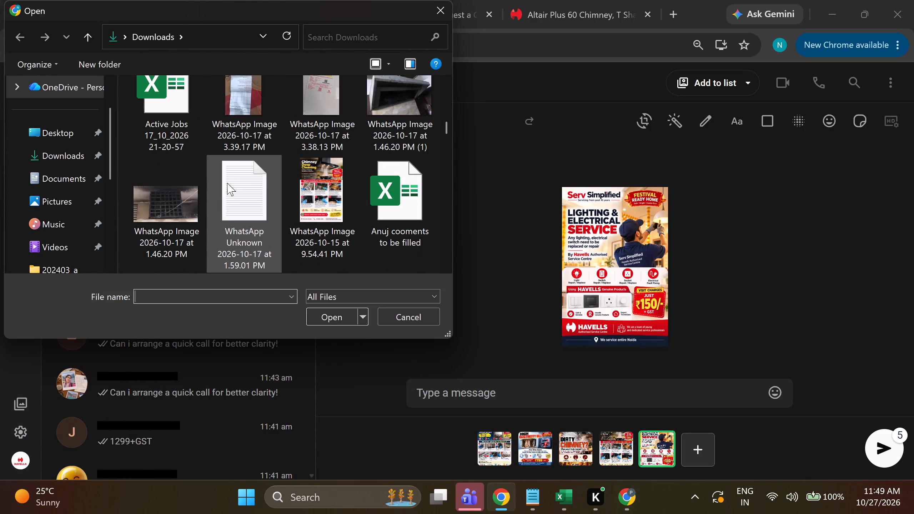
# Look through the Downloads folder for another image to attach alongside the service flyers in the WhatsApp message.
pyautogui.scroll(-8, 269, 178)
pyautogui.scroll(-4, 215, 206)
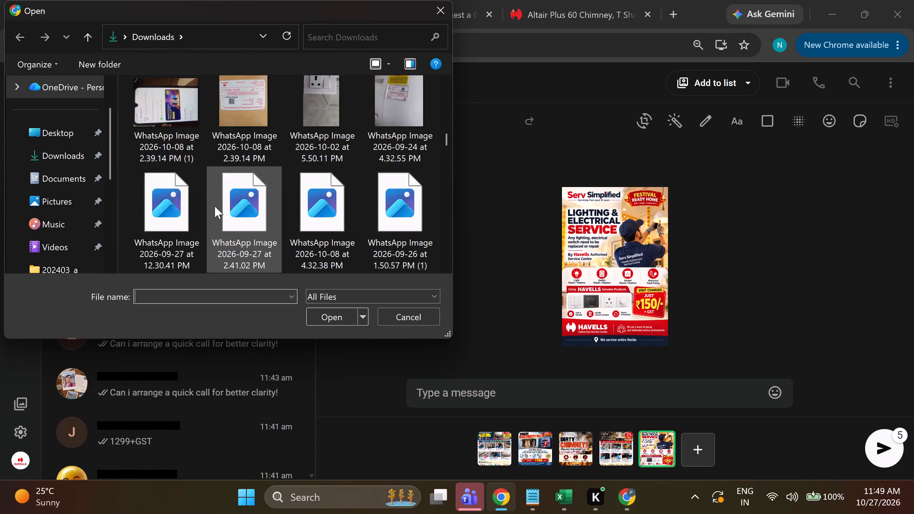
pyautogui.scroll(-6, 215, 206)
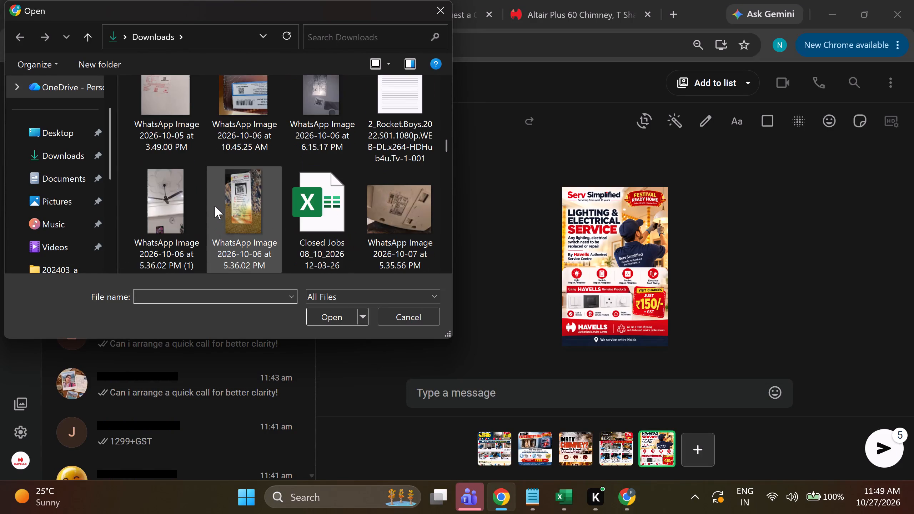
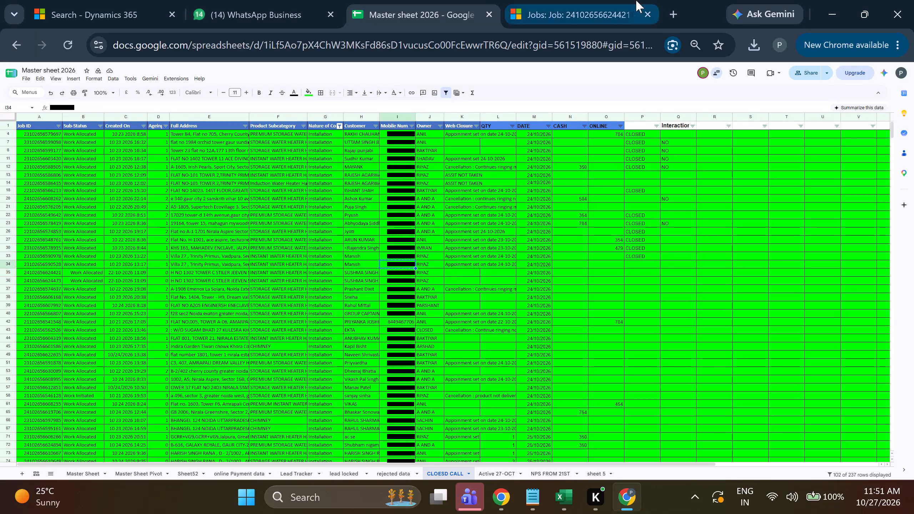
pyautogui.click(636, 0)
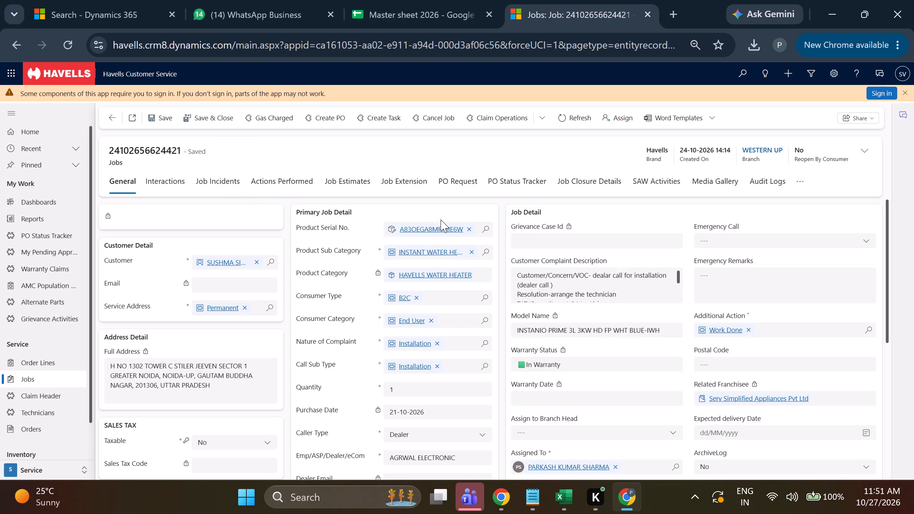
pyautogui.click(582, 191)
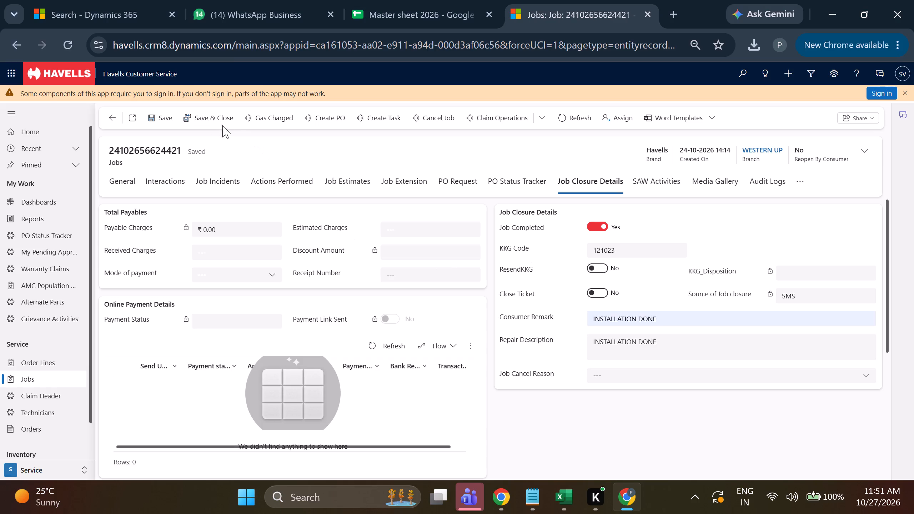
pyautogui.click(209, 122)
pyautogui.click(405, 0)
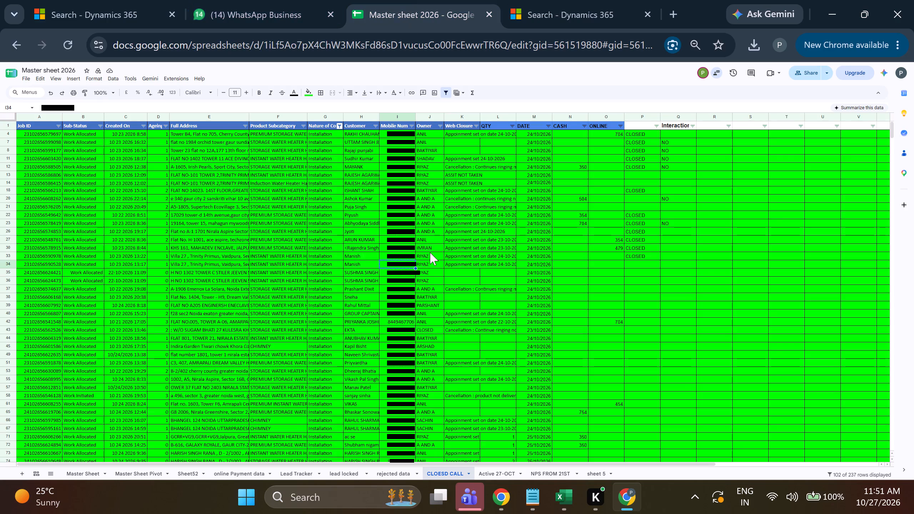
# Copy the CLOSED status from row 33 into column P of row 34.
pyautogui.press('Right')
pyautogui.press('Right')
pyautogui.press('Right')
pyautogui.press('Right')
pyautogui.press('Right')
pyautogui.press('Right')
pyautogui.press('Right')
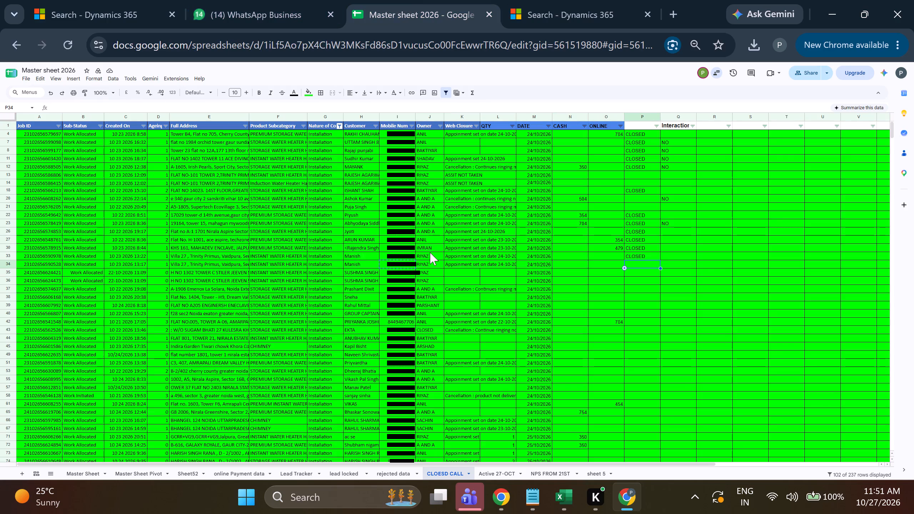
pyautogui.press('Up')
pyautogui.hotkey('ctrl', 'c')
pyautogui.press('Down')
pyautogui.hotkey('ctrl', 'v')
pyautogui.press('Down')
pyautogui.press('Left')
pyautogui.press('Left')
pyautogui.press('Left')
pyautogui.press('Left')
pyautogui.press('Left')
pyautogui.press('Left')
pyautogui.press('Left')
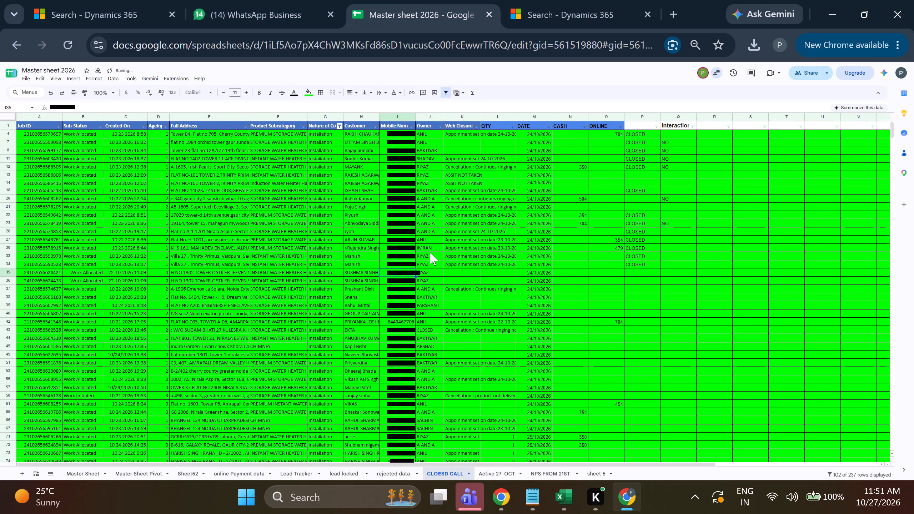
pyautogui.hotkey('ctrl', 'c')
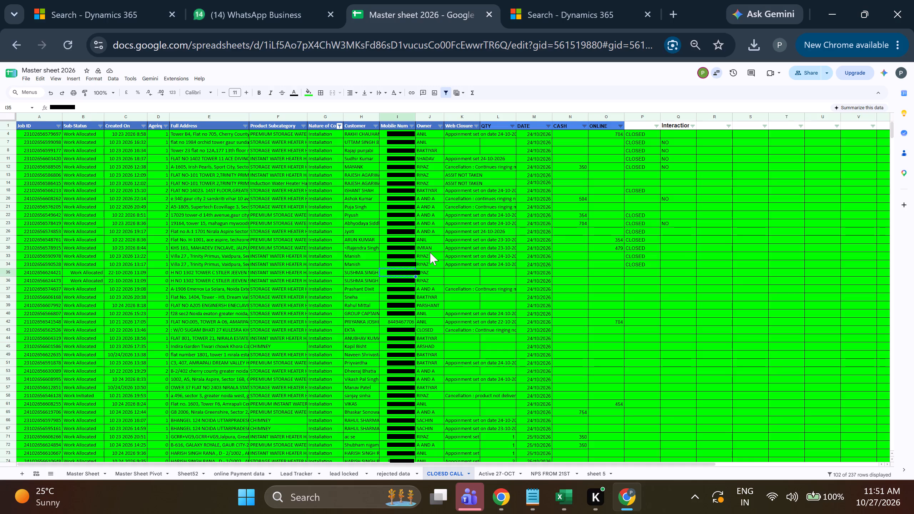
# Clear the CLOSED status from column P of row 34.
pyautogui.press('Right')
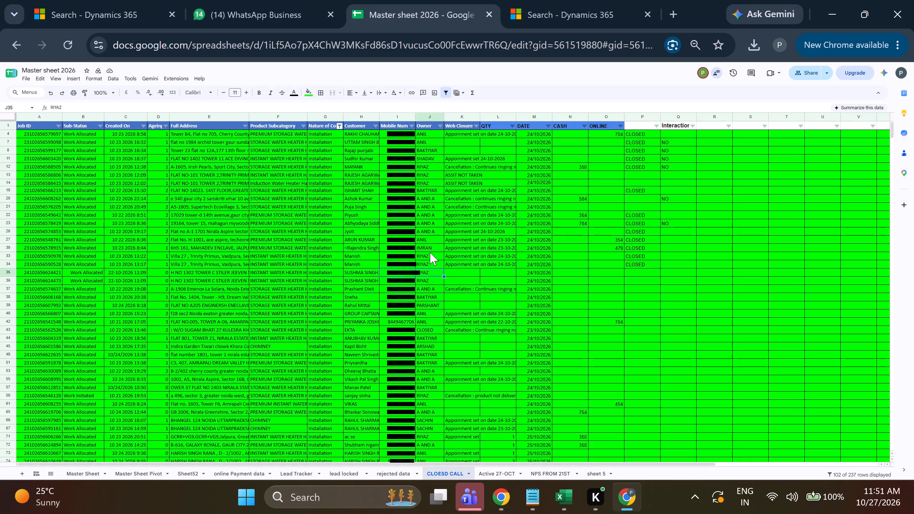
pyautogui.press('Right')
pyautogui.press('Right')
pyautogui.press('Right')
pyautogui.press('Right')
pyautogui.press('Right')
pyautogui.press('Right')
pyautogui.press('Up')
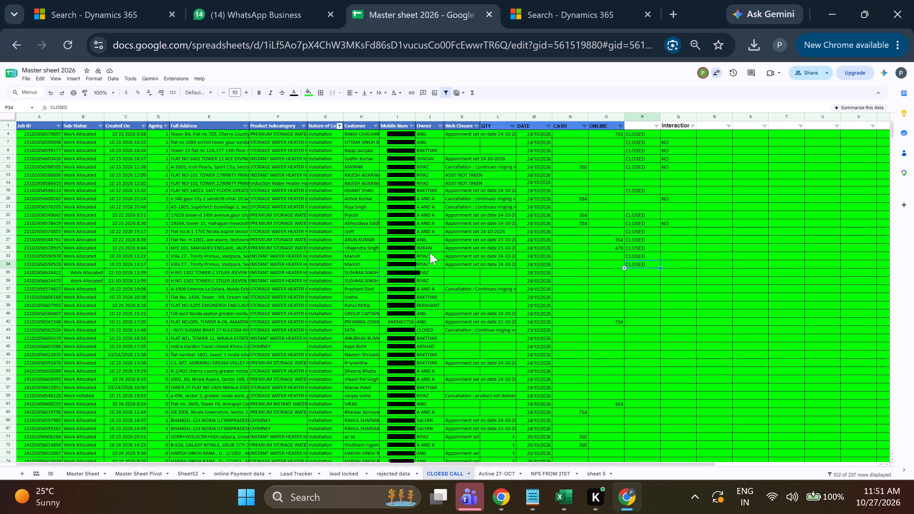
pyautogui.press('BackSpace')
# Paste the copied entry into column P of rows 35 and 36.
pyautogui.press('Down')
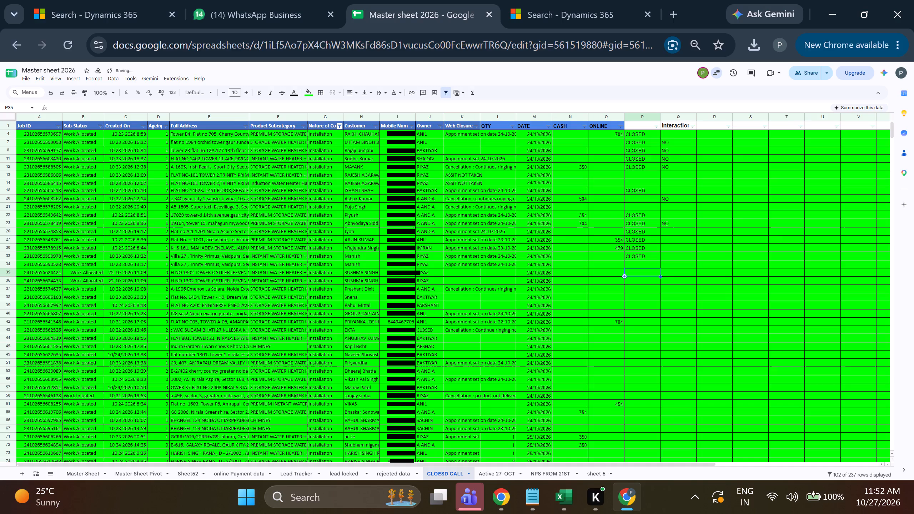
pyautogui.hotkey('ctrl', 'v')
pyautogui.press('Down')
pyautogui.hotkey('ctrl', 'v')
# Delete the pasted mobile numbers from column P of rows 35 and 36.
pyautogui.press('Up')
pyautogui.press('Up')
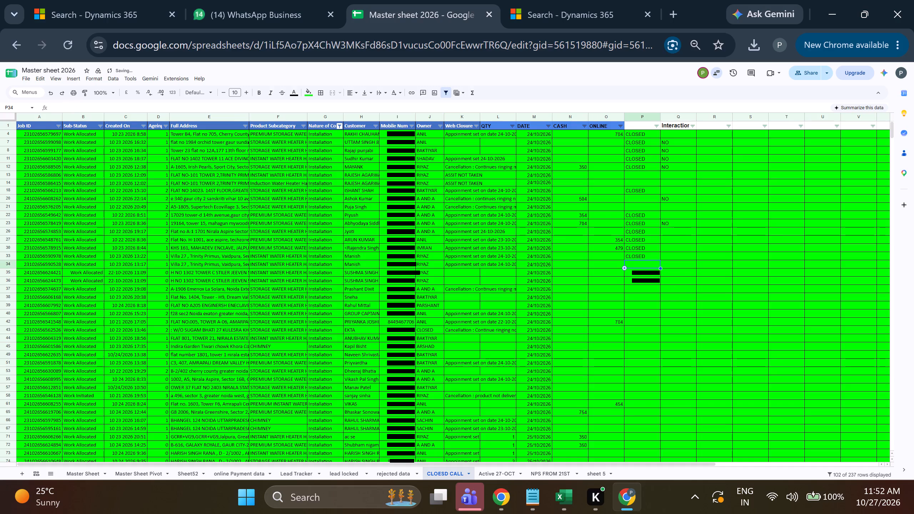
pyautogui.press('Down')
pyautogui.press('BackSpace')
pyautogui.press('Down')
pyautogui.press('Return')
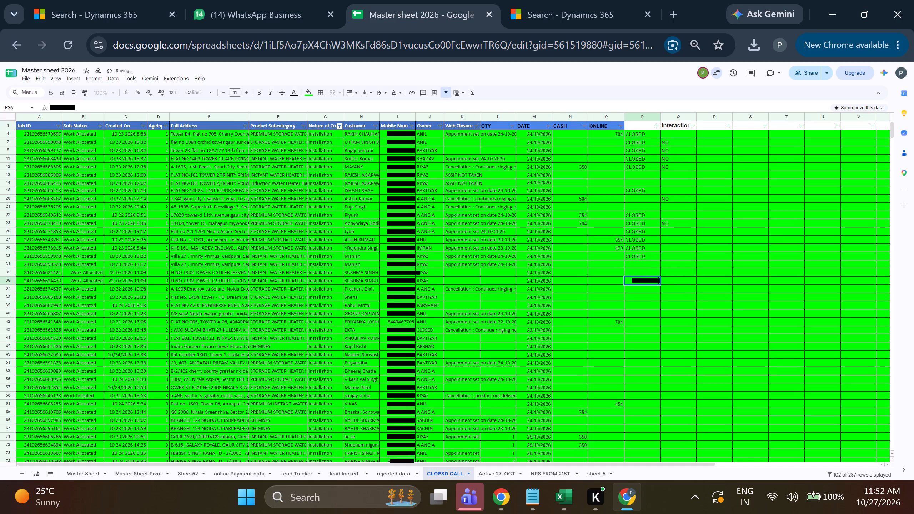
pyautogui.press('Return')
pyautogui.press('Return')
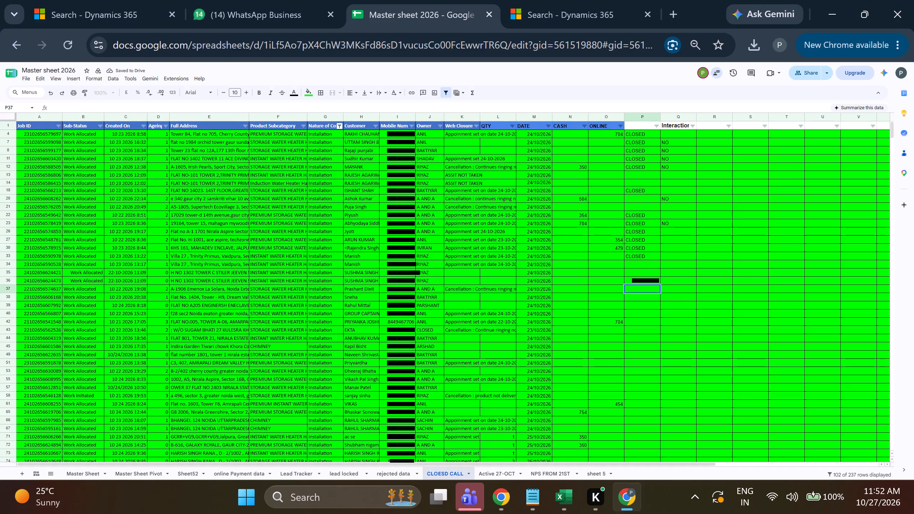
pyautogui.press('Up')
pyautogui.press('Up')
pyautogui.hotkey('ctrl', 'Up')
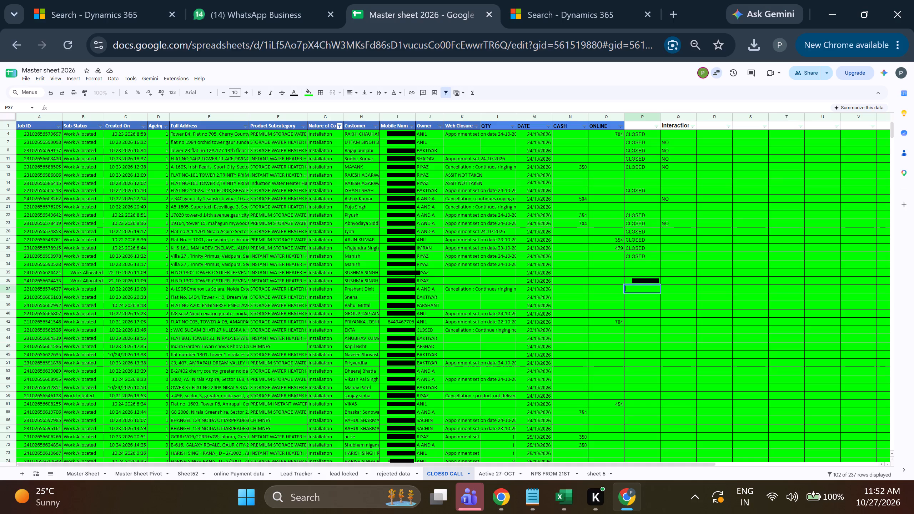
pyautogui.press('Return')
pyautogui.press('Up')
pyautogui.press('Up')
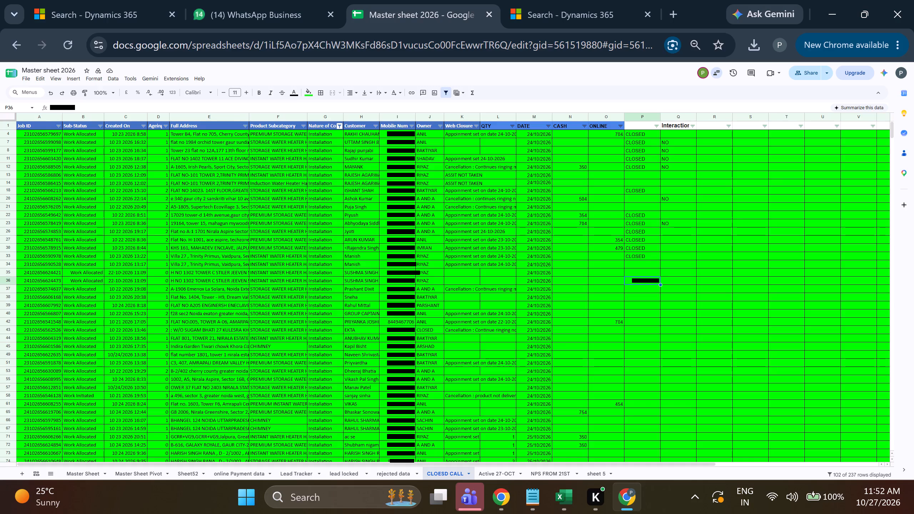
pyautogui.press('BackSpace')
# Mark both calls in rows 35 and 36 as CLOSED in column P by copying the status from row 33.
pyautogui.press('Up')
pyautogui.press('Up')
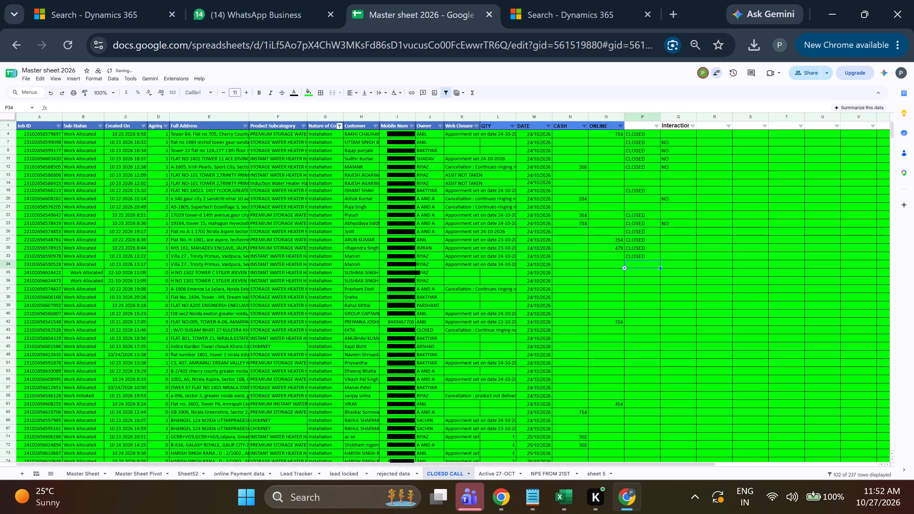
pyautogui.press('Up')
pyautogui.hotkey('ctrl', 'c')
pyautogui.press('Down')
pyautogui.press('Down')
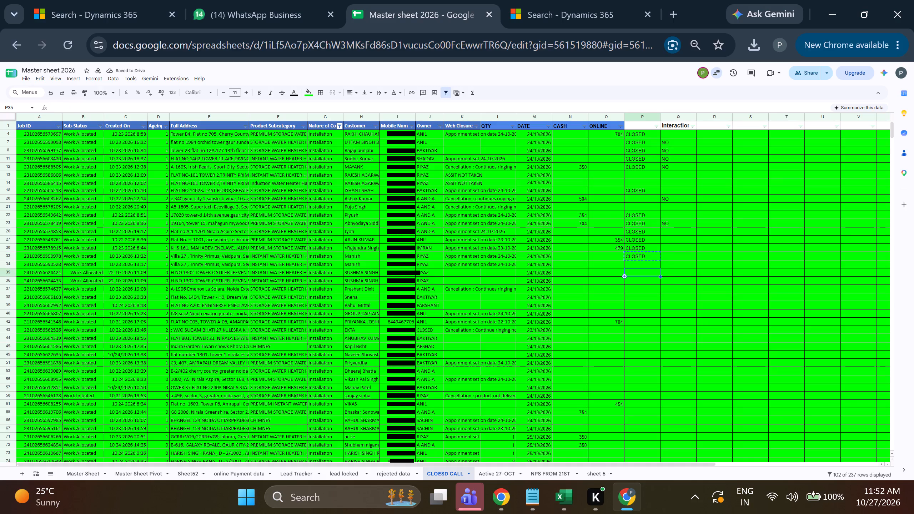
pyautogui.hotkey('ctrl', 'v')
pyautogui.press('Down')
pyautogui.hotkey('ctrl', 'v')
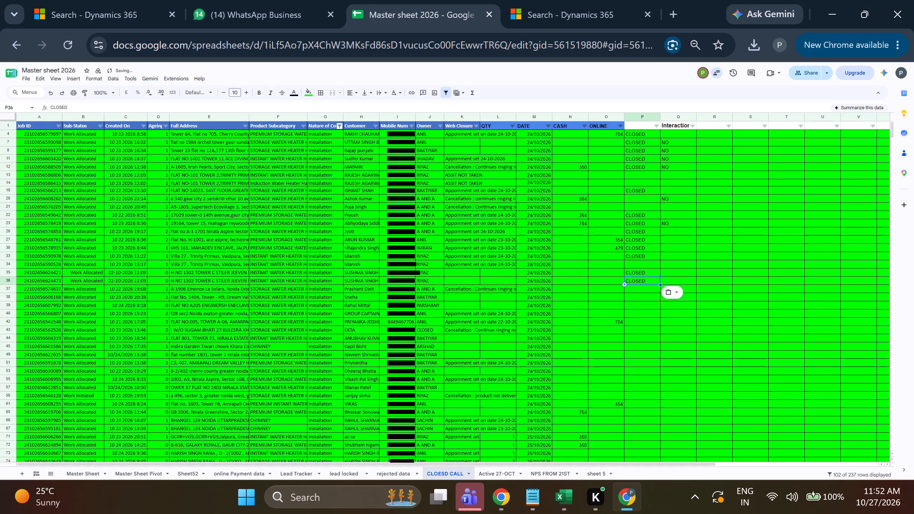
# Select the customer's mobile number in row 35.
pyautogui.click(396, 273)
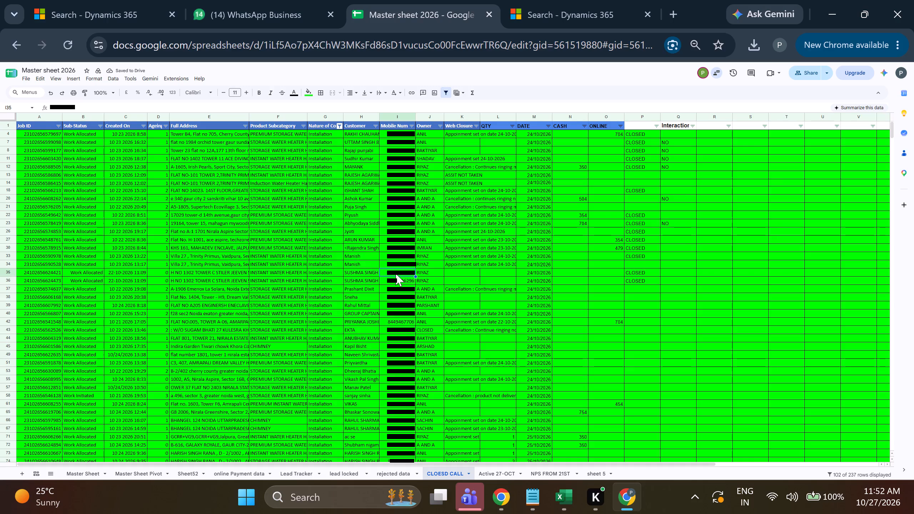
pyautogui.hotkey('ctrl', 'c')
pyautogui.click(587, 11)
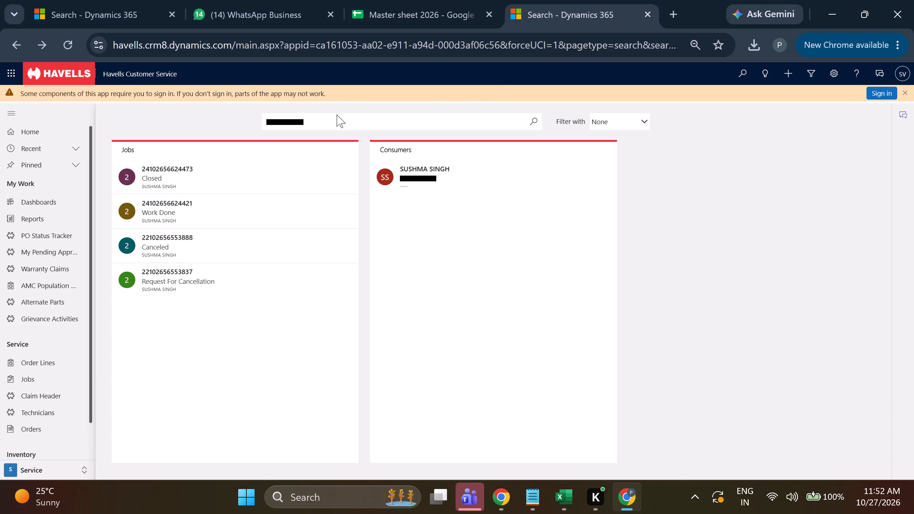
pyautogui.click(539, 128)
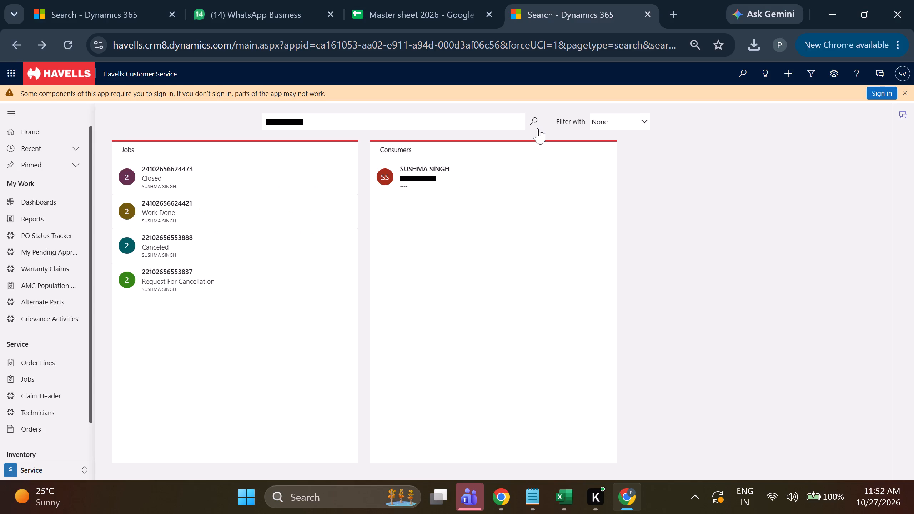
pyautogui.click(246, 218)
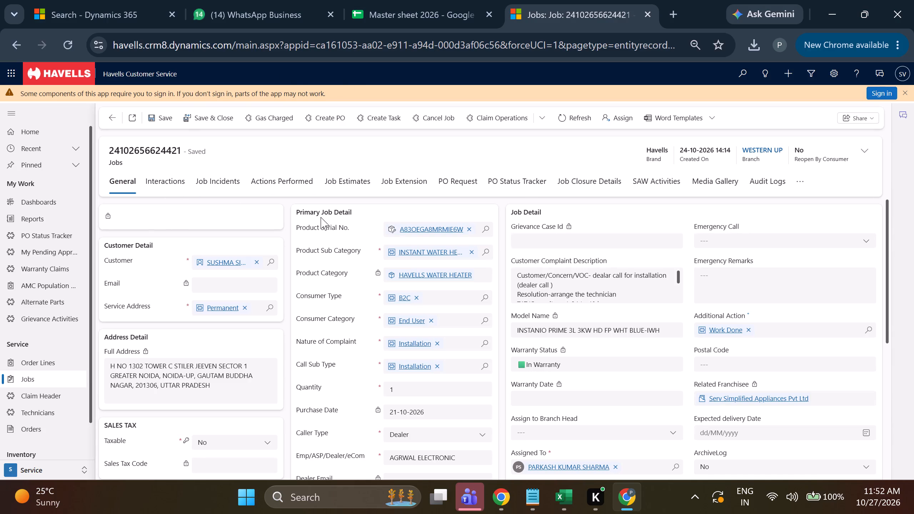
# Add the image "WhatsApp Image 2026-10-24 at 1.24.53 PM (1)" as a note attachment on the job's customer asset.
pyautogui.click(420, 225)
pyautogui.click(166, 190)
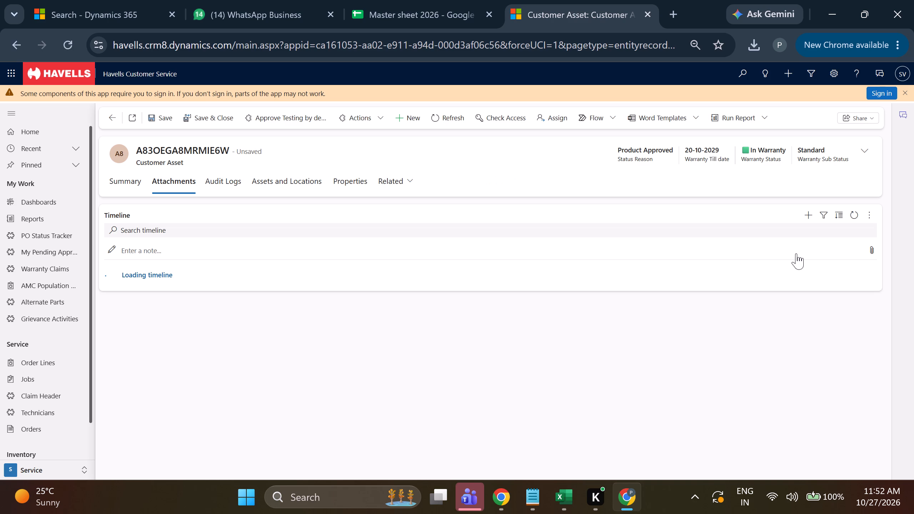
pyautogui.click(871, 249)
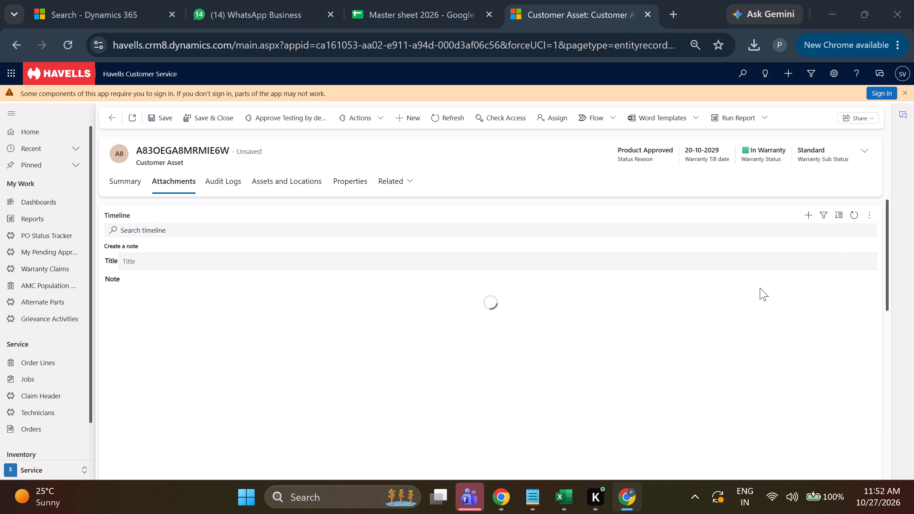
pyautogui.doubleClick(155, 148)
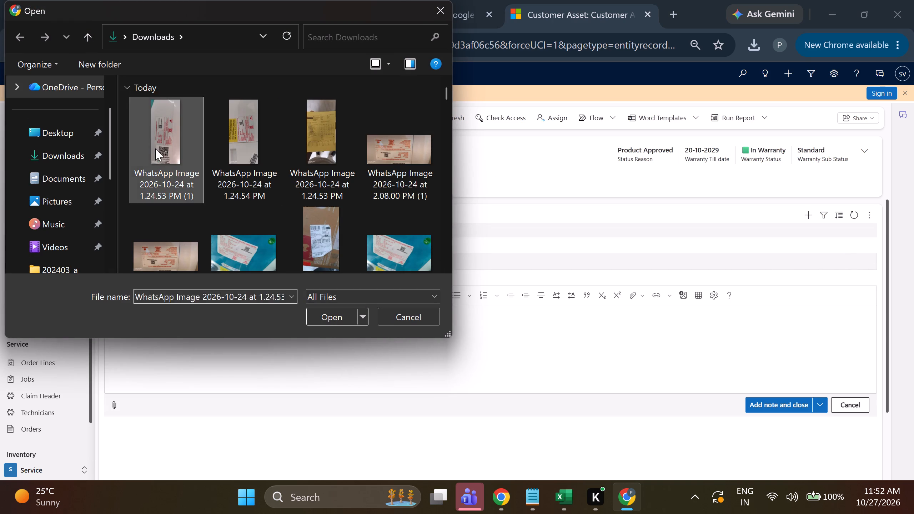
pyautogui.click(753, 407)
pyautogui.click(757, 411)
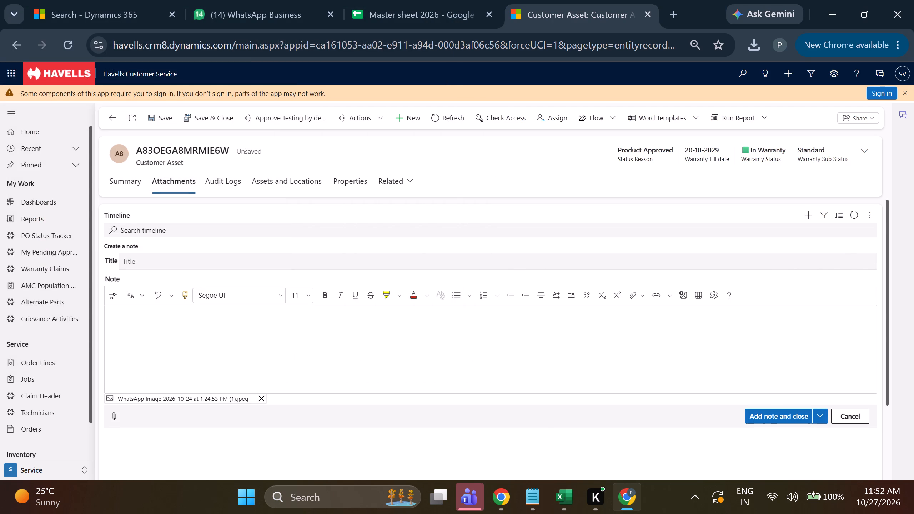
# Attach the image "WhatsApp Image 2026-10-24 at 1.24.53 PM" to the same asset, save and close the asset, and dismiss any error.
pyautogui.click(873, 248)
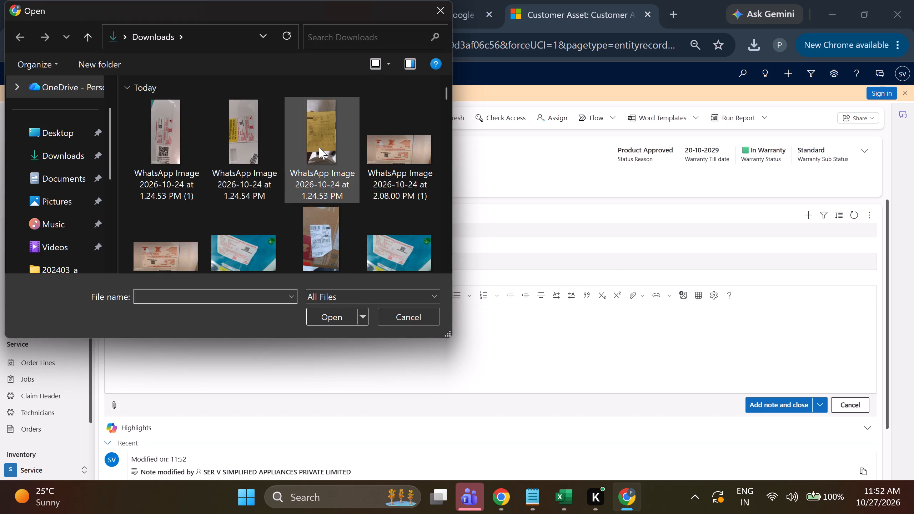
pyautogui.doubleClick(319, 147)
pyautogui.click(205, 117)
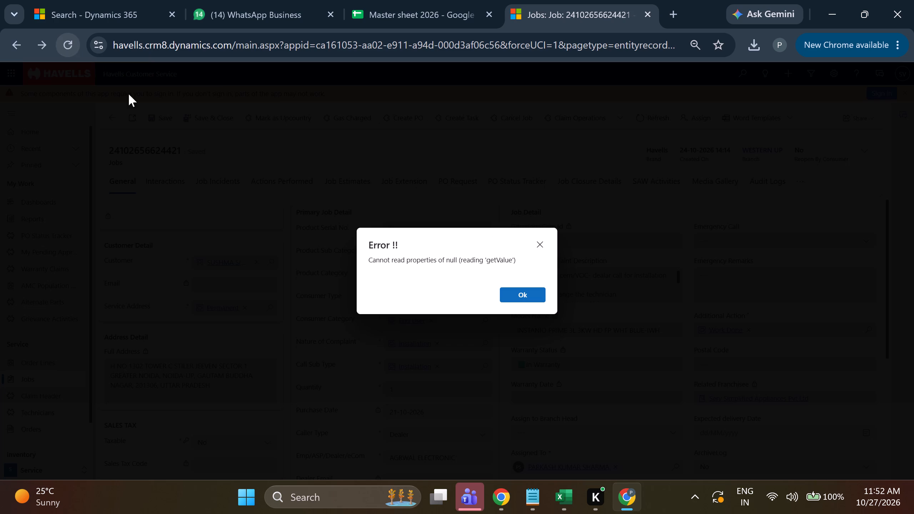
pyautogui.click(538, 243)
pyautogui.tripleClick(541, 243)
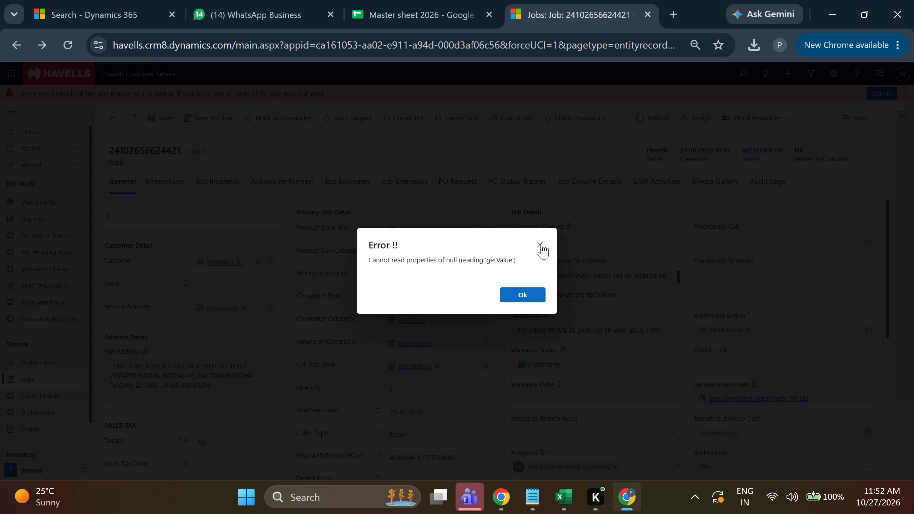
pyautogui.doubleClick(541, 243)
pyautogui.click(541, 243)
pyautogui.scroll(-1, 582, 281)
pyautogui.scroll(3, 589, 285)
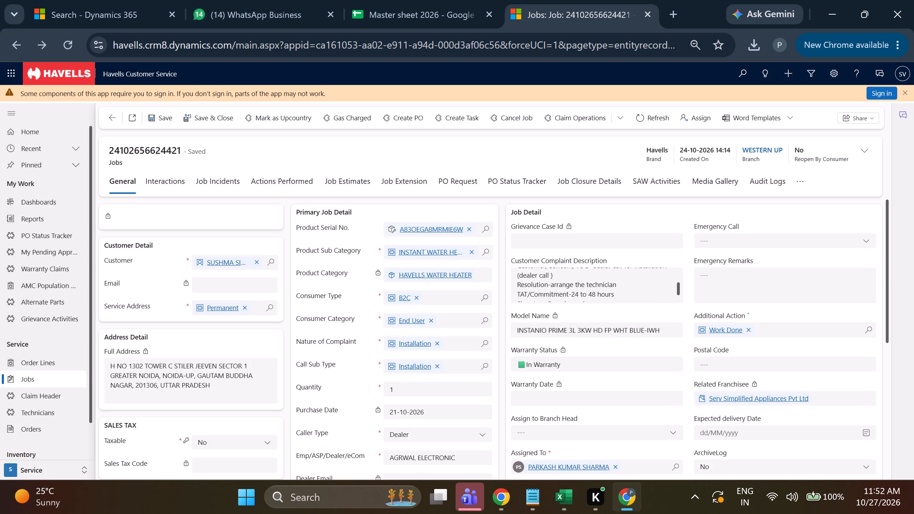
pyautogui.click(585, 190)
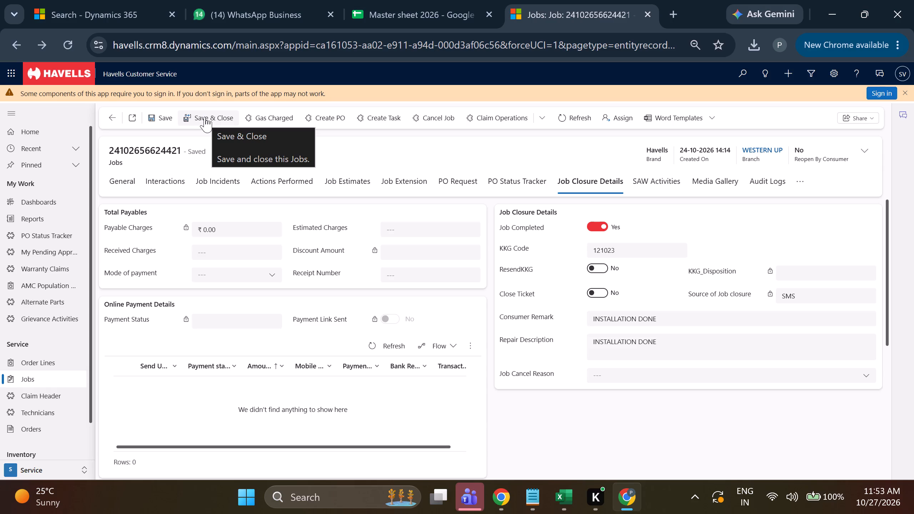
pyautogui.click(205, 117)
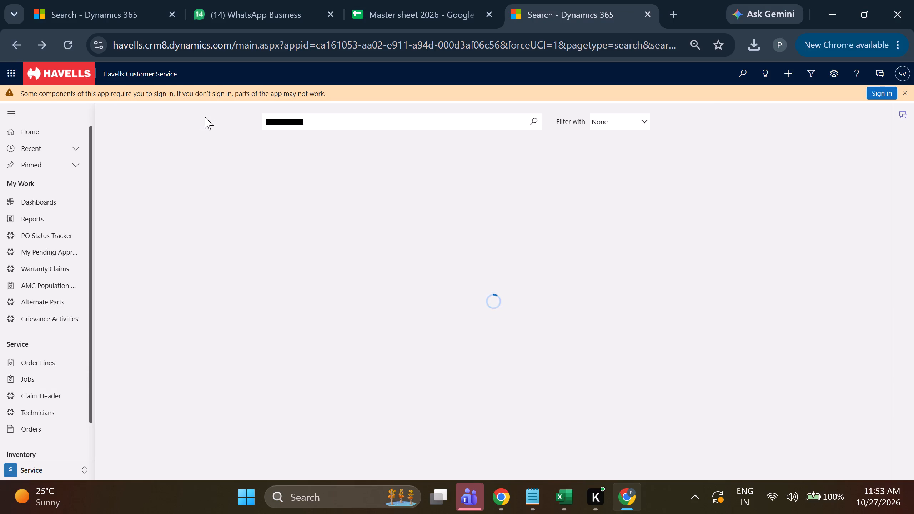
pyautogui.click(533, 124)
# Copy the customer's mobile number from row 34 of Master sheet 2026 into the Dynamics 365 search.
pyautogui.click(398, 0)
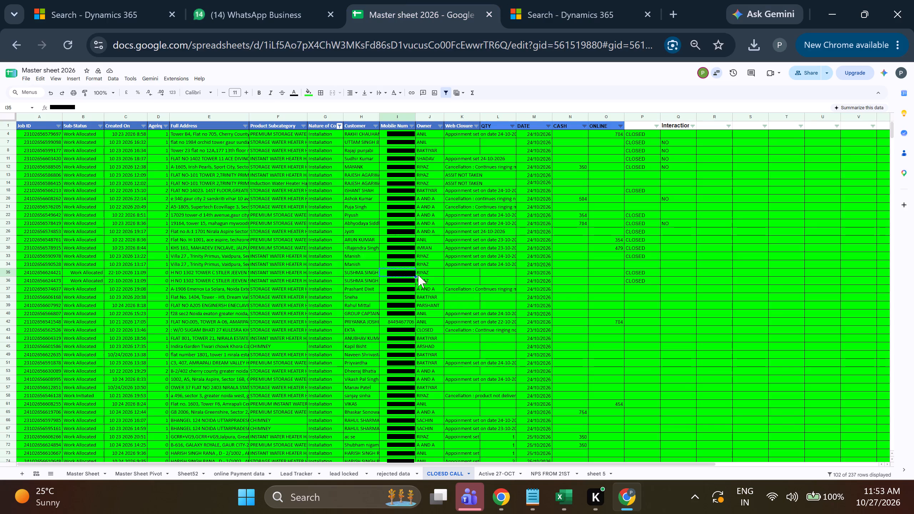
pyautogui.press('Up')
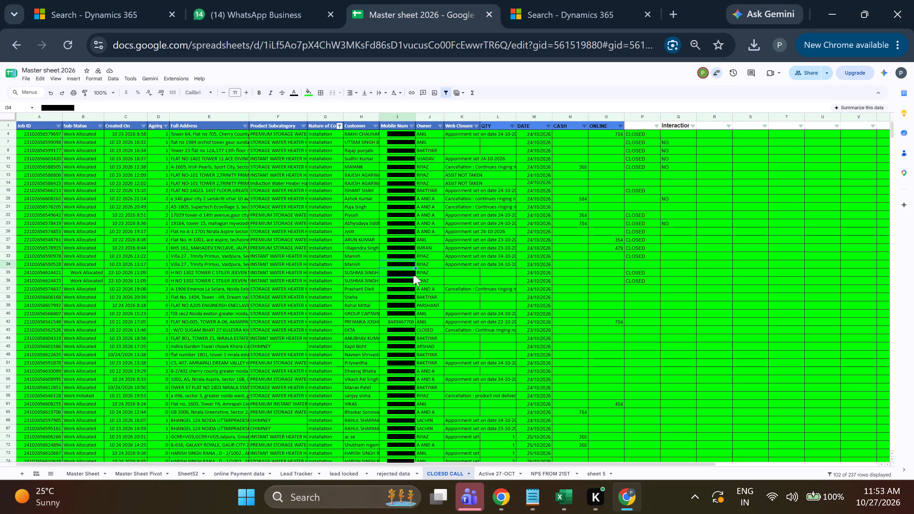
pyautogui.hotkey('ctrl', 'c')
pyautogui.click(570, 0)
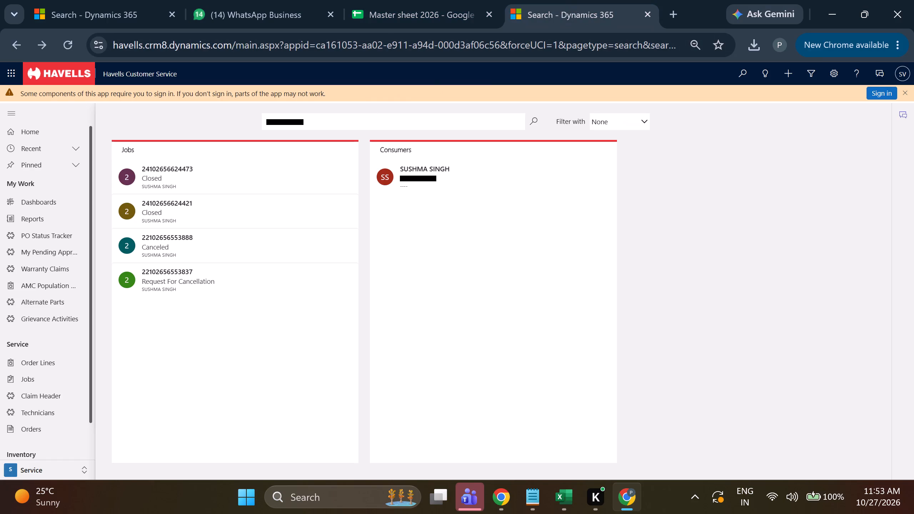
pyautogui.tripleClick(357, 114)
pyautogui.hotkey('ctrl', 'v')
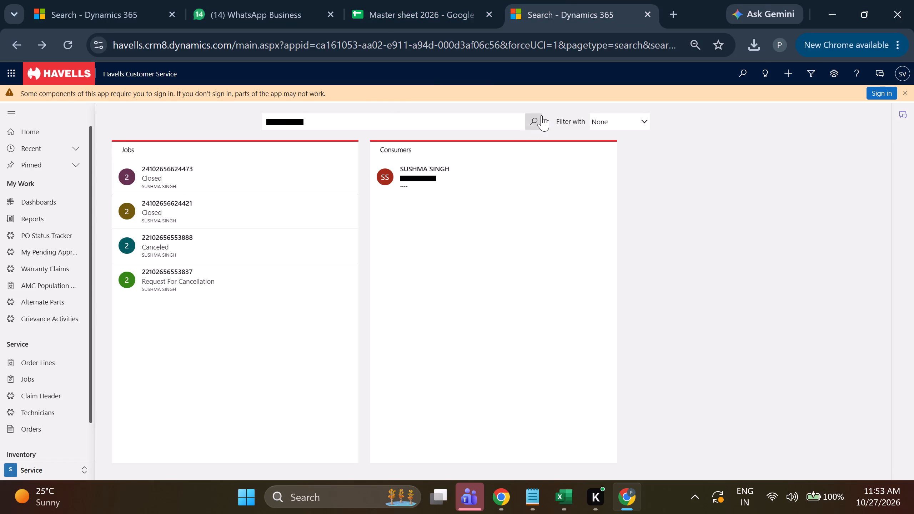
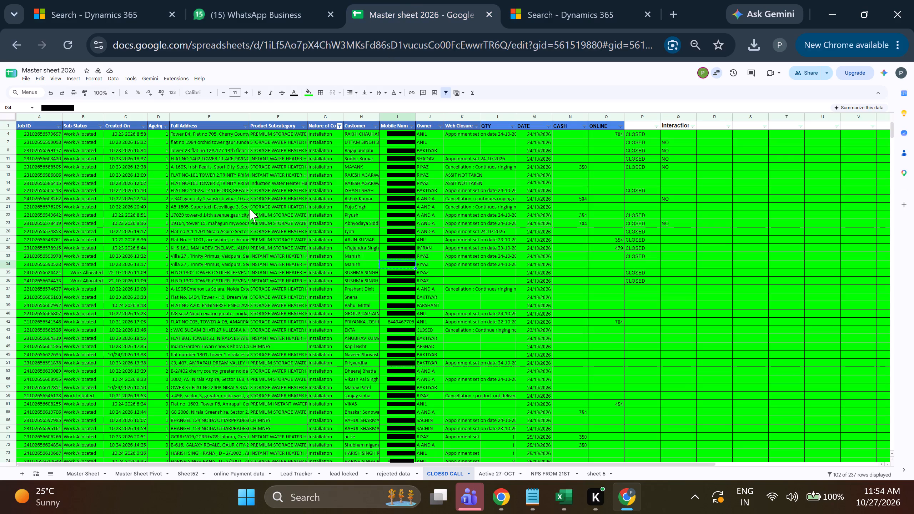
# Mark the call in row 34 as CLOSED in column P by copying the status from row 33.
pyautogui.press('Left')
pyautogui.press('Left')
pyautogui.press('Left')
pyautogui.press('Left')
pyautogui.press('Left')
pyautogui.press('Left')
pyautogui.press('Left')
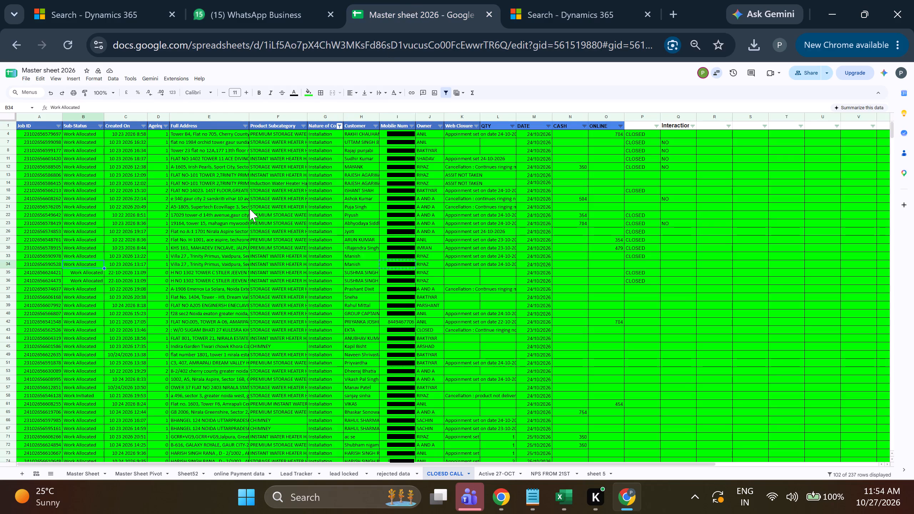
pyautogui.press('Right')
pyautogui.press('Right')
pyautogui.press('Right')
pyautogui.press('Right')
pyautogui.press('Right')
pyautogui.press('Right')
pyautogui.press('Right')
pyautogui.press('Right')
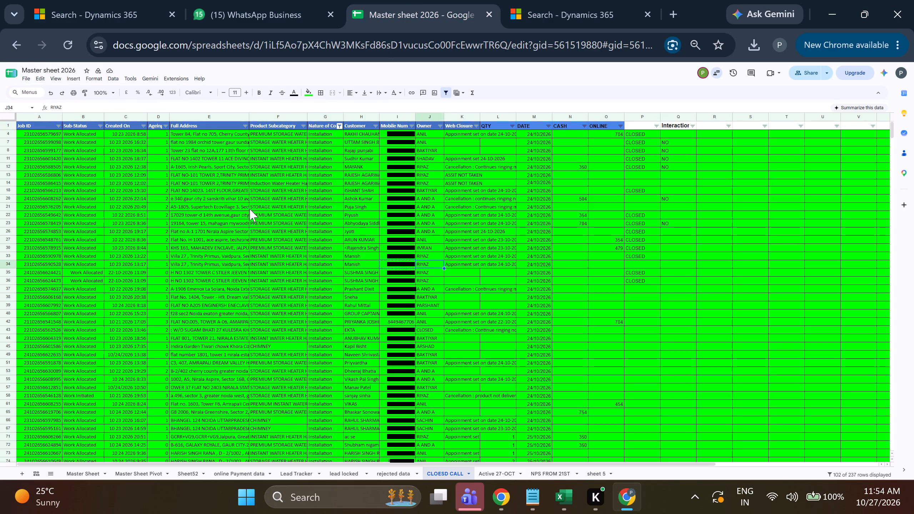
pyautogui.press('Right')
pyautogui.press('Right')
pyautogui.press('Right')
pyautogui.press('Right')
pyautogui.press('Right')
pyautogui.press('Right')
pyautogui.press('Up')
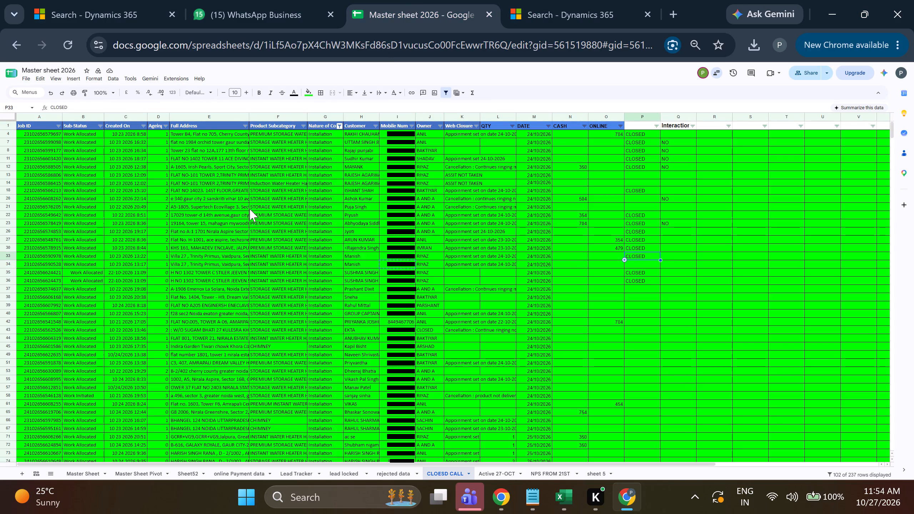
pyautogui.hotkey('ctrl', 'c')
pyautogui.press('Down')
pyautogui.hotkey('ctrl', 'v')
# Clear the CLOSED status from column P of row 33.
pyautogui.press('Up')
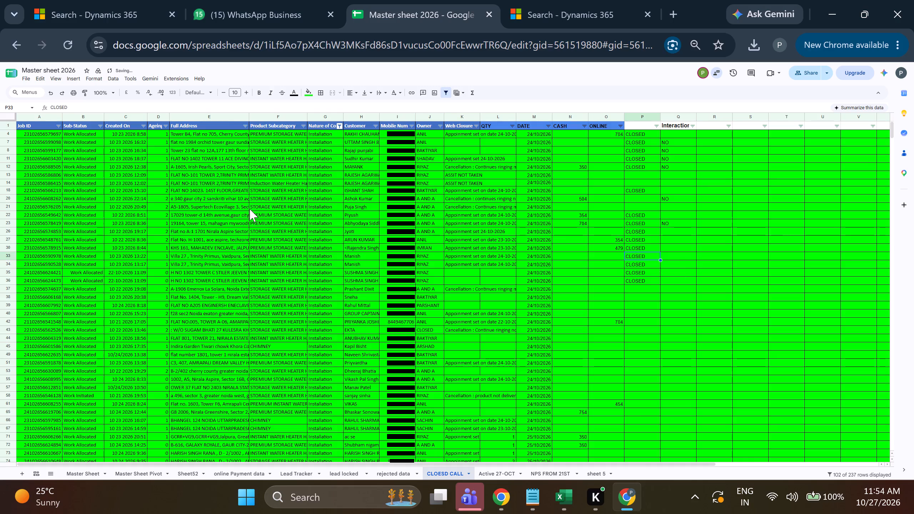
pyautogui.press('BackSpace')
pyautogui.press('Down')
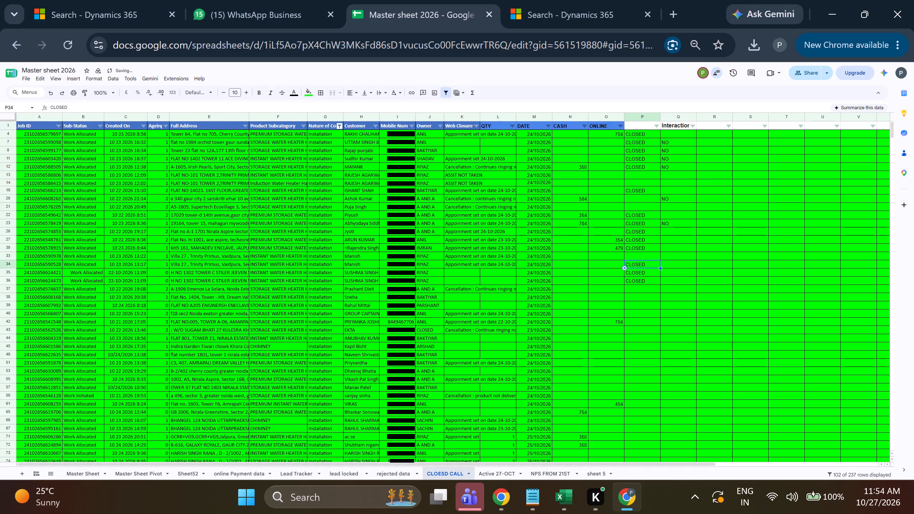
# Copy the customer's mobile number from row 37 and switch to the Dynamics 365 search results page.
pyautogui.press('Down')
pyautogui.press('Down')
pyautogui.press('Down')
pyautogui.press('Left')
pyautogui.press('Left')
pyautogui.press('Left')
pyautogui.press('Left')
pyautogui.press('Left')
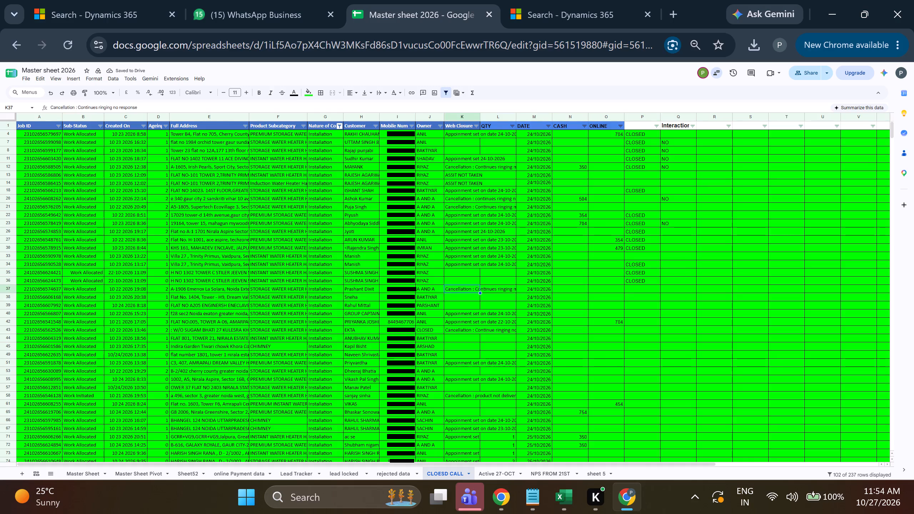
pyautogui.press('Left')
pyautogui.press('Left')
pyautogui.hotkey('ctrl', 'c')
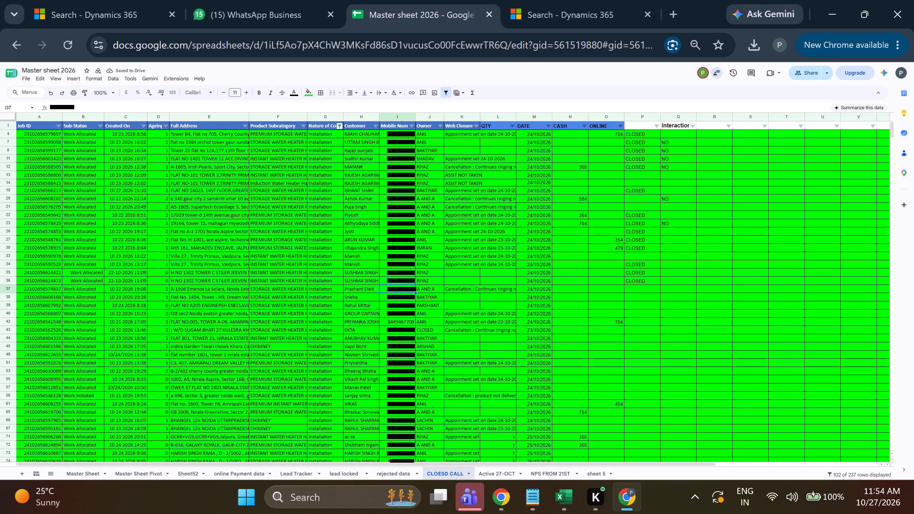
pyautogui.moveTo(560, 0); pyautogui.dragTo(569, 0)
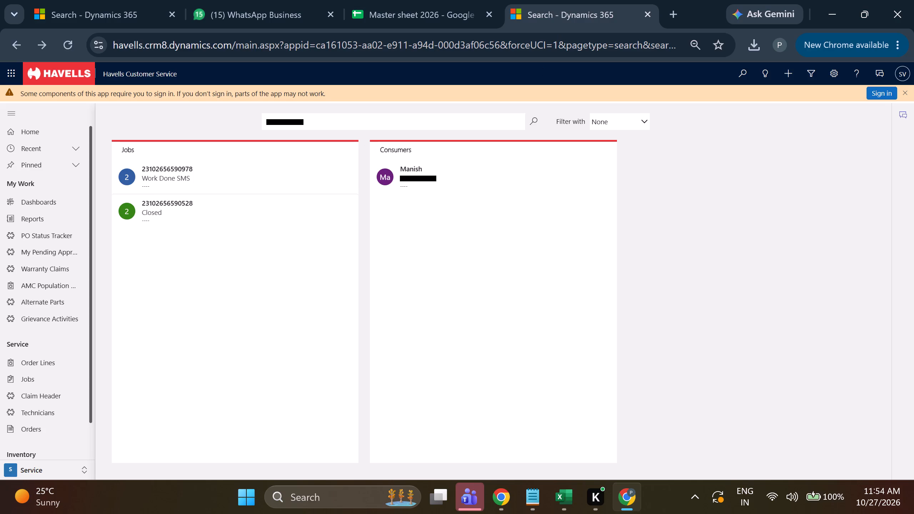
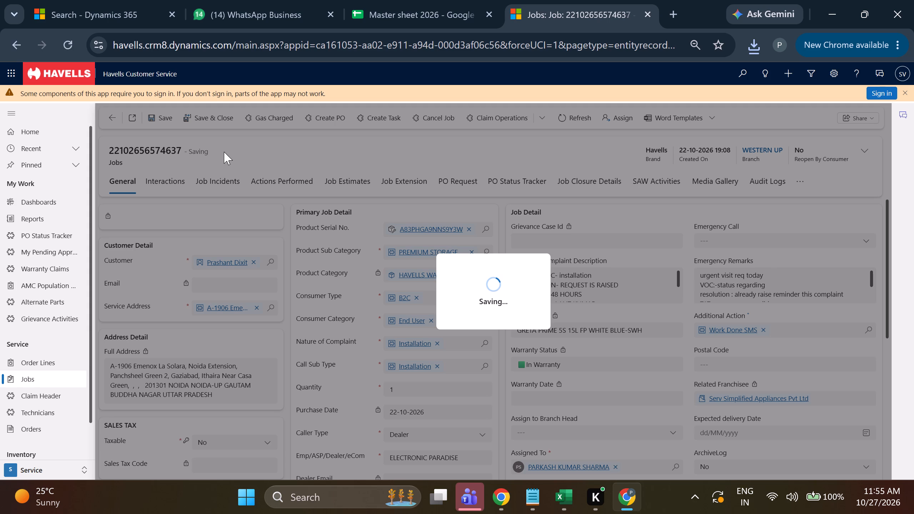
pyautogui.click(572, 183)
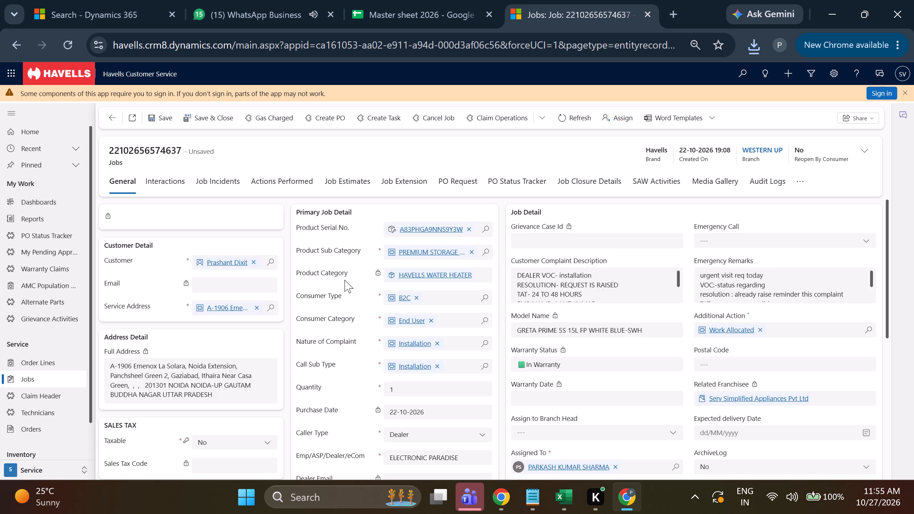
pyautogui.scroll(3, 564, 364)
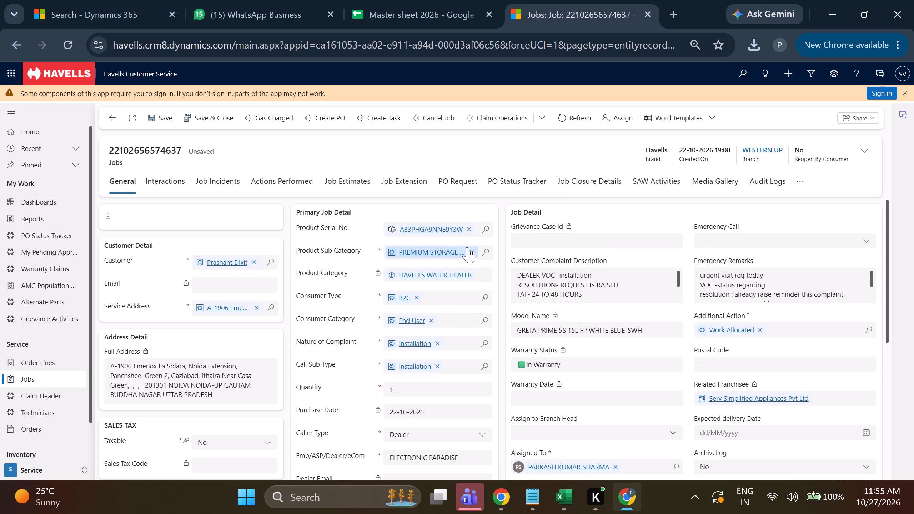
pyautogui.click(164, 195)
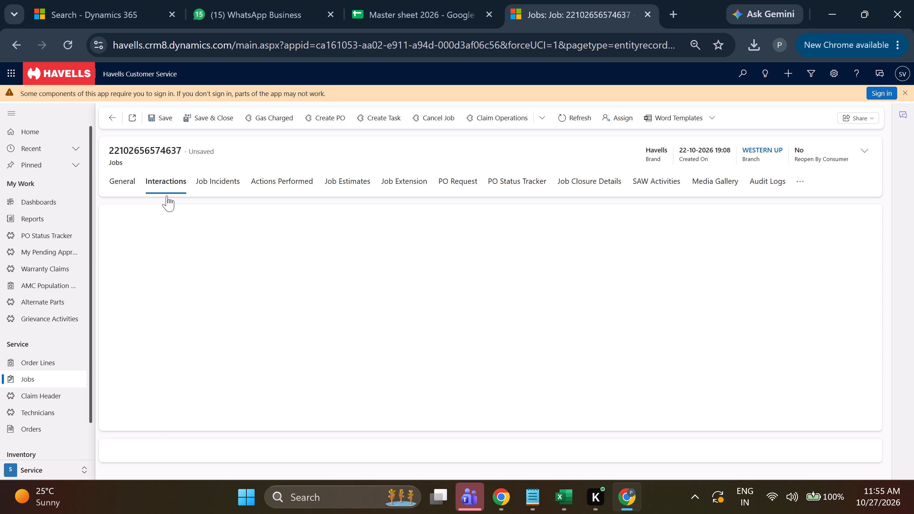
pyautogui.click(217, 181)
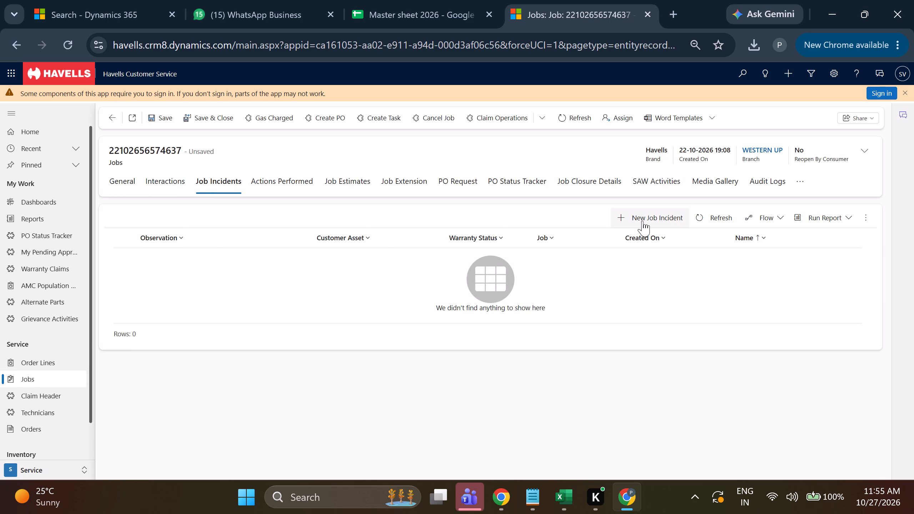
pyautogui.click(641, 221)
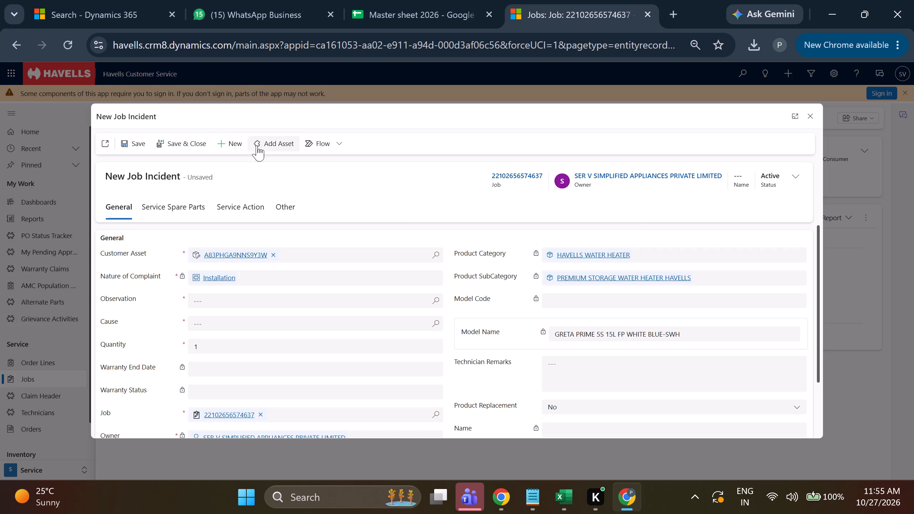
pyautogui.click(452, 305)
pyautogui.click(443, 298)
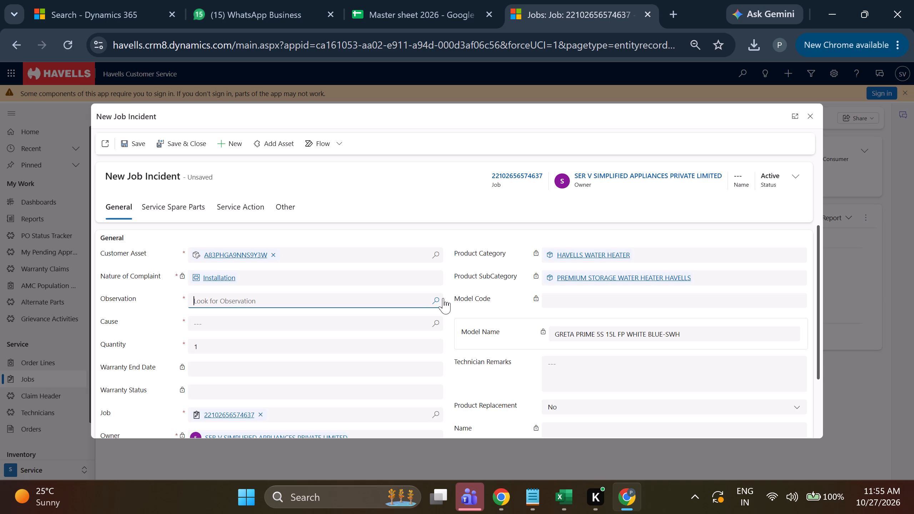
pyautogui.click(265, 215)
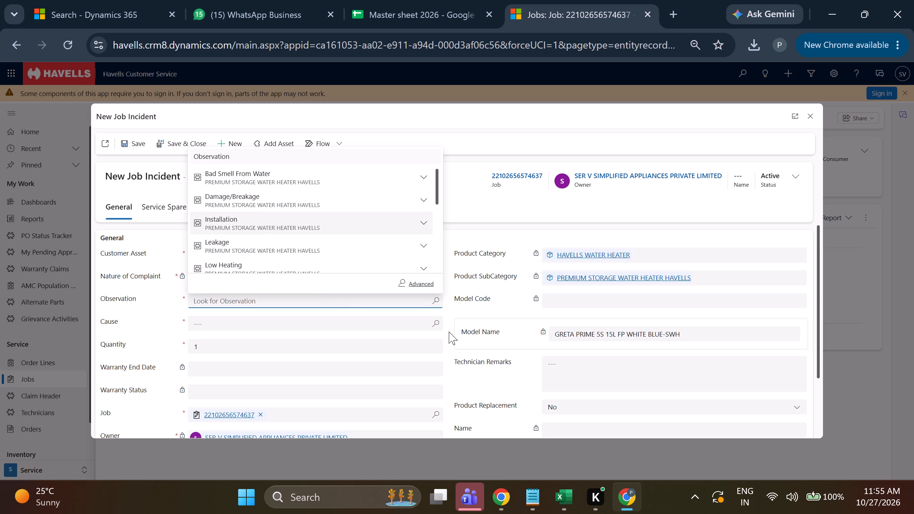
pyautogui.click(441, 324)
pyautogui.click(207, 289)
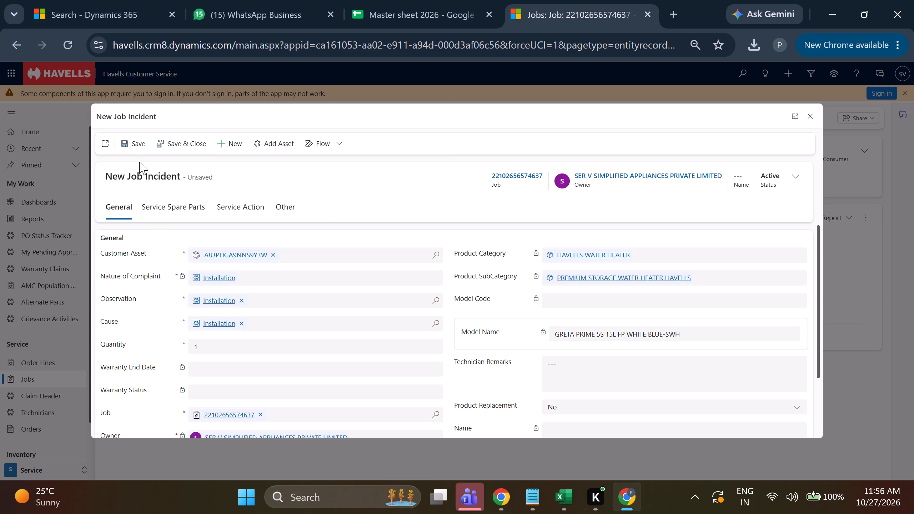
pyautogui.click(130, 146)
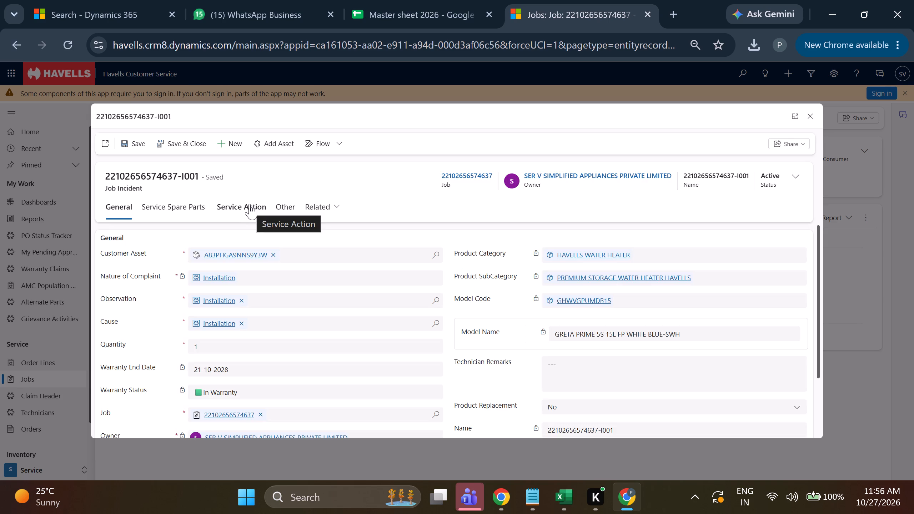
pyautogui.click(532, 298)
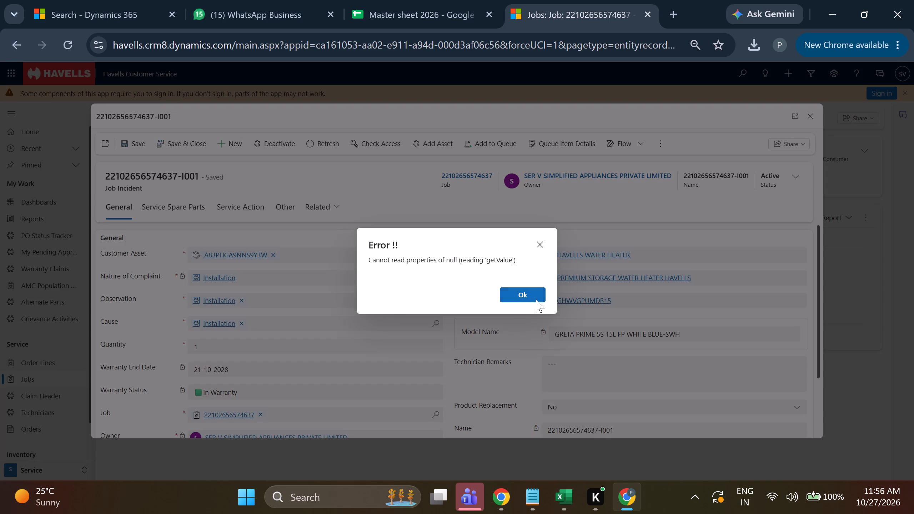
pyautogui.click(540, 245)
pyautogui.click(540, 245)
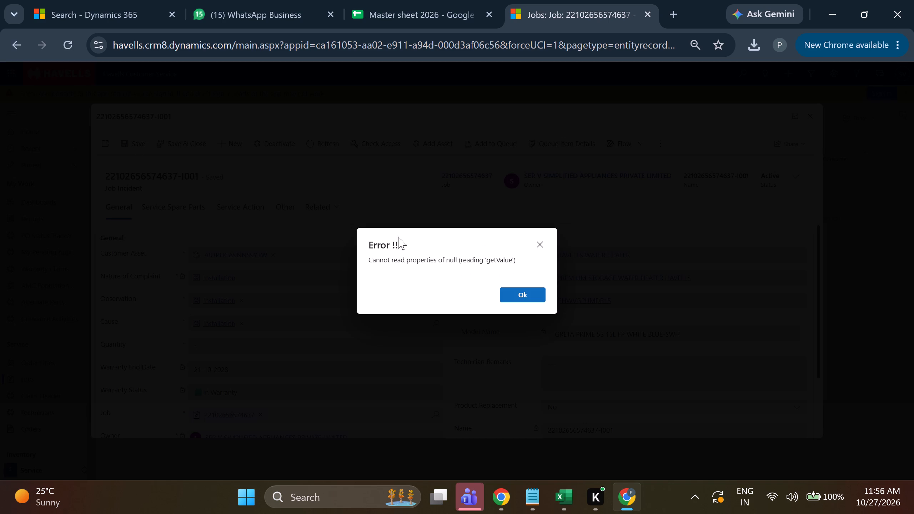
pyautogui.tripleClick(542, 244)
pyautogui.doubleClick(542, 244)
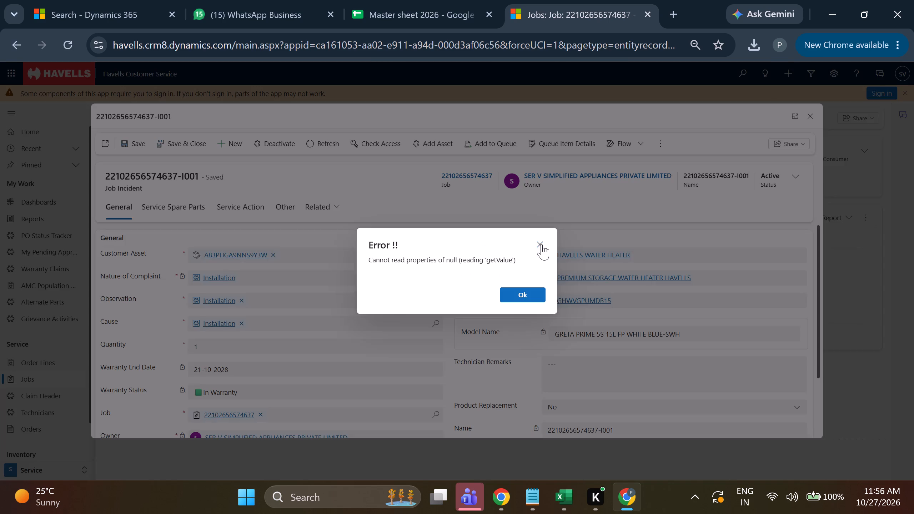
# Open the incident's service actions and select the Mark Used value of Installation Done for editing.
pyautogui.click(247, 202)
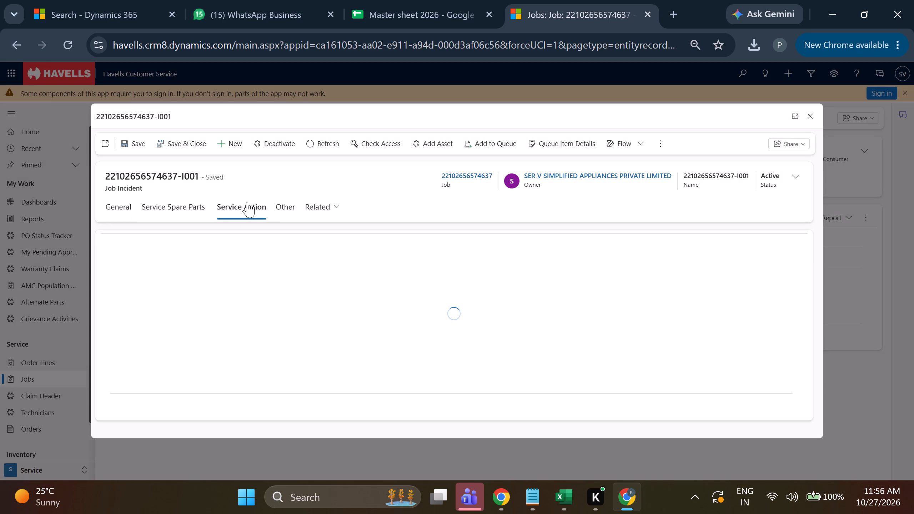
pyautogui.click(626, 246)
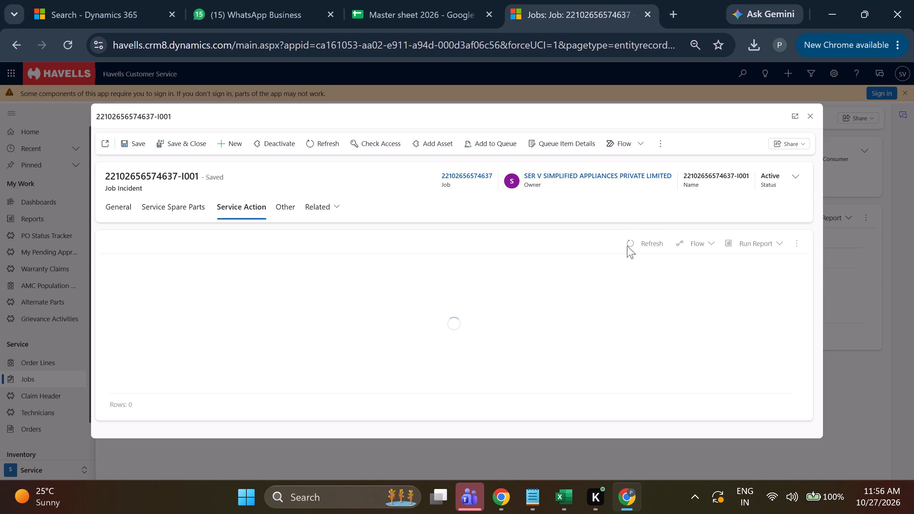
pyautogui.tripleClick(647, 248)
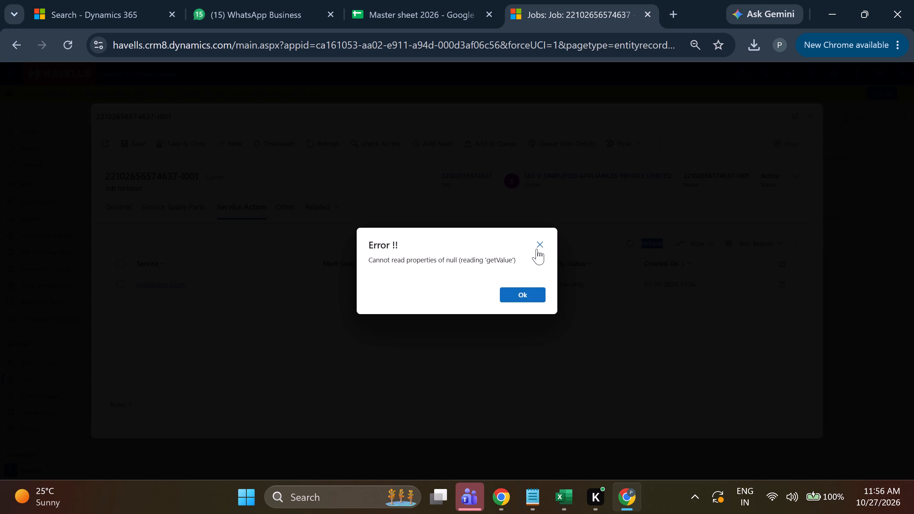
pyautogui.tripleClick(541, 241)
pyautogui.doubleClick(541, 241)
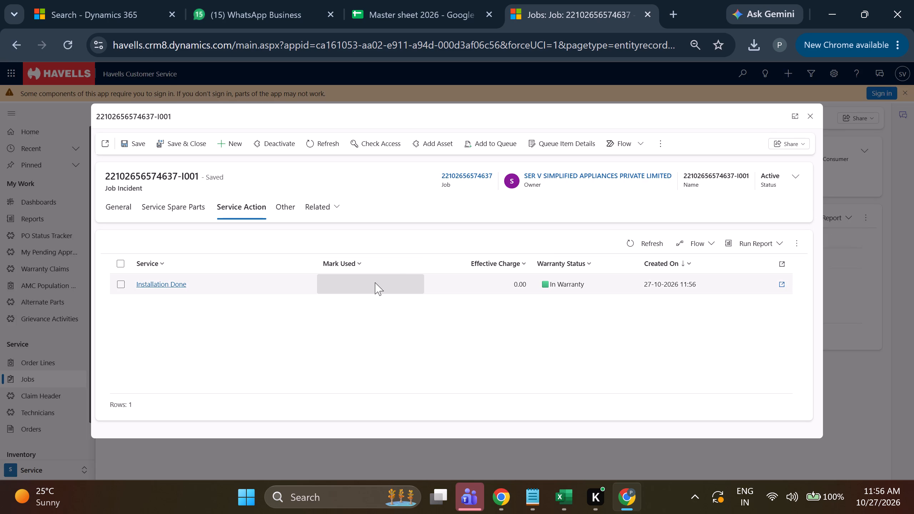
pyautogui.tripleClick(374, 283)
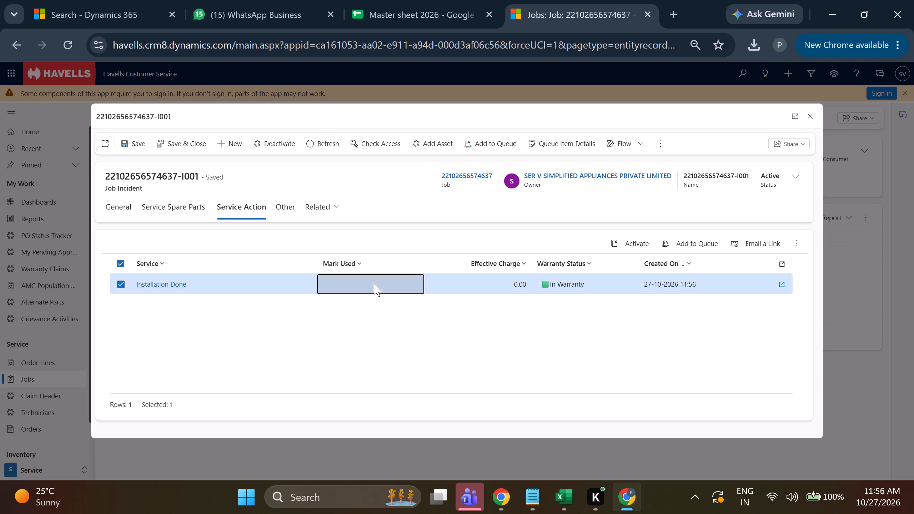
pyautogui.doubleClick(374, 283)
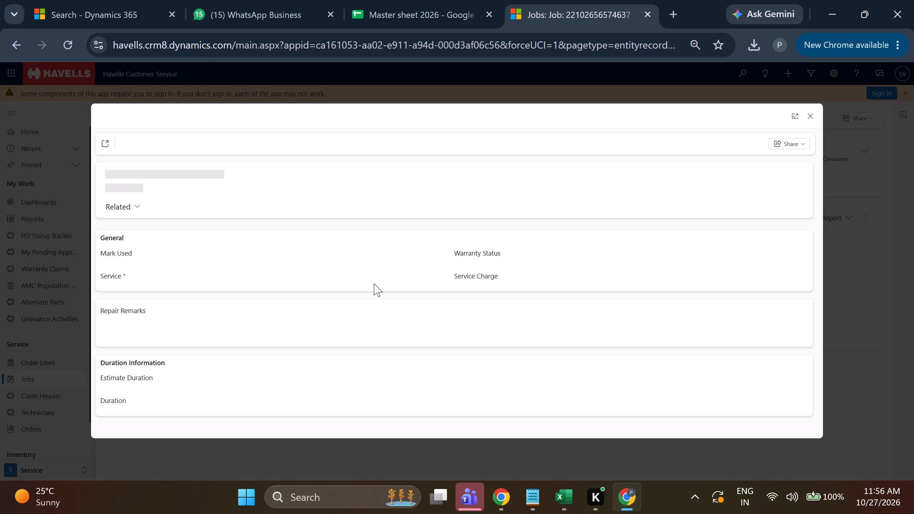
pyautogui.doubleClick(541, 241)
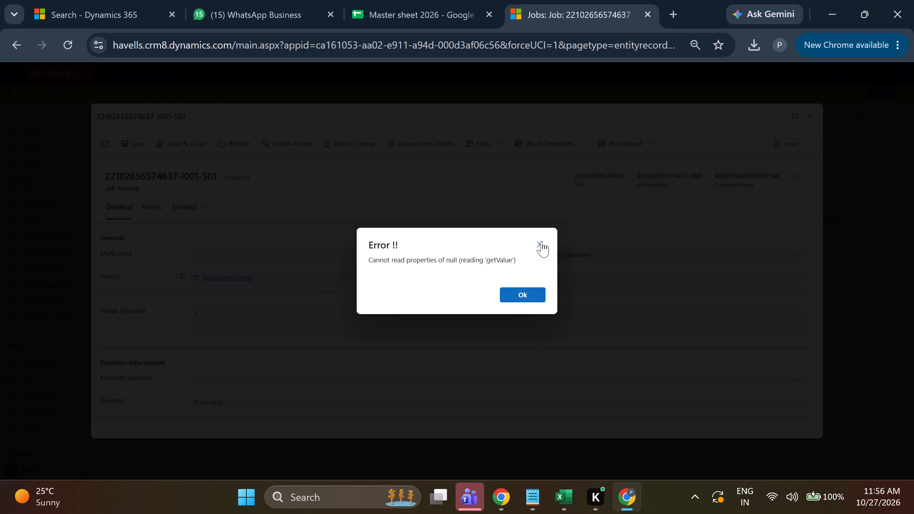
pyautogui.tripleClick(541, 241)
pyautogui.click(417, 257)
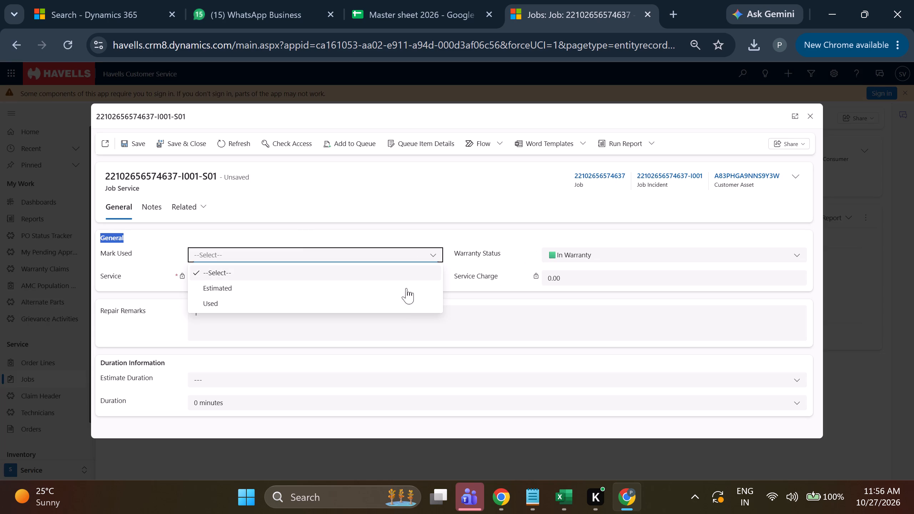
pyautogui.click(402, 300)
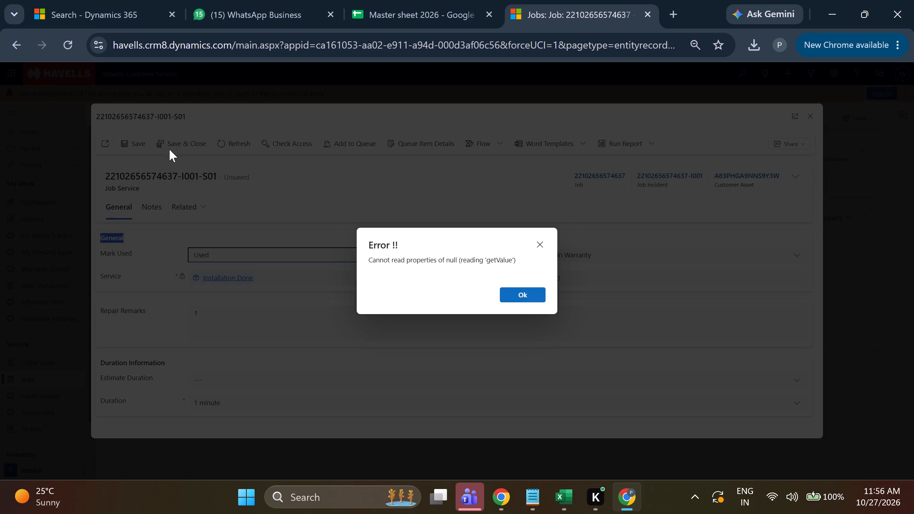
pyautogui.tripleClick(541, 244)
pyautogui.tripleClick(541, 244)
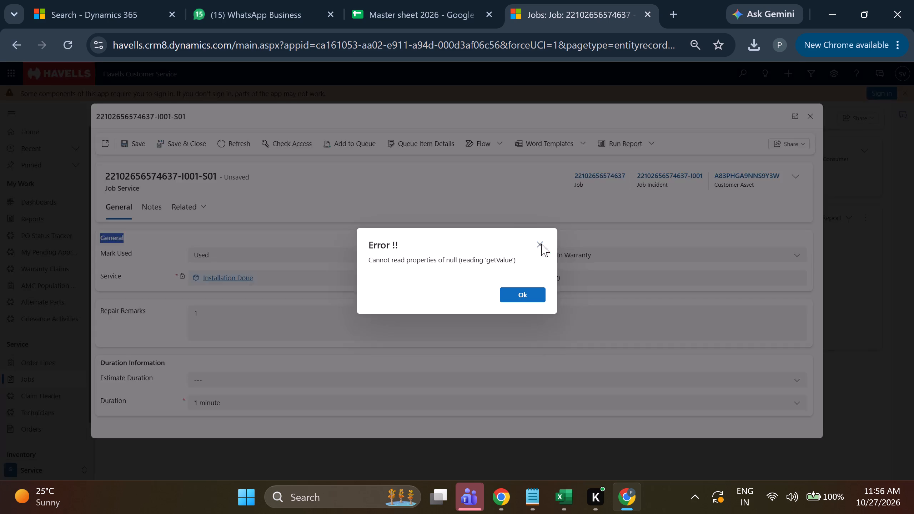
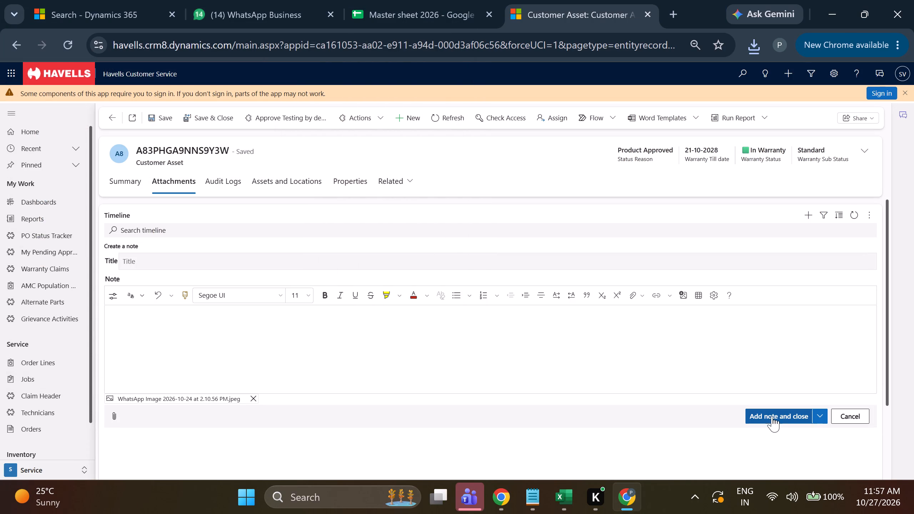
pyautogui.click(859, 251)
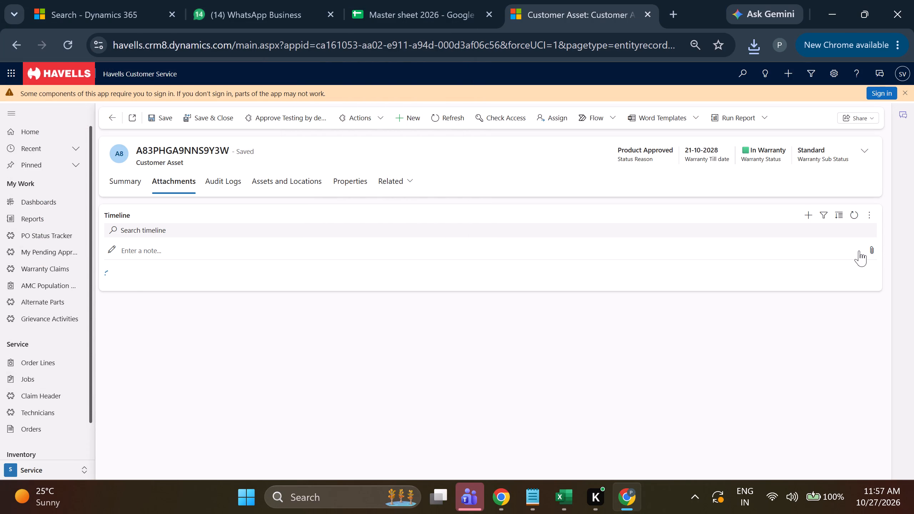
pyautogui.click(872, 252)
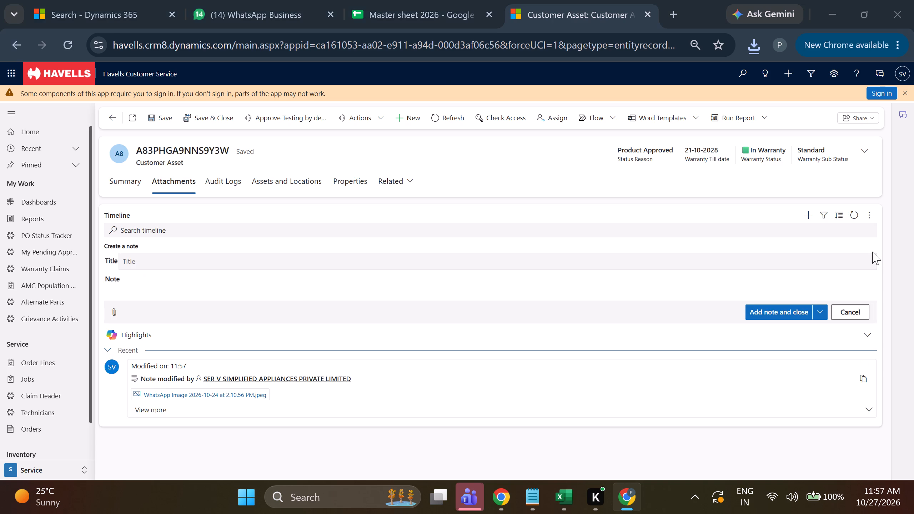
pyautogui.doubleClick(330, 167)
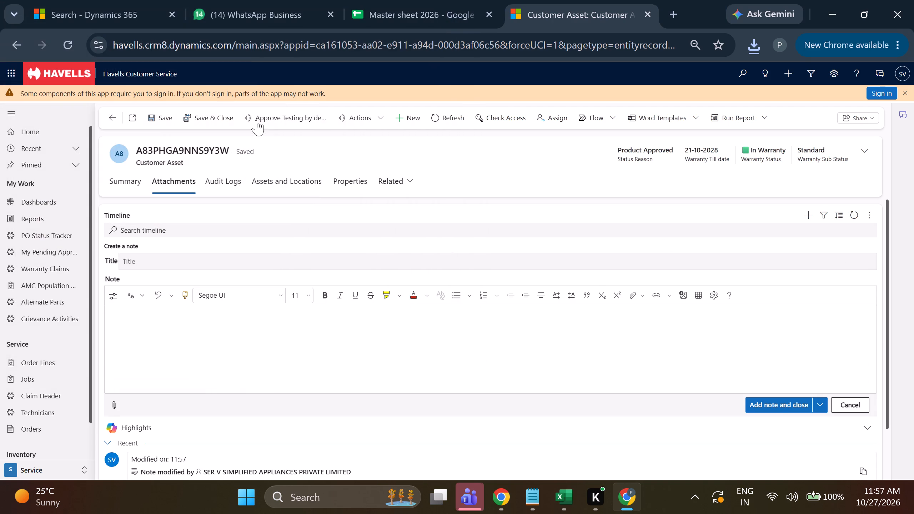
pyautogui.click(207, 116)
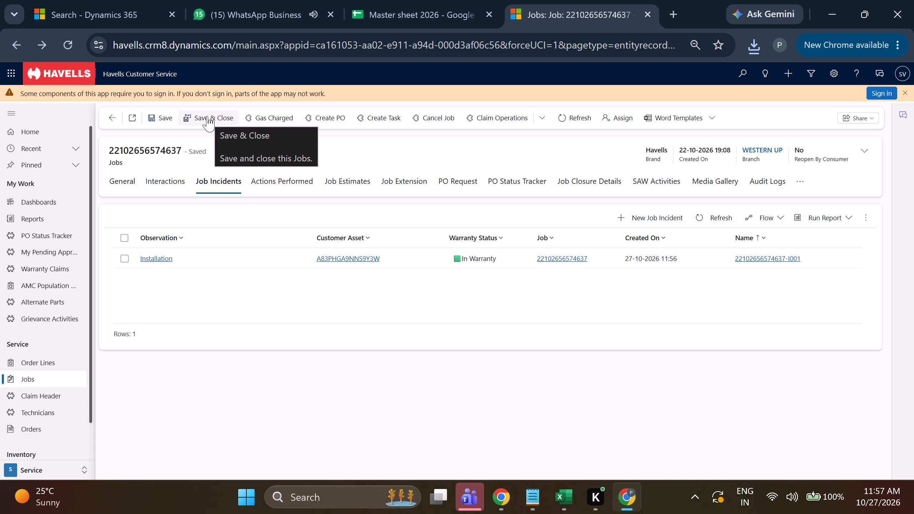
pyautogui.click(132, 180)
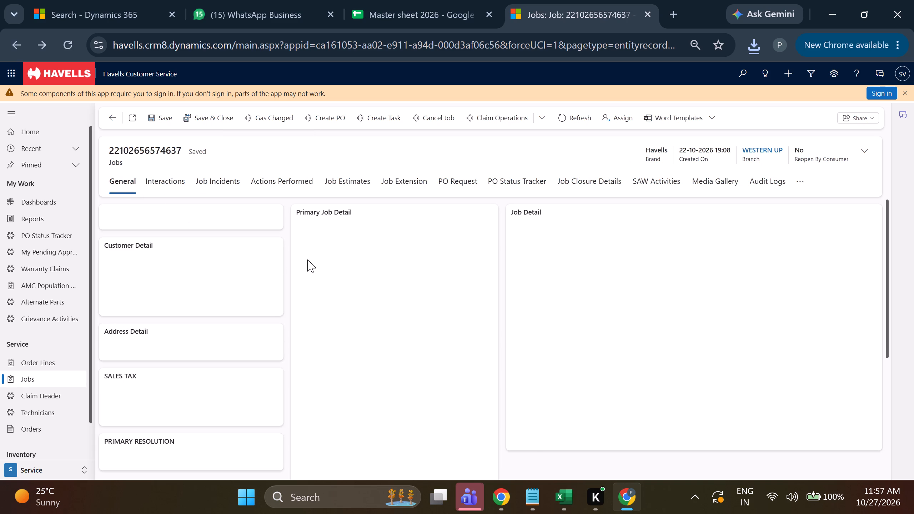
pyautogui.click(421, 227)
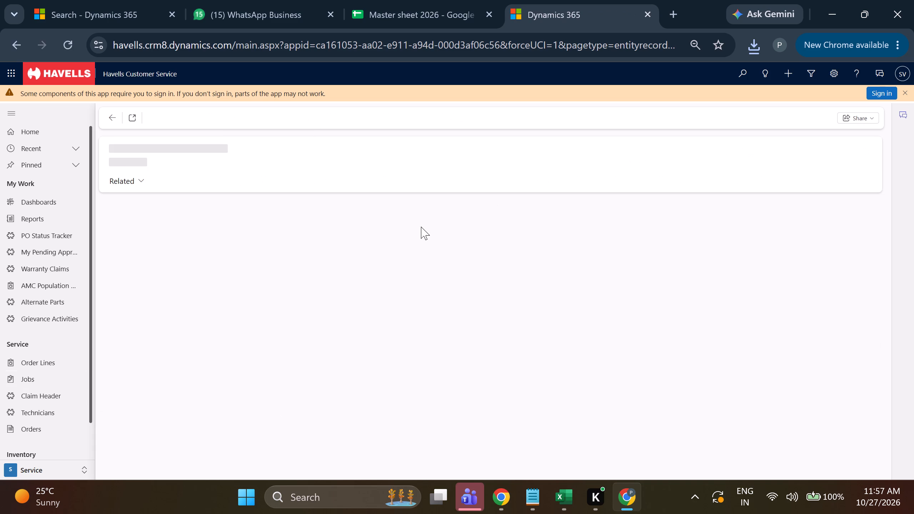
pyautogui.click(174, 189)
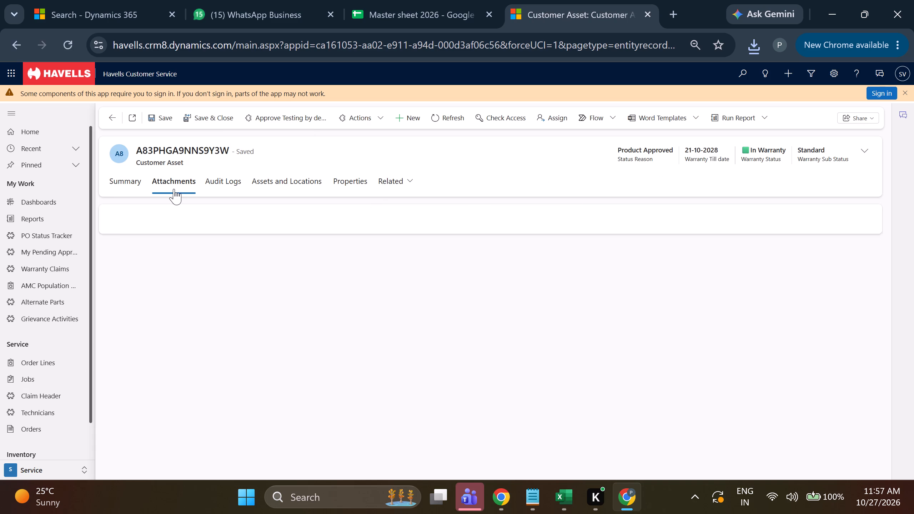
pyautogui.click(199, 120)
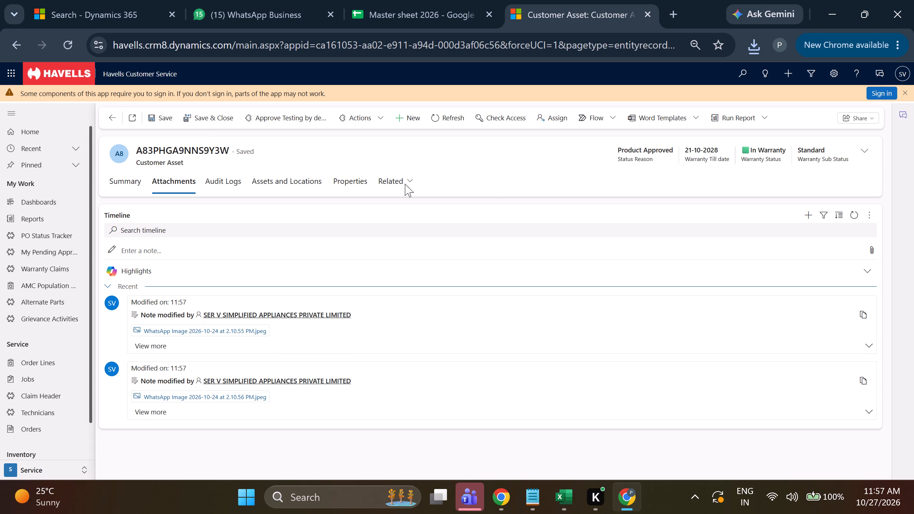
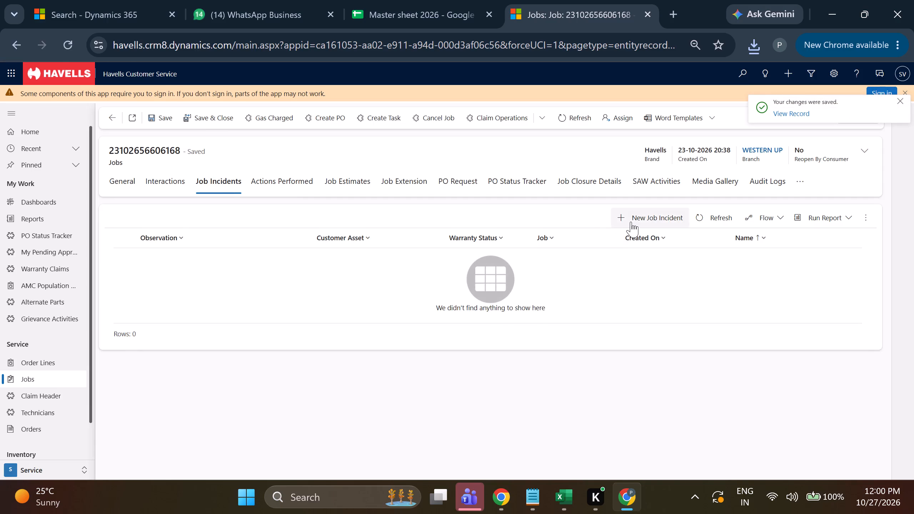
pyautogui.click(271, 143)
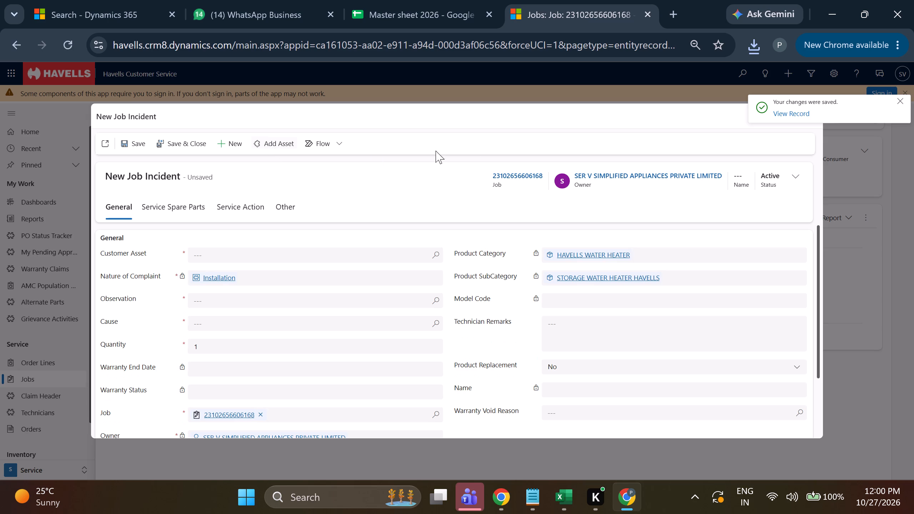
pyautogui.click(823, 134)
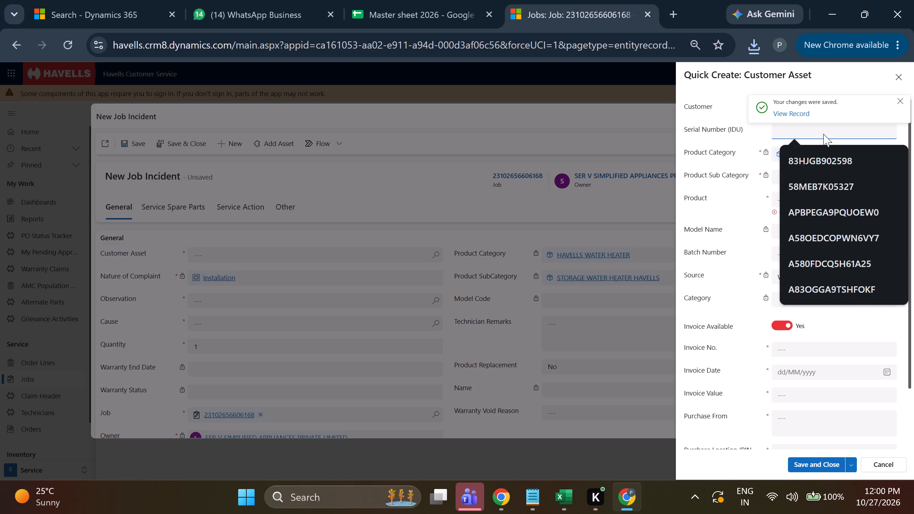
pyautogui.hotkey('ctrl', 'v')
pyautogui.click(617, 231)
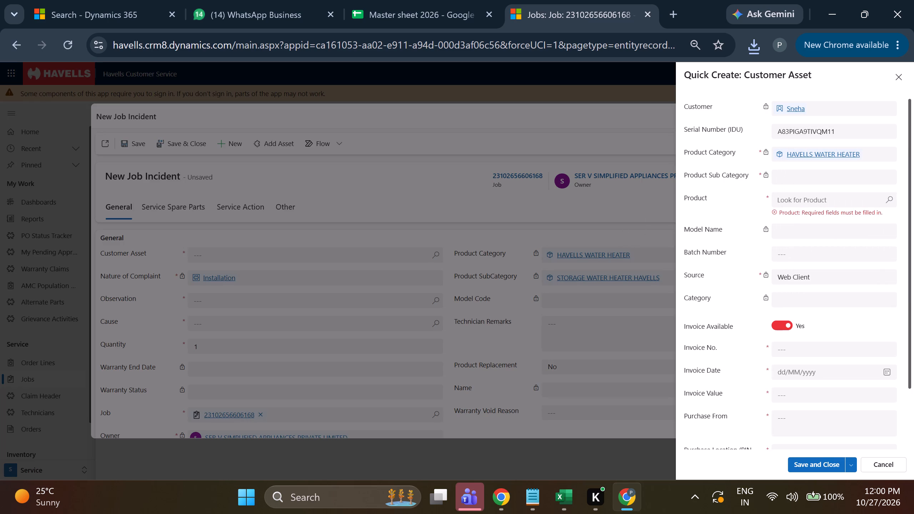
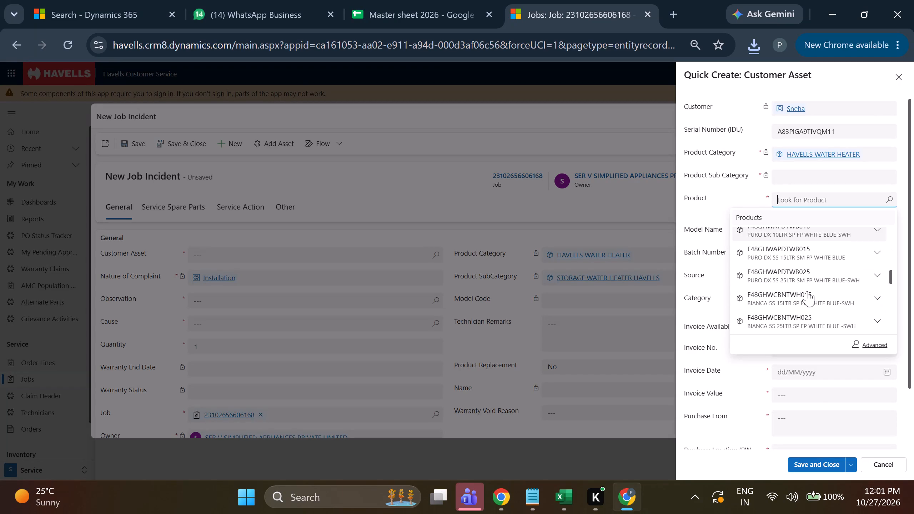
# Choose product F48GHWCBNTWH015 for the new customer asset and enter 548 as its invoice number.
pyautogui.click(771, 302)
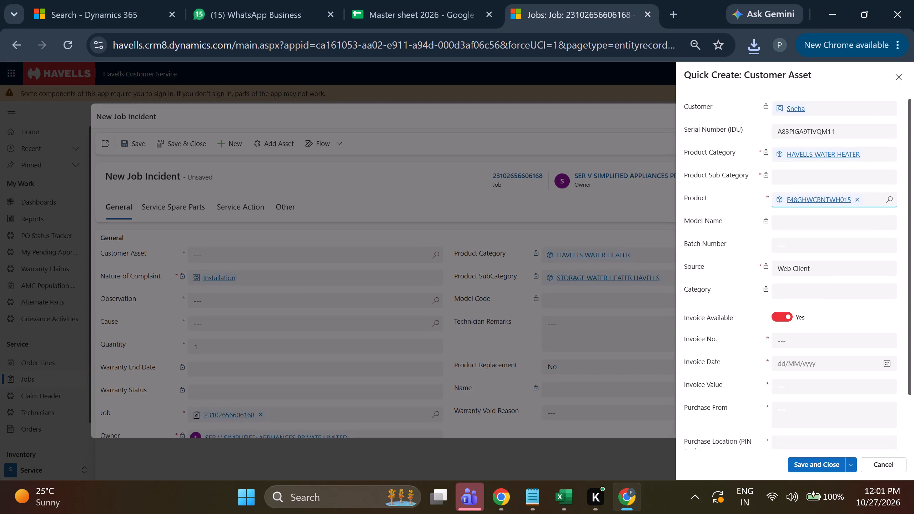
pyautogui.click(808, 343)
pyautogui.click(828, 411)
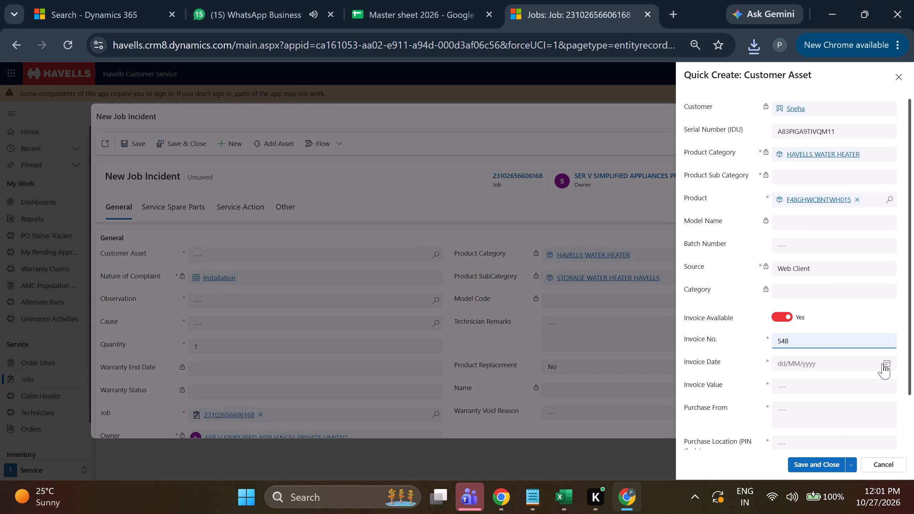
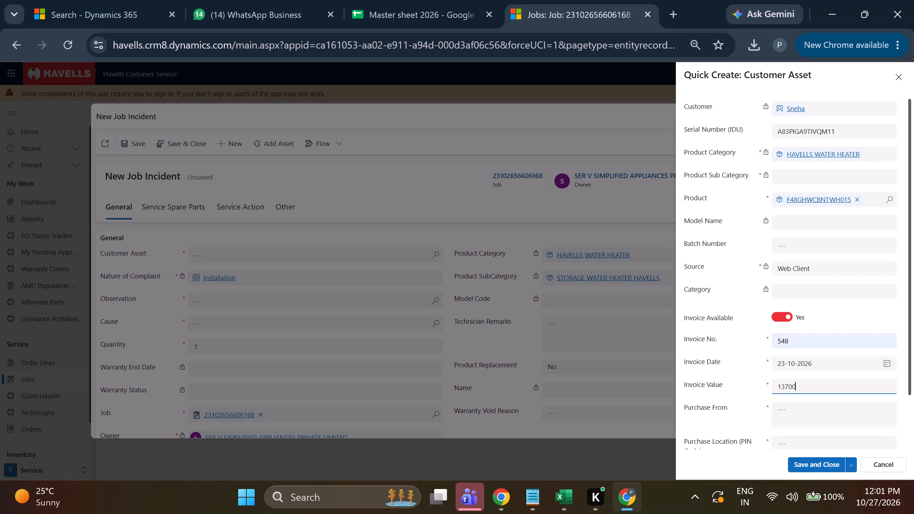
# Enter NOIDA as the asset's purchase source and 201301 as its purchase location PIN code, and save the customer asset.
pyautogui.press('Tab')
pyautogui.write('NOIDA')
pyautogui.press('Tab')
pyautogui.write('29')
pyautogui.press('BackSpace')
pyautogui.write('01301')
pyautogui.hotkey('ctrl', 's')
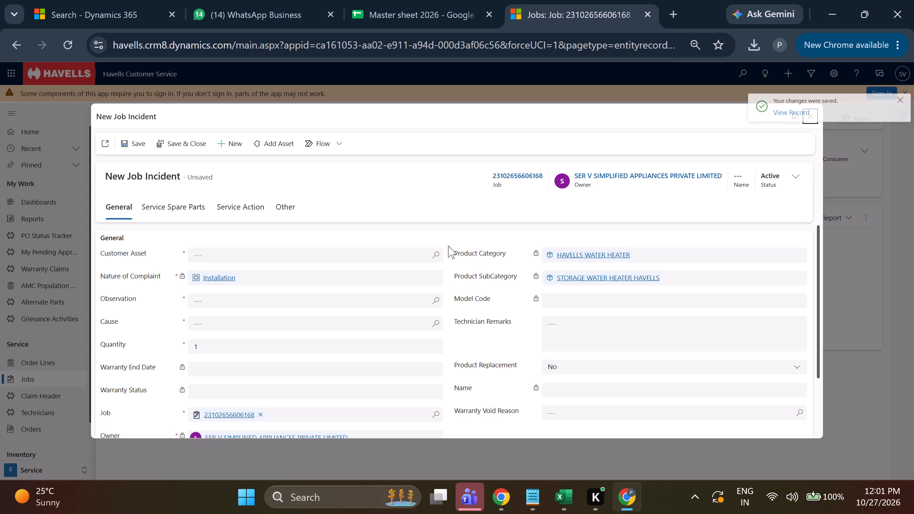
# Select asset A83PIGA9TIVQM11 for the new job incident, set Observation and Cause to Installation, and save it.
pyautogui.click(435, 253)
pyautogui.click(358, 303)
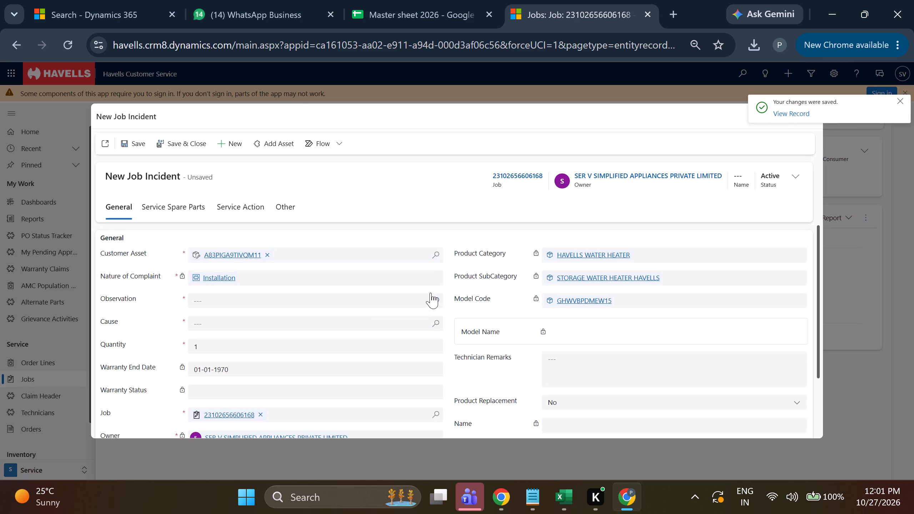
pyautogui.click(435, 296)
pyautogui.click(242, 225)
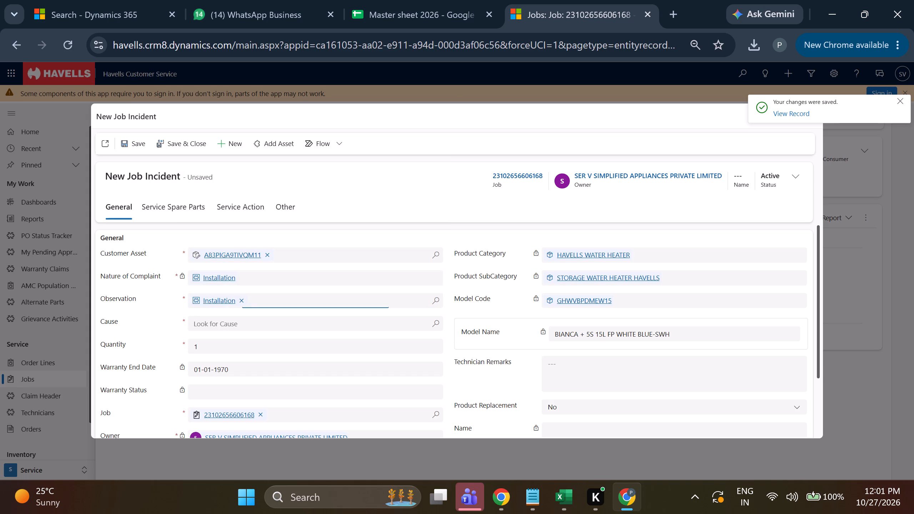
pyautogui.click(427, 325)
pyautogui.click(434, 327)
pyautogui.click(215, 282)
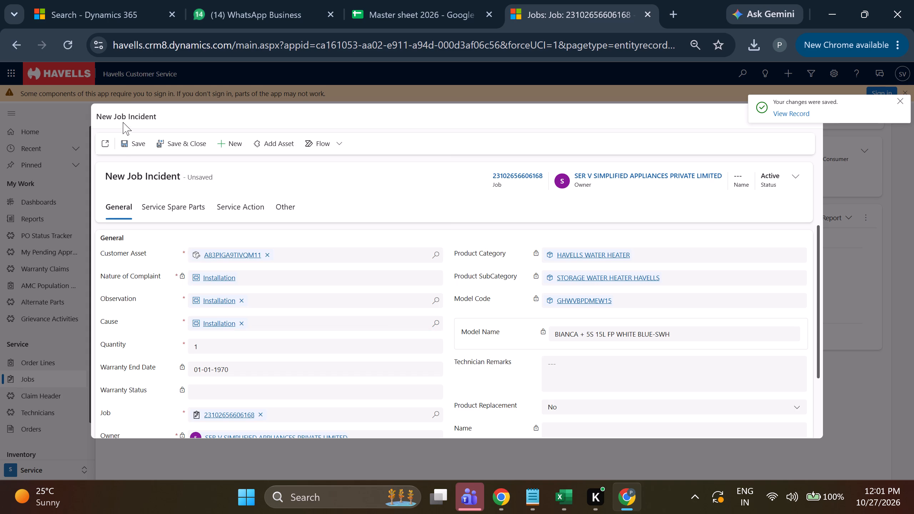
pyautogui.click(117, 146)
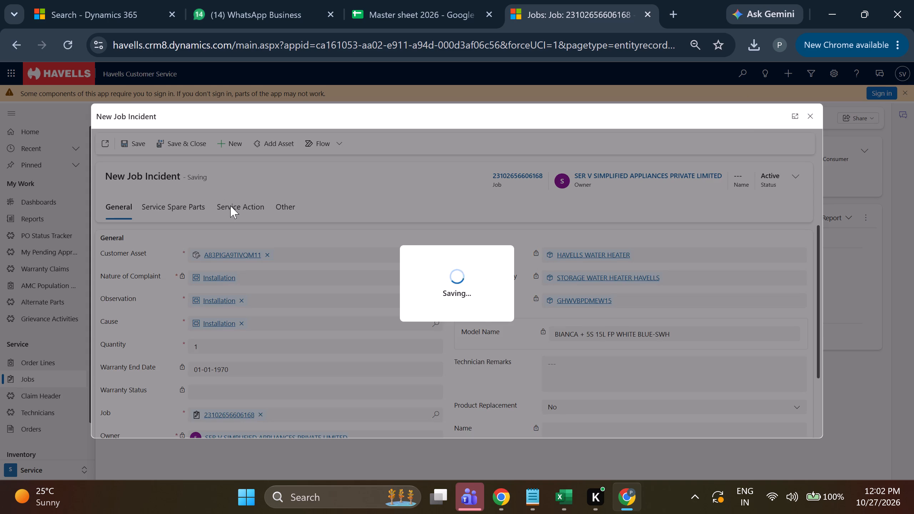
# Mark the incident's Installation Done service action as Used, then save and close it, dismissing any error dialogs.
pyautogui.click(235, 209)
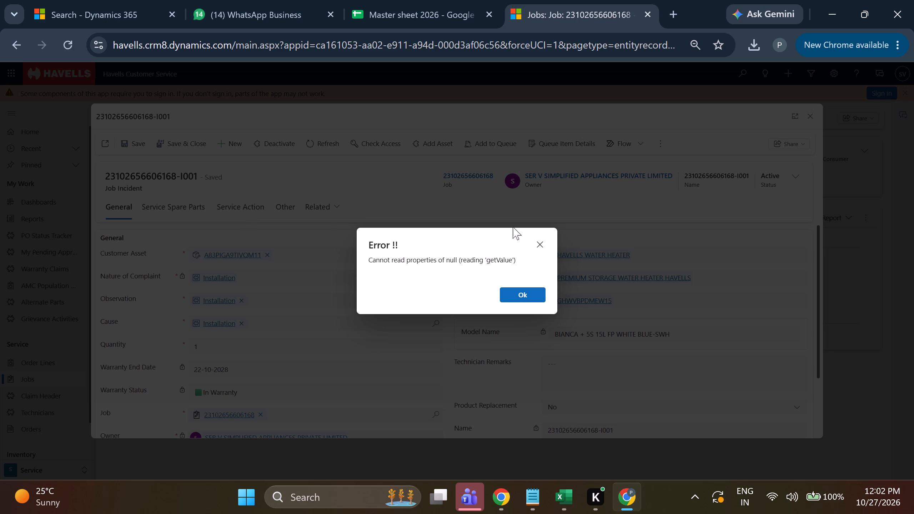
pyautogui.doubleClick(539, 242)
pyautogui.click(539, 242)
pyautogui.click(539, 242)
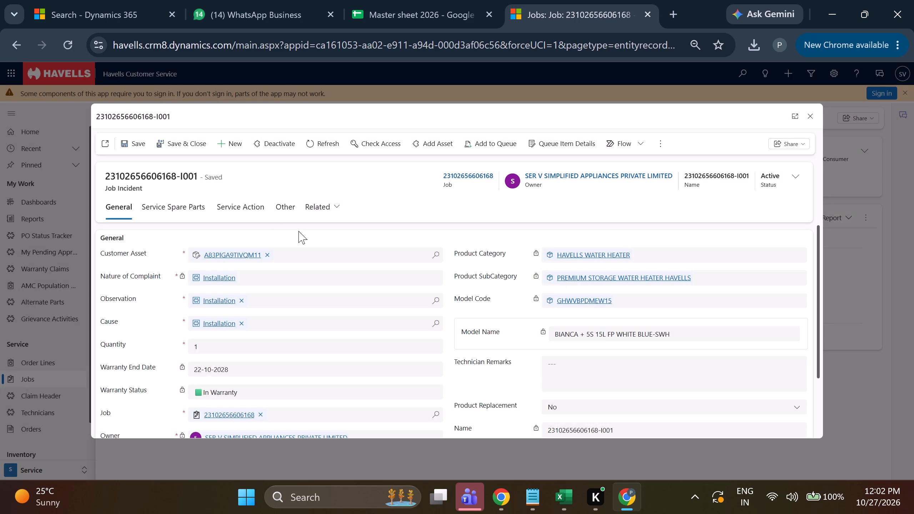
pyautogui.click(248, 207)
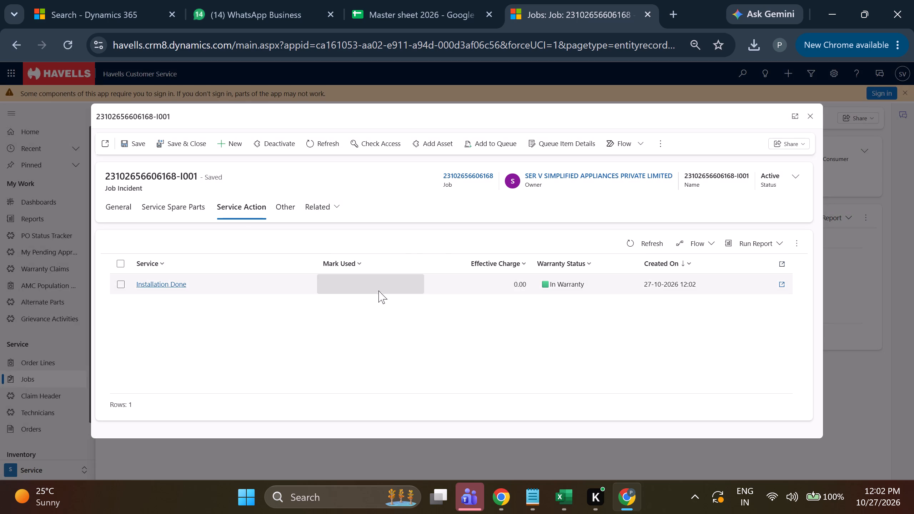
pyautogui.click(374, 288)
pyautogui.tripleClick(539, 245)
pyautogui.click(539, 245)
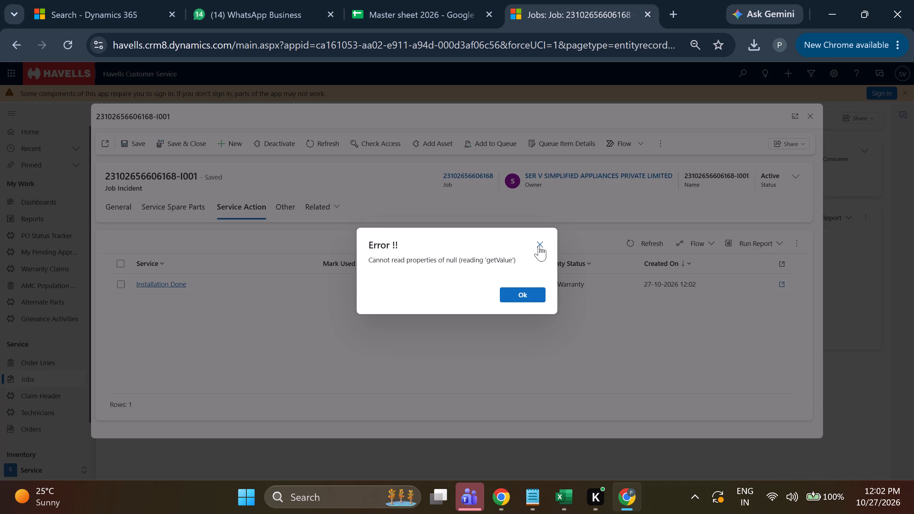
pyautogui.click(539, 245)
pyautogui.click(539, 246)
pyautogui.tripleClick(370, 286)
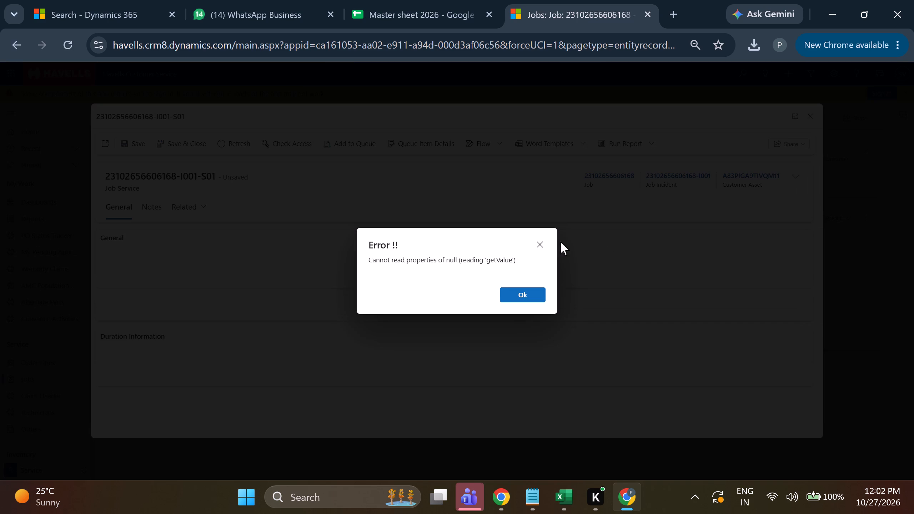
pyautogui.tripleClick(541, 242)
pyautogui.doubleClick(541, 242)
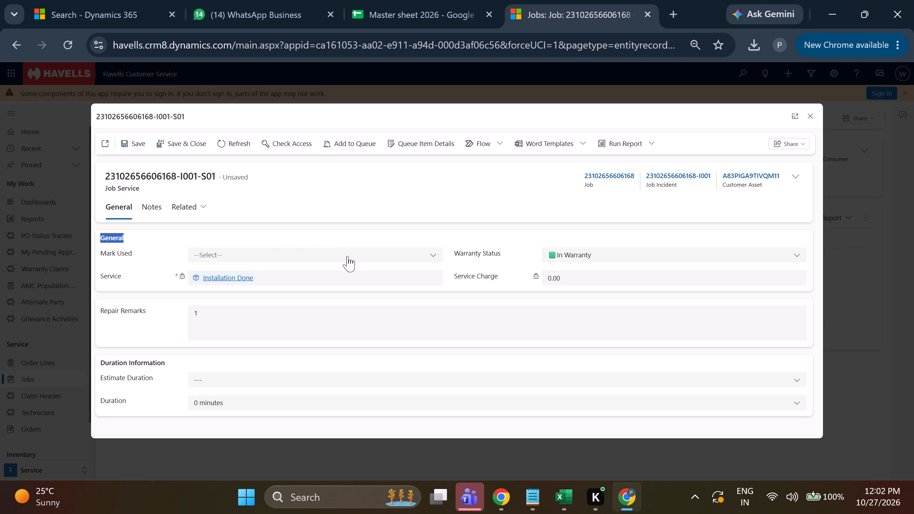
pyautogui.click(371, 258)
pyautogui.click(362, 311)
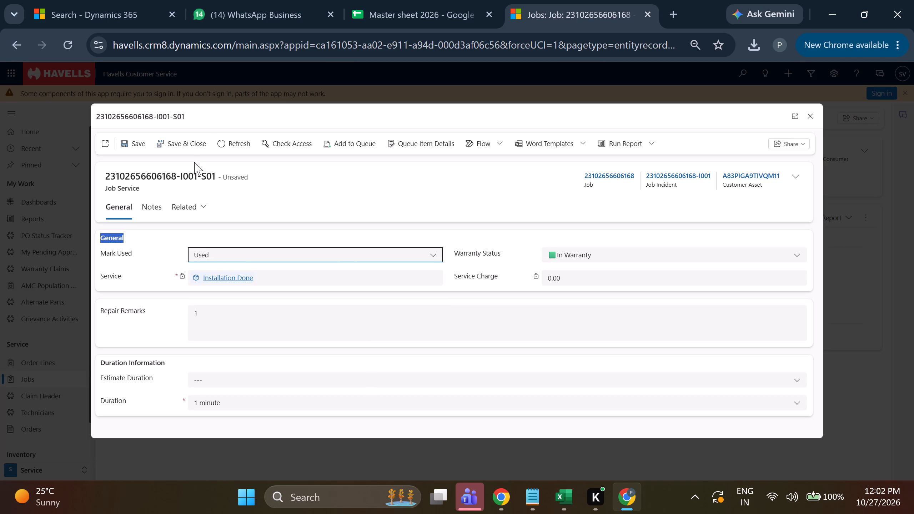
pyautogui.click(183, 141)
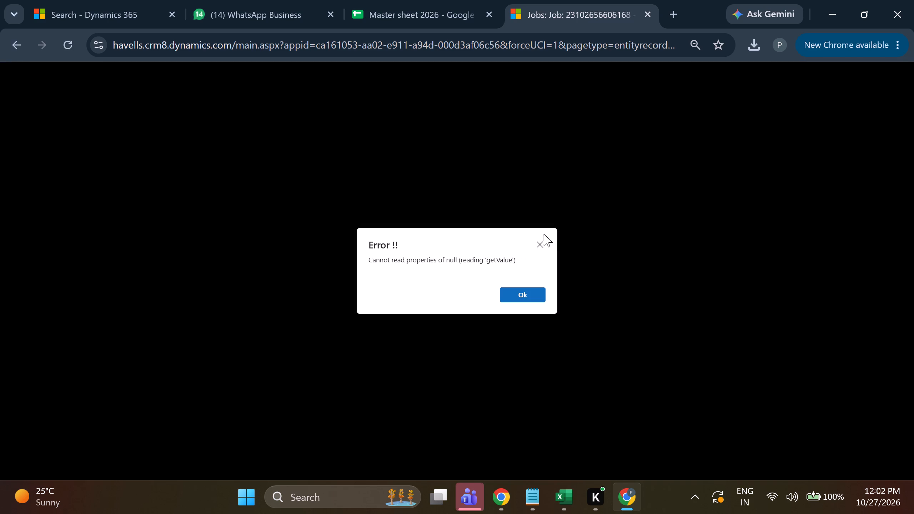
pyautogui.tripleClick(541, 244)
pyautogui.tripleClick(541, 244)
pyautogui.tripleClick(541, 244)
pyautogui.tripleClick(541, 244)
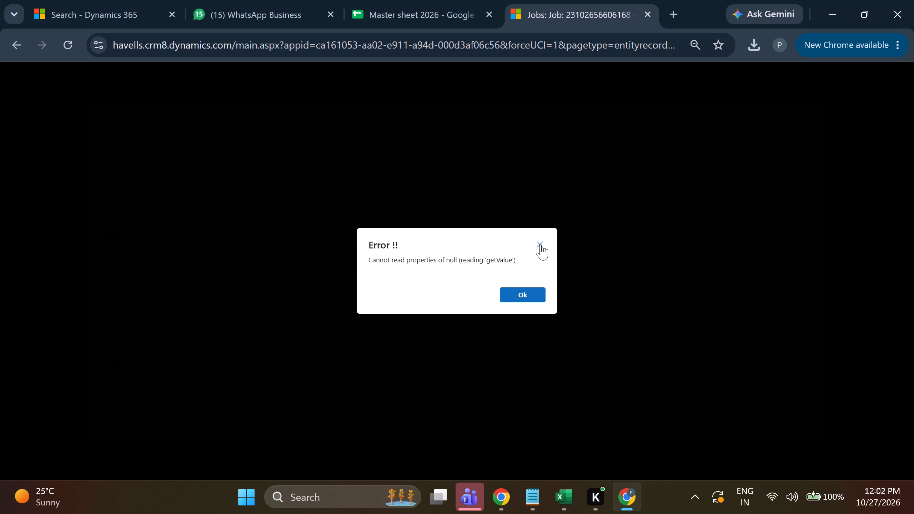
pyautogui.tripleClick(541, 244)
pyautogui.tripleClick(541, 244)
pyautogui.tripleClick(541, 244)
pyautogui.tripleClick(541, 244)
pyautogui.tripleClick(541, 244)
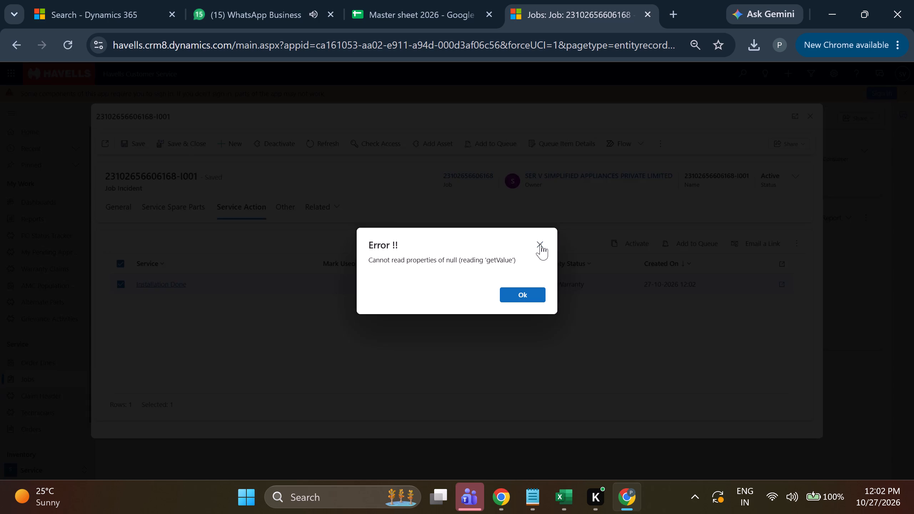
pyautogui.click(541, 244)
pyautogui.click(541, 244)
pyautogui.click(541, 244)
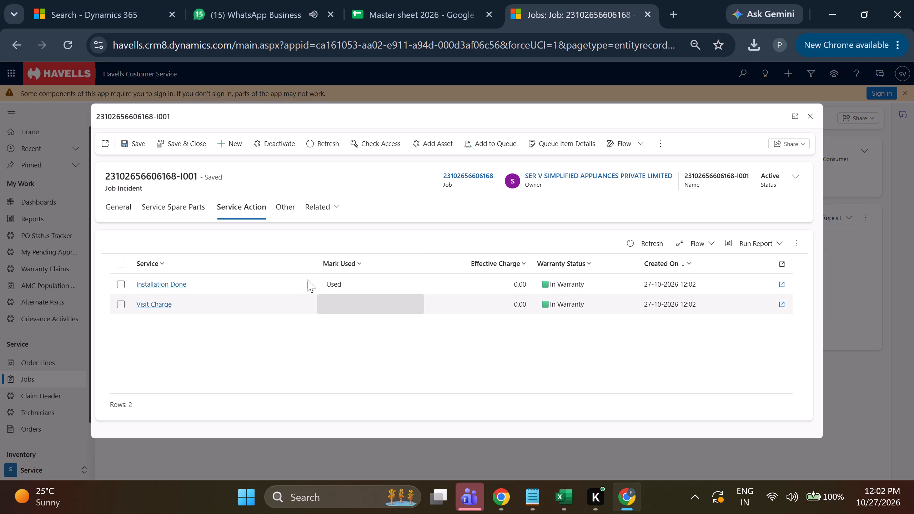
# Save and close the job incident, acknowledging the warranty message.
pyautogui.click(168, 142)
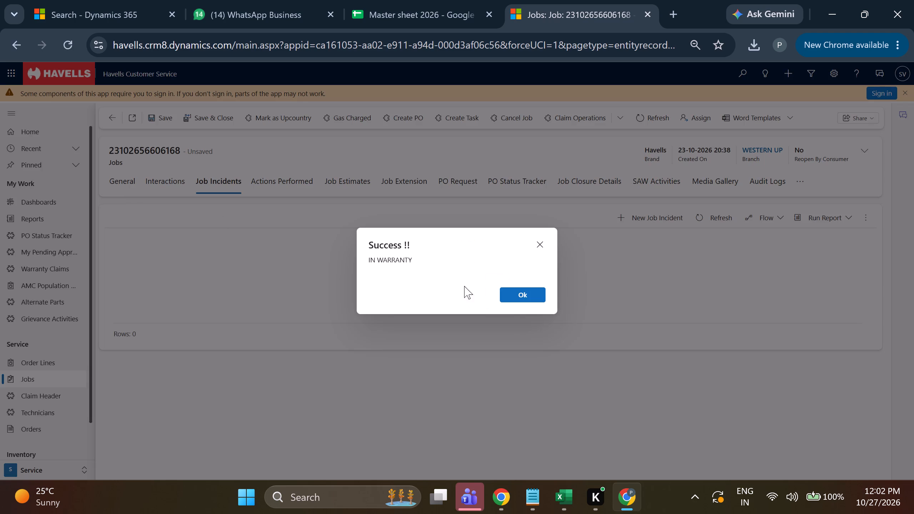
pyautogui.click(521, 299)
# Open the job's customer asset and add a note with WhatsApp Image 2026-10-24 at 2.14.53 PM.jpeg attached.
pyautogui.click(116, 187)
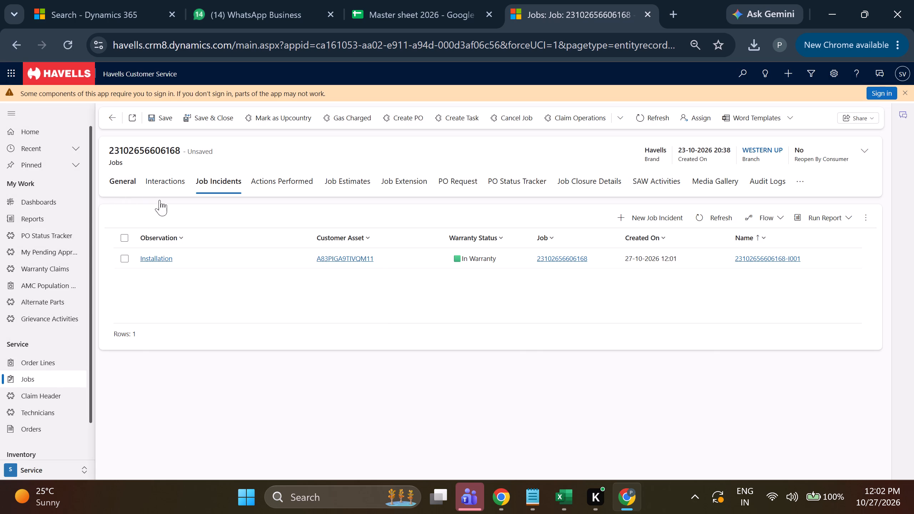
pyautogui.click(420, 229)
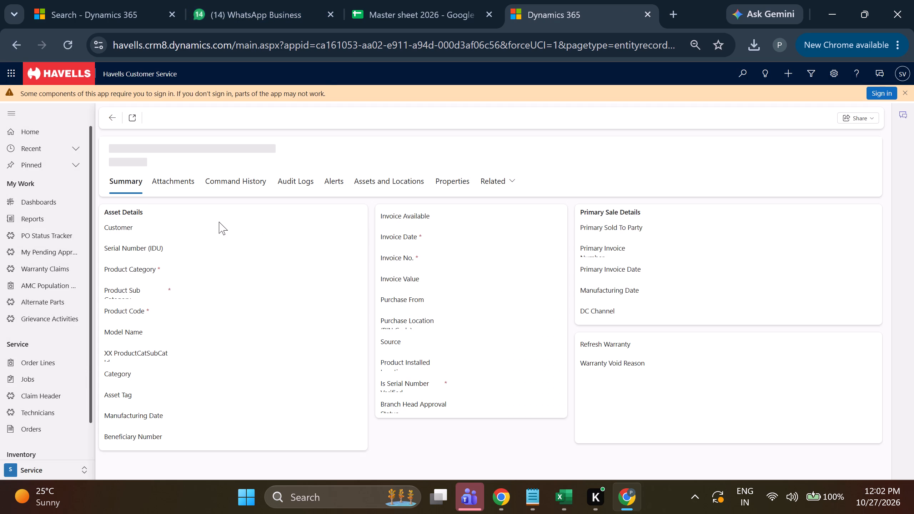
pyautogui.click(170, 196)
pyautogui.click(174, 185)
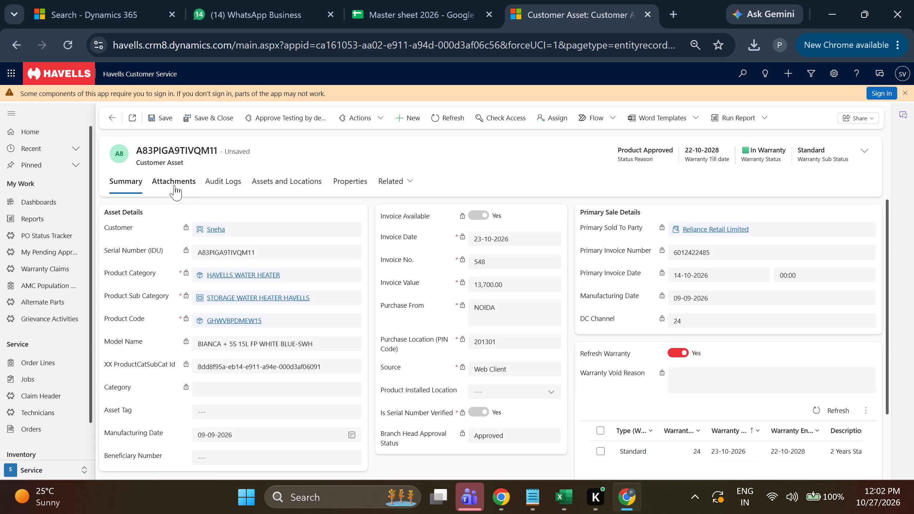
pyautogui.click(872, 253)
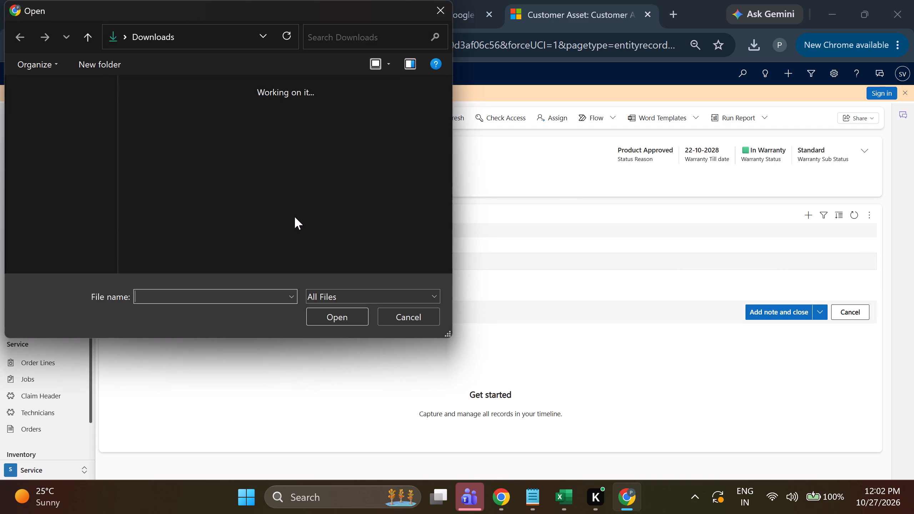
pyautogui.doubleClick(252, 133)
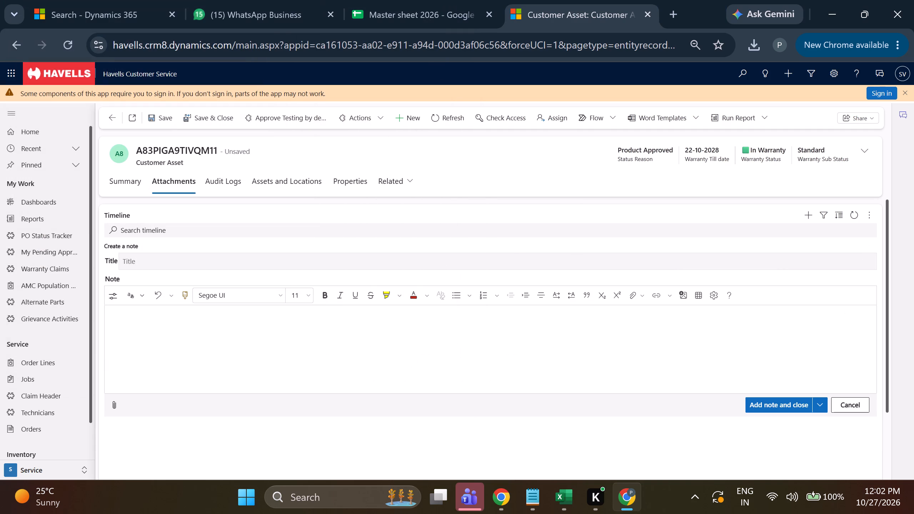
pyautogui.click(776, 413)
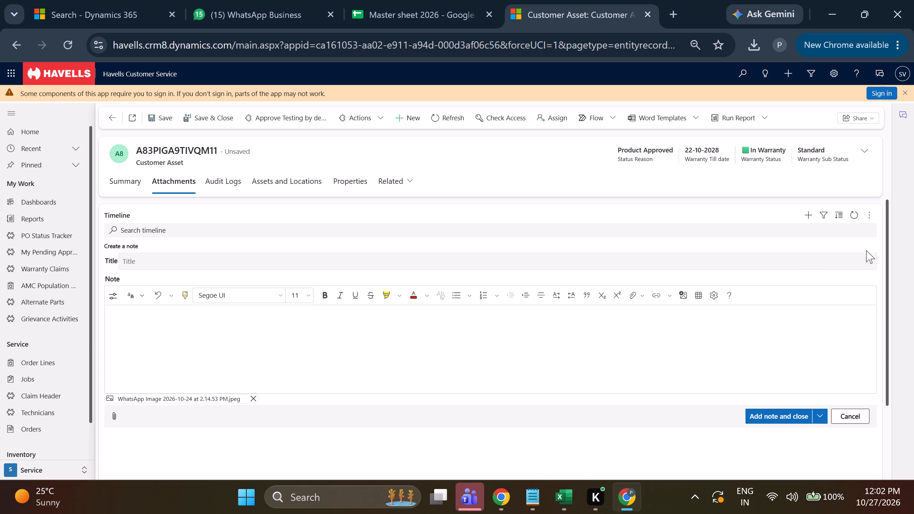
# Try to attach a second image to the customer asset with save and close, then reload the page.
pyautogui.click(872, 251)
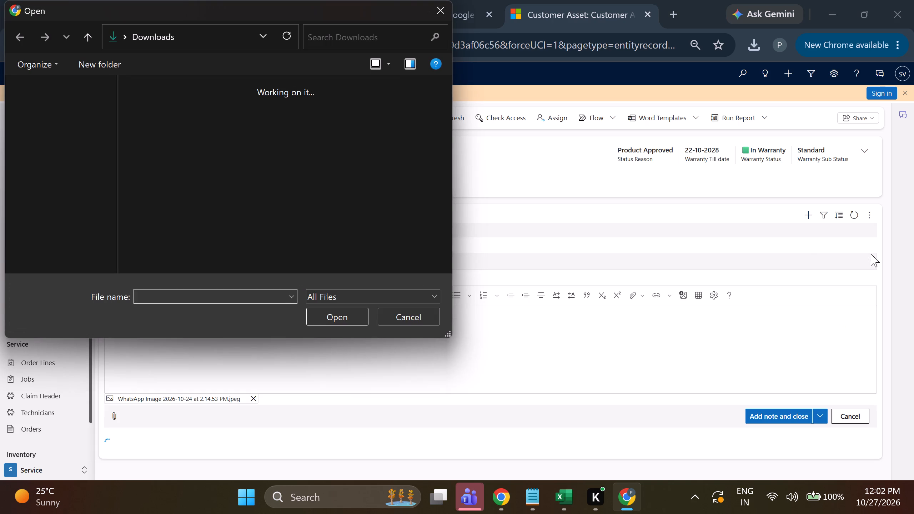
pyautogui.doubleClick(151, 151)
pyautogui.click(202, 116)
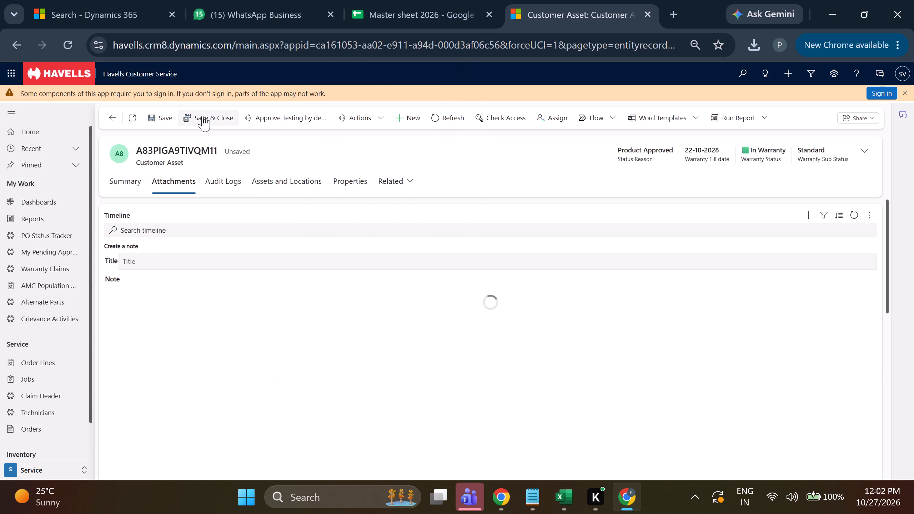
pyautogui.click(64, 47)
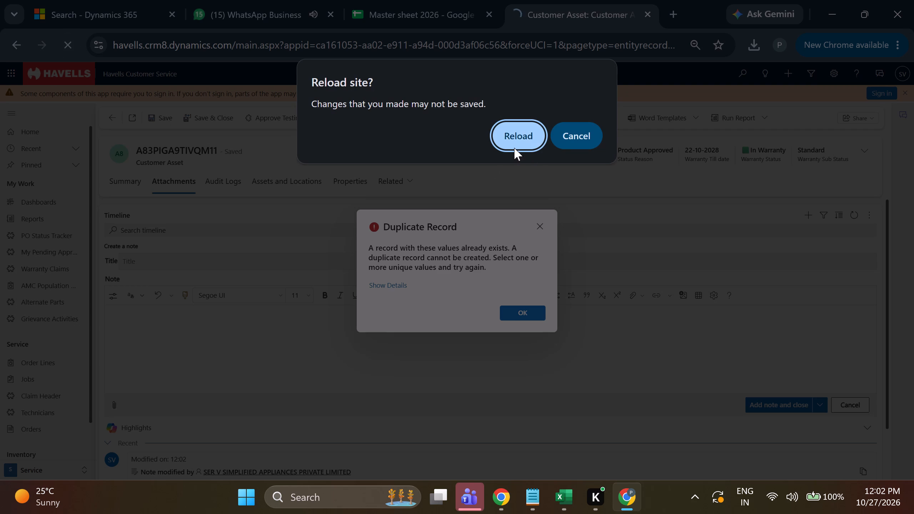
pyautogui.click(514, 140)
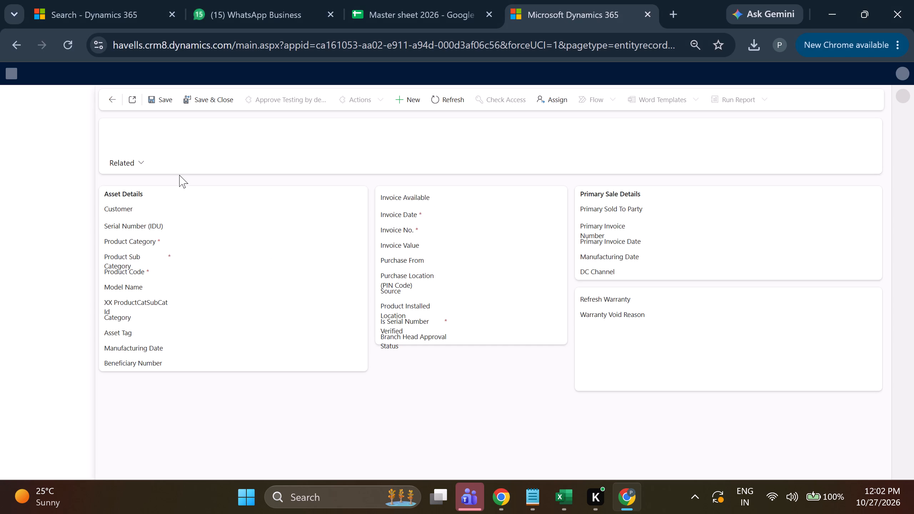
# Attach WhatsApp Image 2026-10-24 at 2.10.01 PM to a new note on the customer asset, then save and close the asset.
pyautogui.click(179, 171)
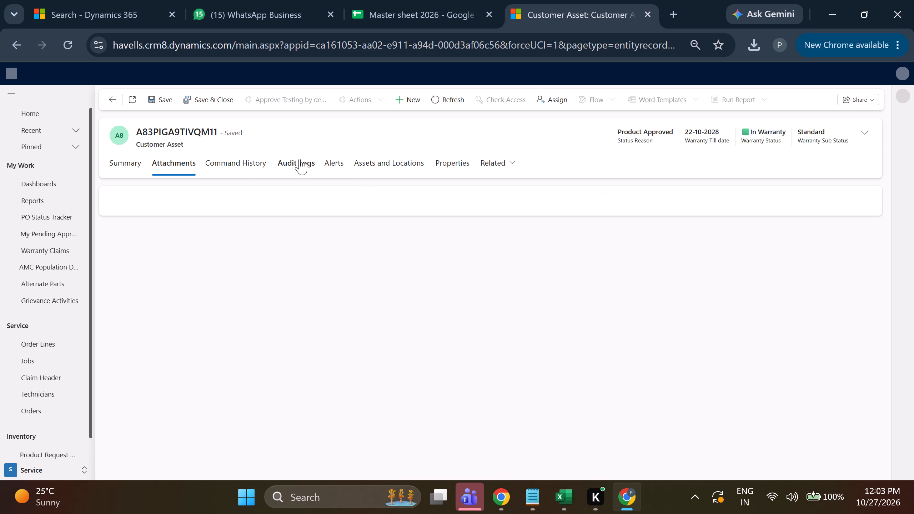
pyautogui.click(870, 230)
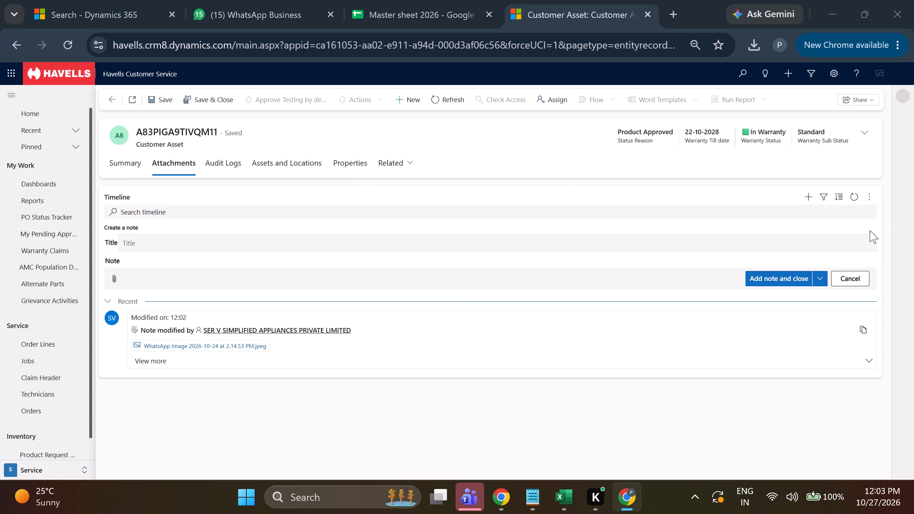
pyautogui.doubleClick(157, 132)
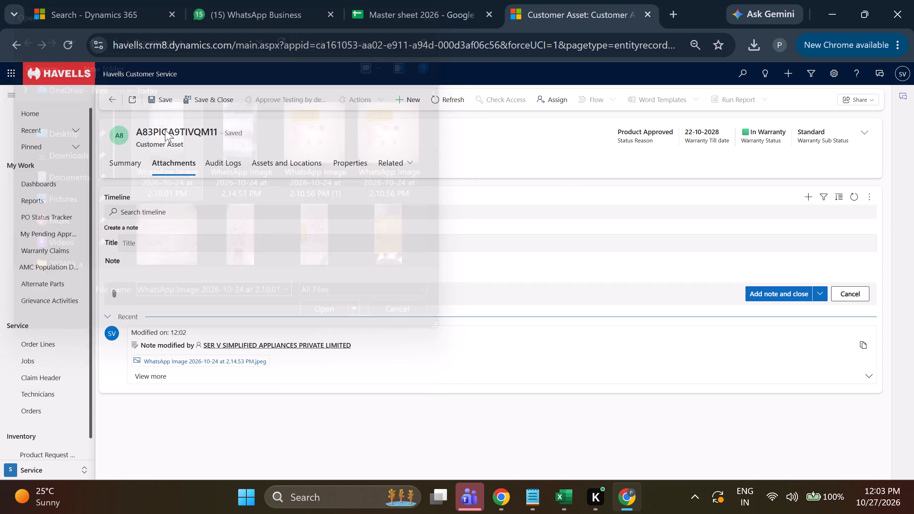
pyautogui.click(202, 95)
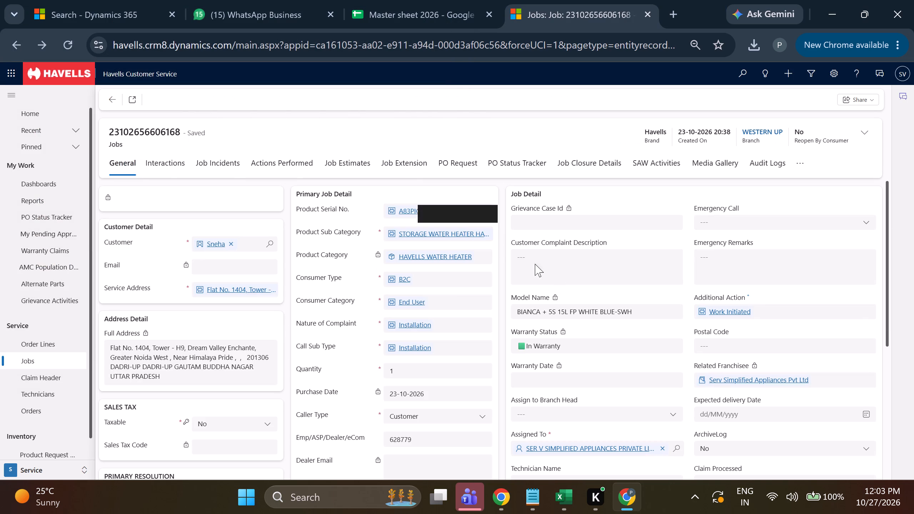
# Reassign the job from the franchise to its franchise technician Parkash and save the job record.
pyautogui.click(678, 450)
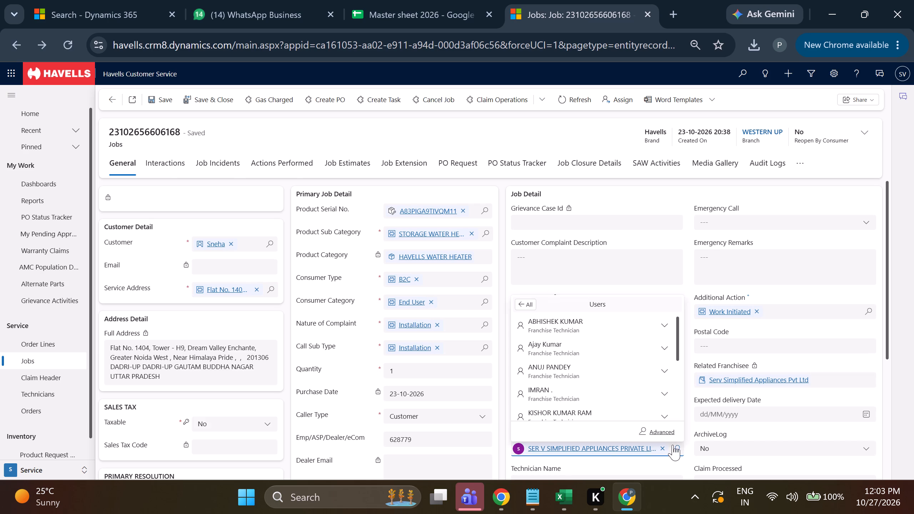
pyautogui.scroll(-2, 625, 375)
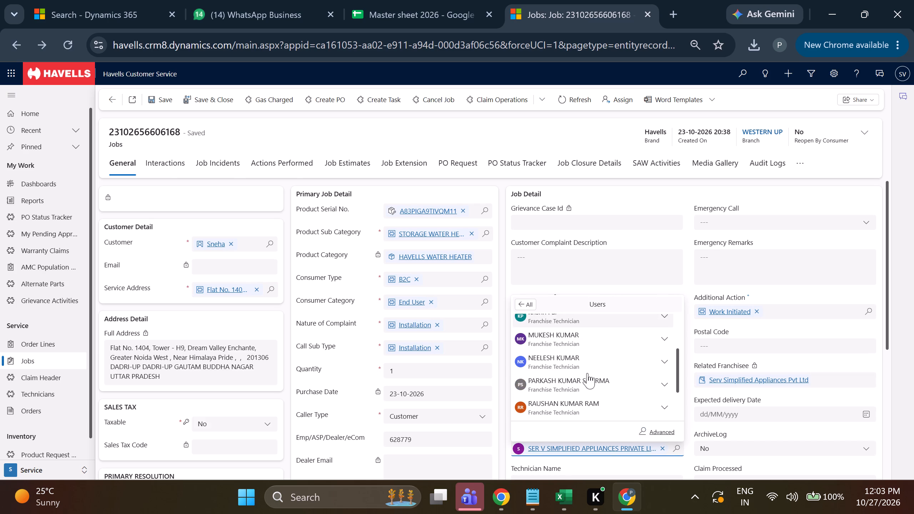
pyautogui.click(579, 387)
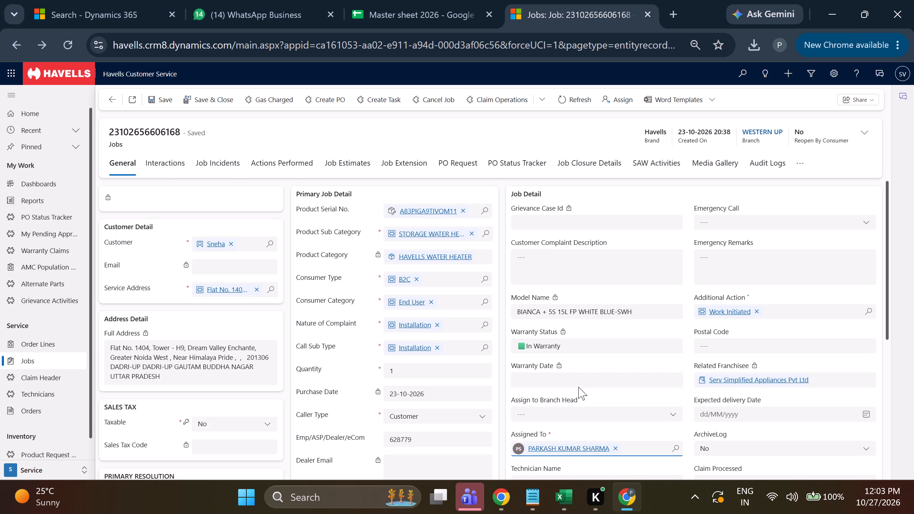
pyautogui.scroll(-1, 435, 322)
pyautogui.scroll(3, 427, 320)
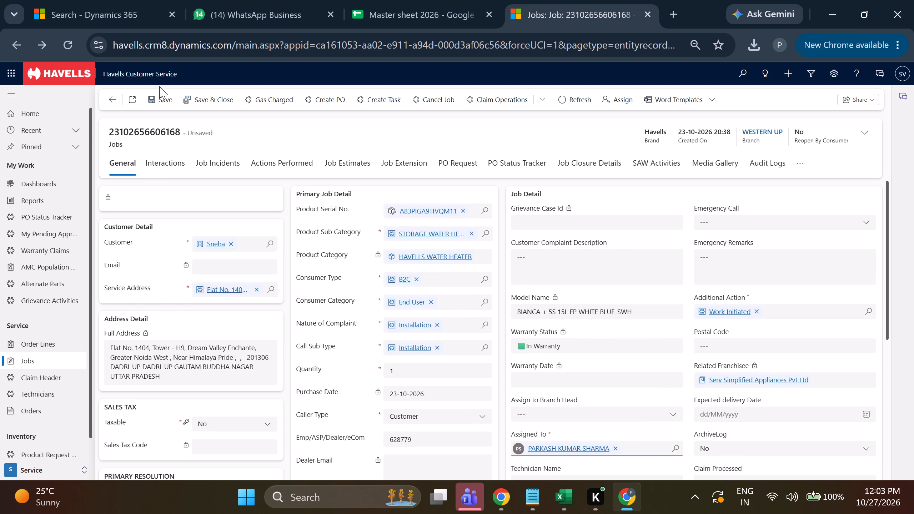
pyautogui.click(161, 95)
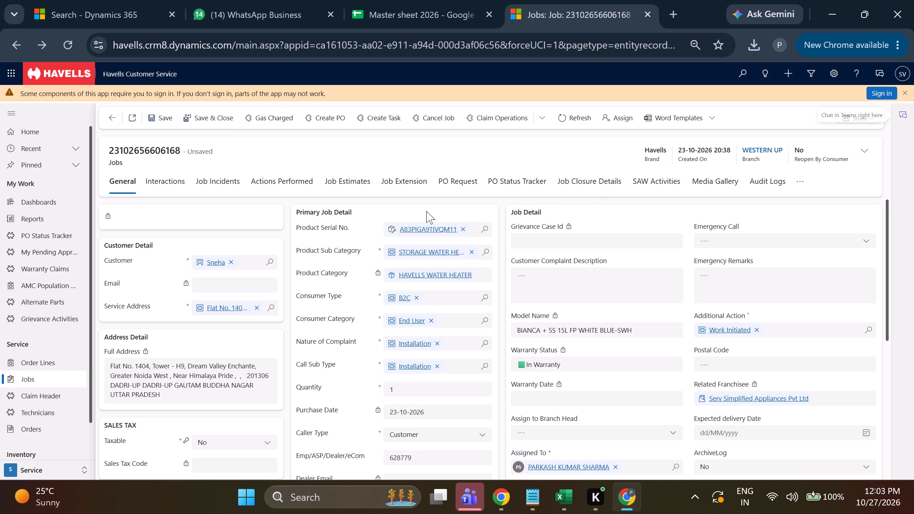
pyautogui.click(164, 119)
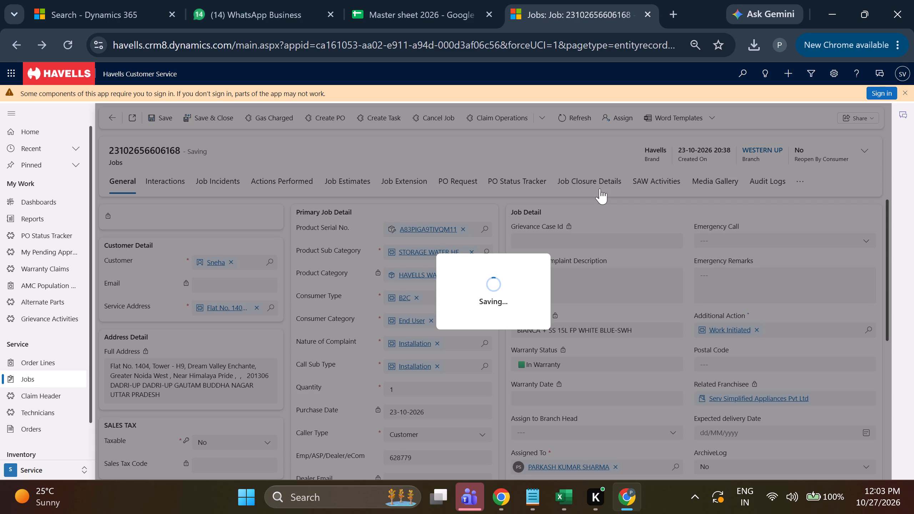
pyautogui.click(600, 188)
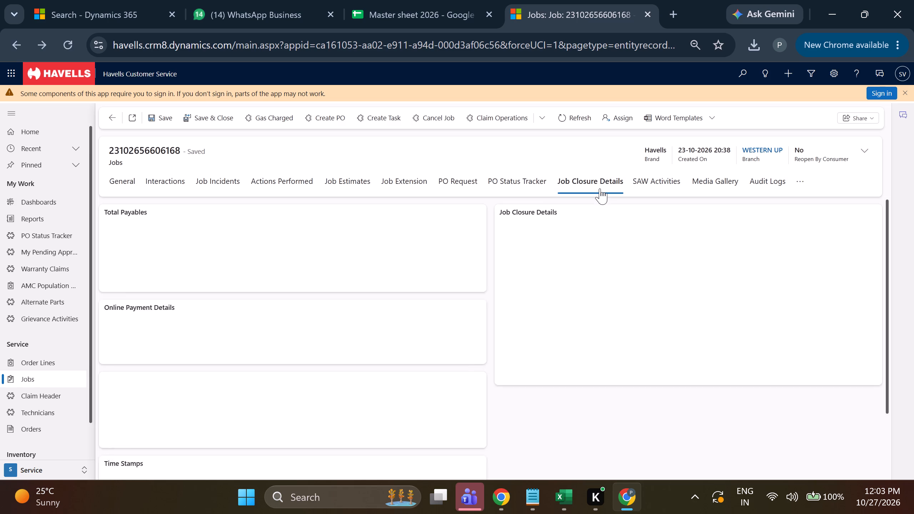
pyautogui.click(657, 320)
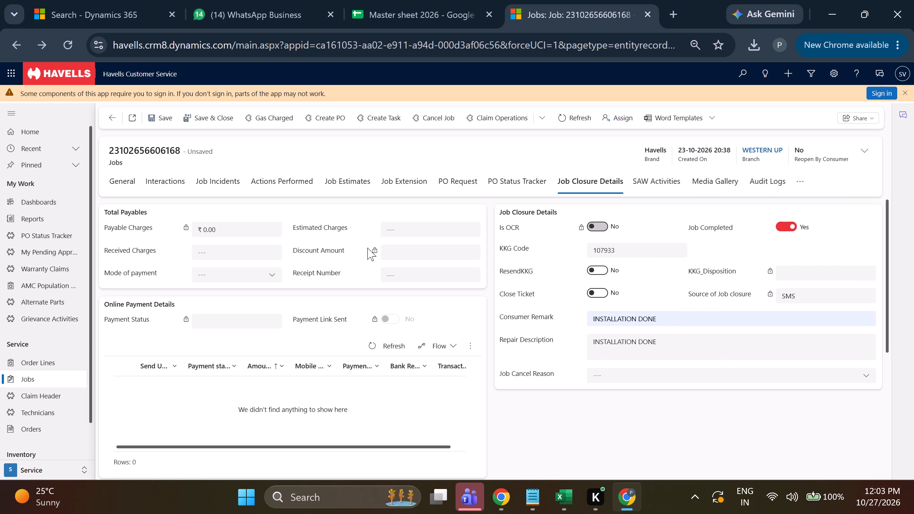
# Save the job record with its completed closure details.
pyautogui.click(159, 117)
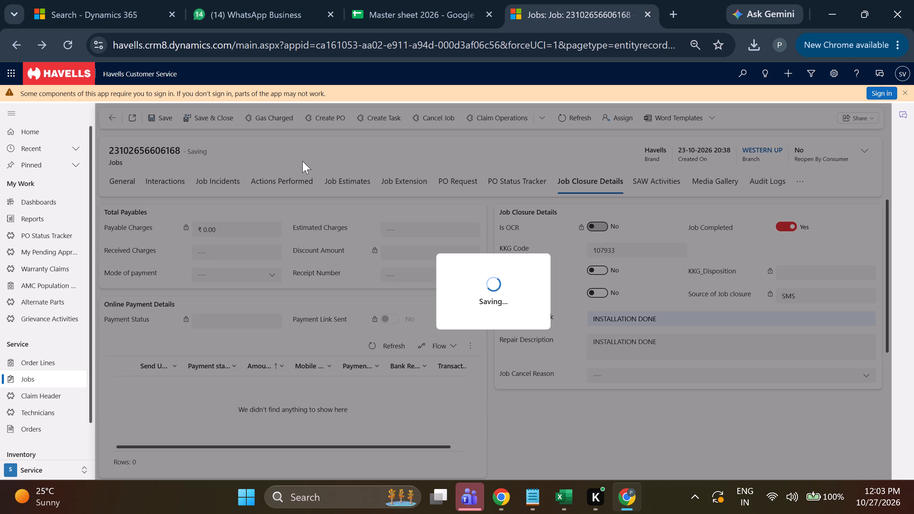
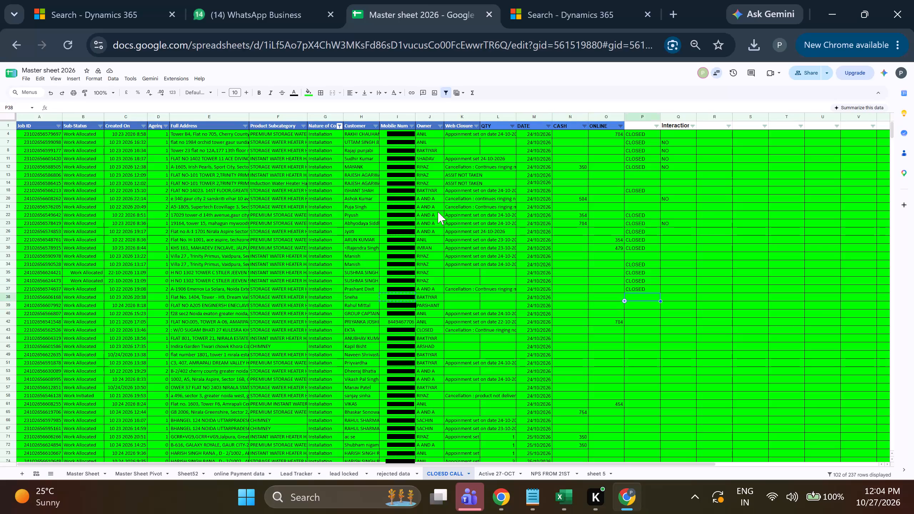
# Mark the call in row 38 of the CLOESD CALL sheet as CLOSED by copying the status from the call above.
pyautogui.press('Up')
pyautogui.hotkey('ctrl', 'c')
pyautogui.press('Down')
pyautogui.hotkey('ctrl', 'v')
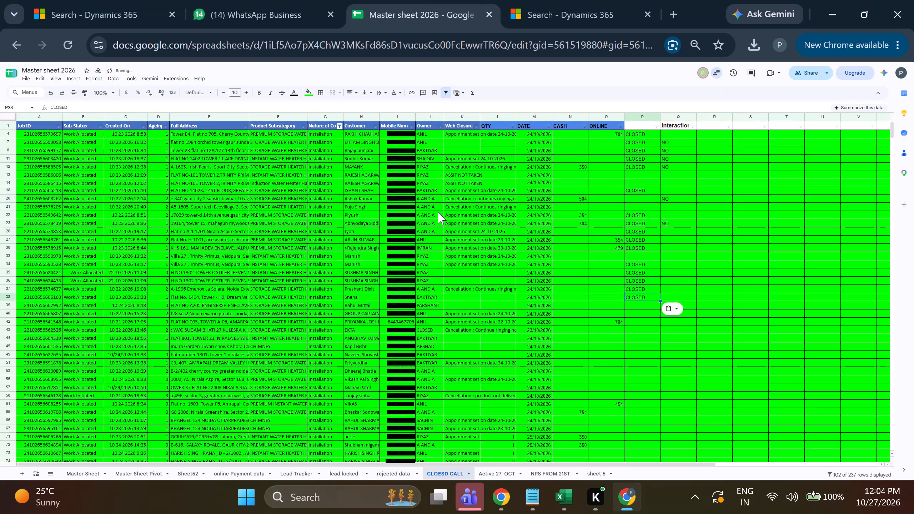
# Select the customer's mobile number for the next call, in row 39 of the CLOESD CALL sheet.
pyautogui.press('Down')
pyautogui.press('Left')
pyautogui.press('Left')
pyautogui.press('Left')
pyautogui.press('Left')
pyautogui.press('Left')
pyautogui.press('Left')
pyautogui.press('Left')
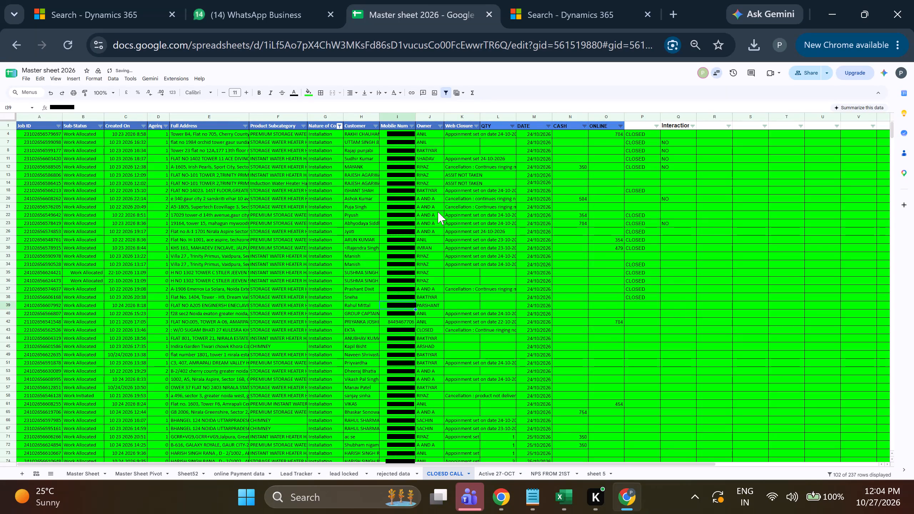
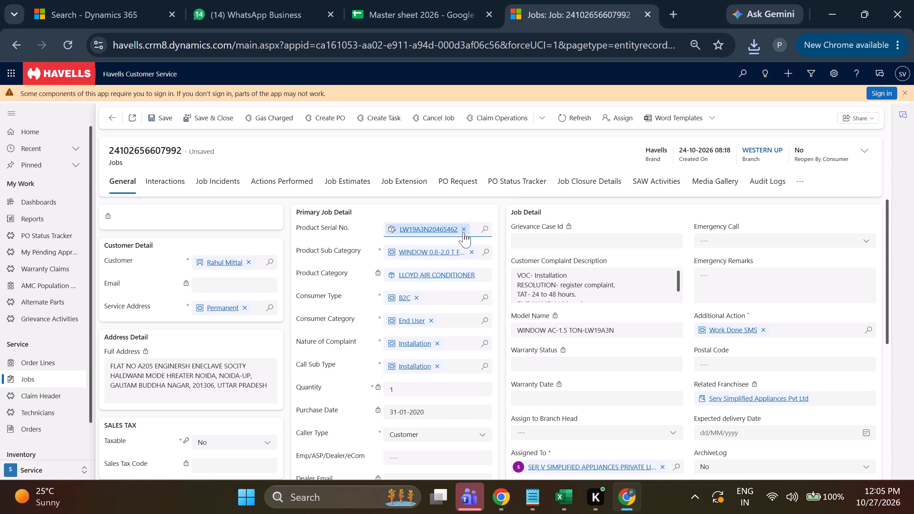
pyautogui.click(468, 227)
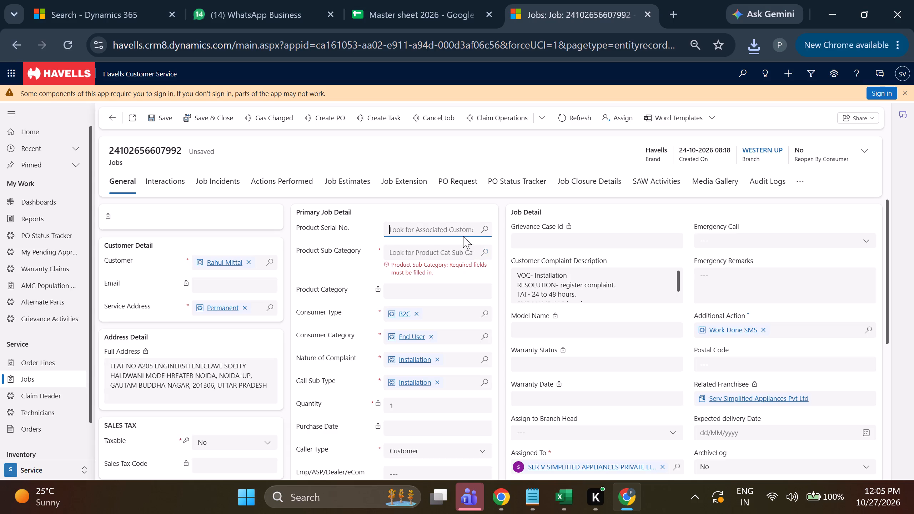
pyautogui.click(107, 119)
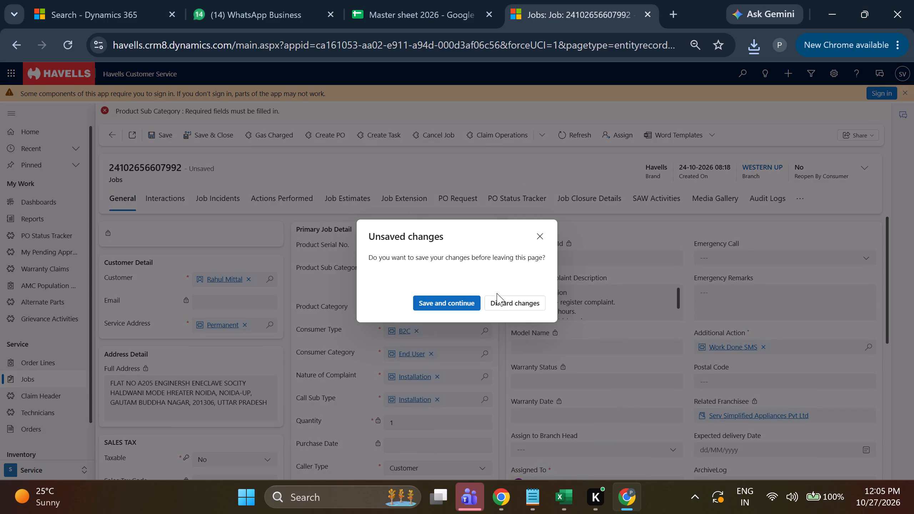
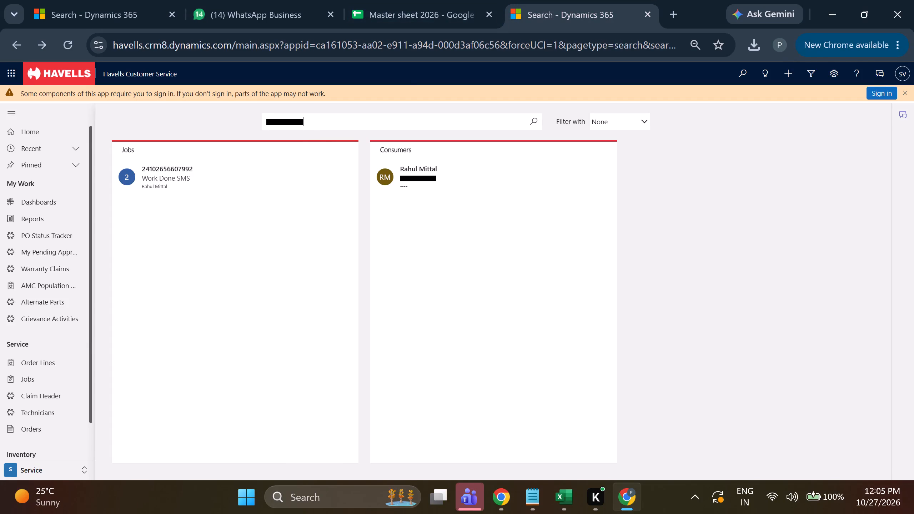
# Search the Havells Customer Service records for the next customer's job using the entered customer number.
pyautogui.click(534, 116)
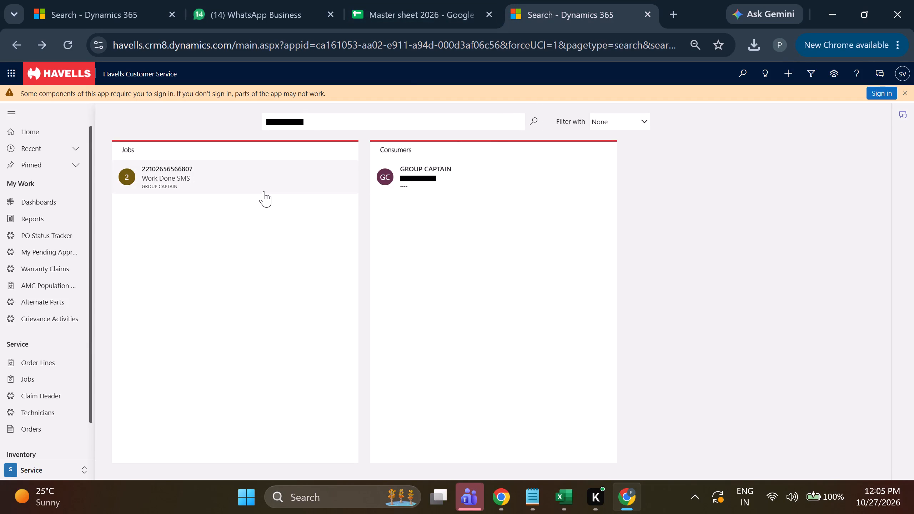